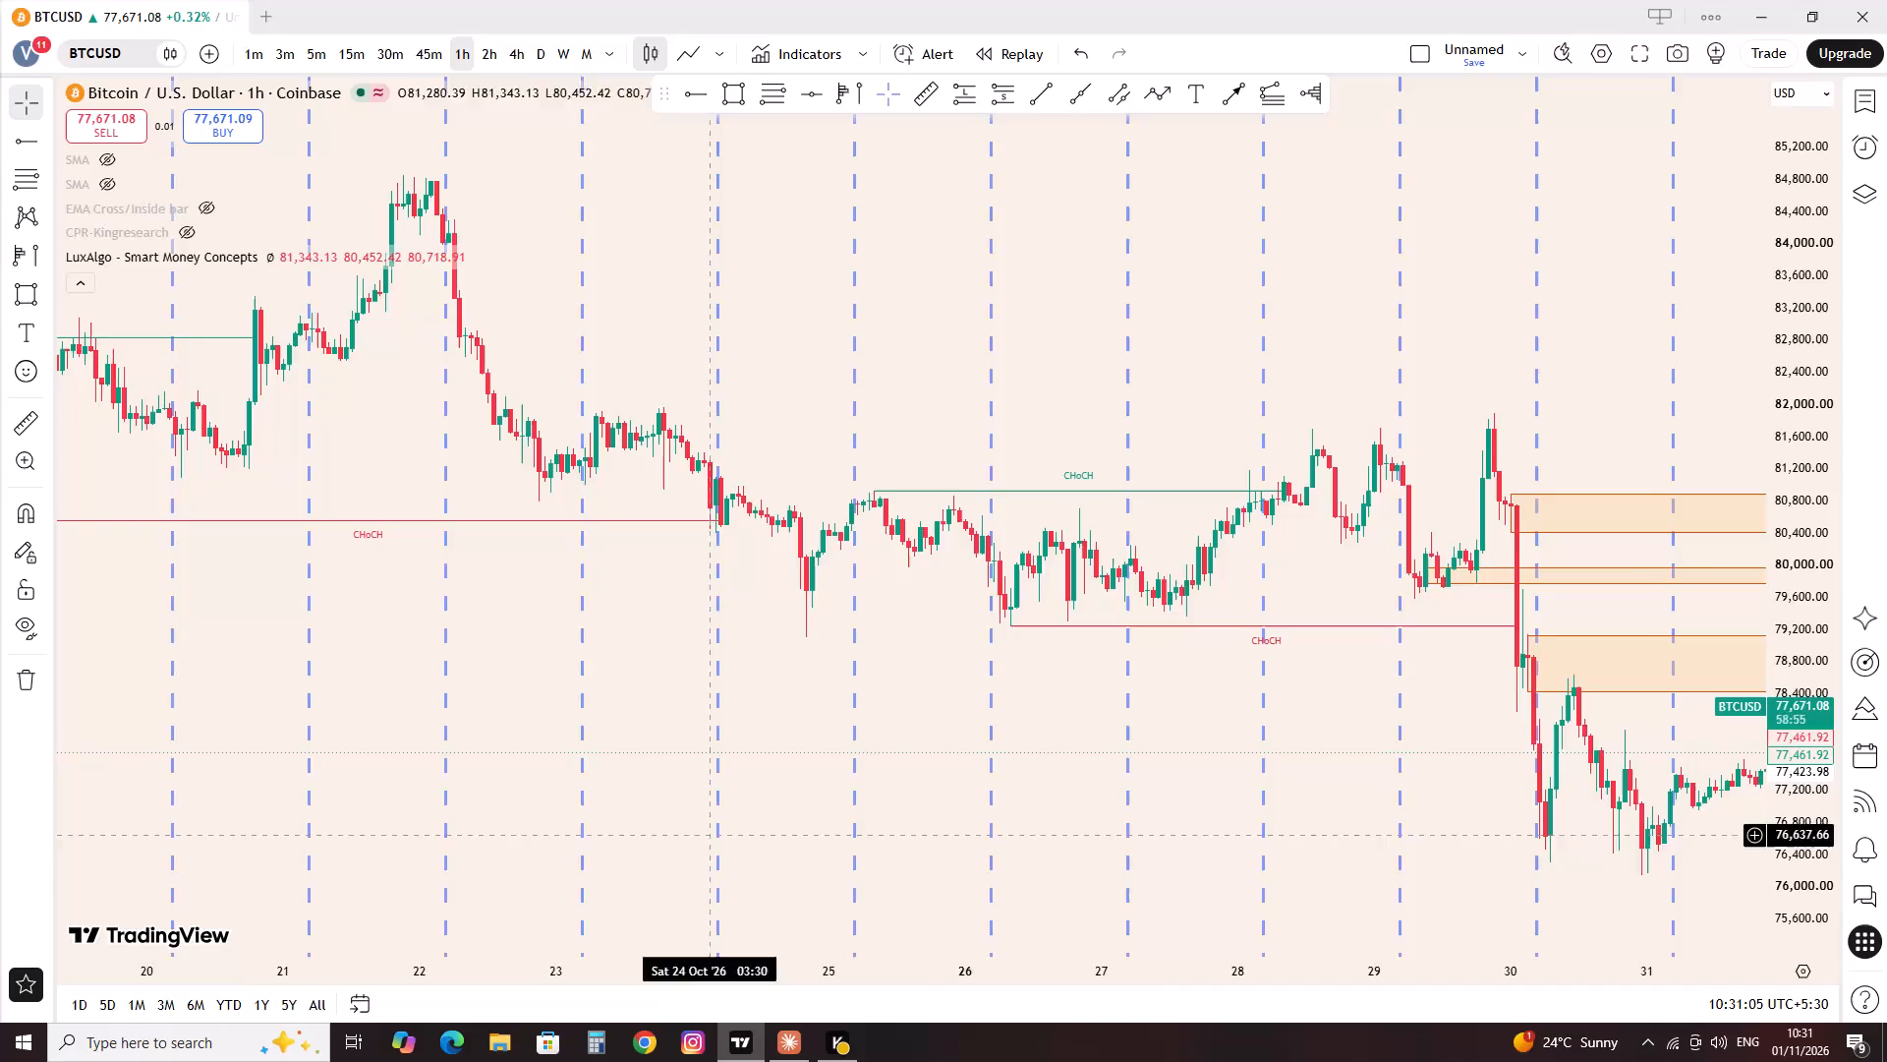
Collapse the list of indicators in the BTCUSD chart's legend.
scroll(881, 576, down, 6)
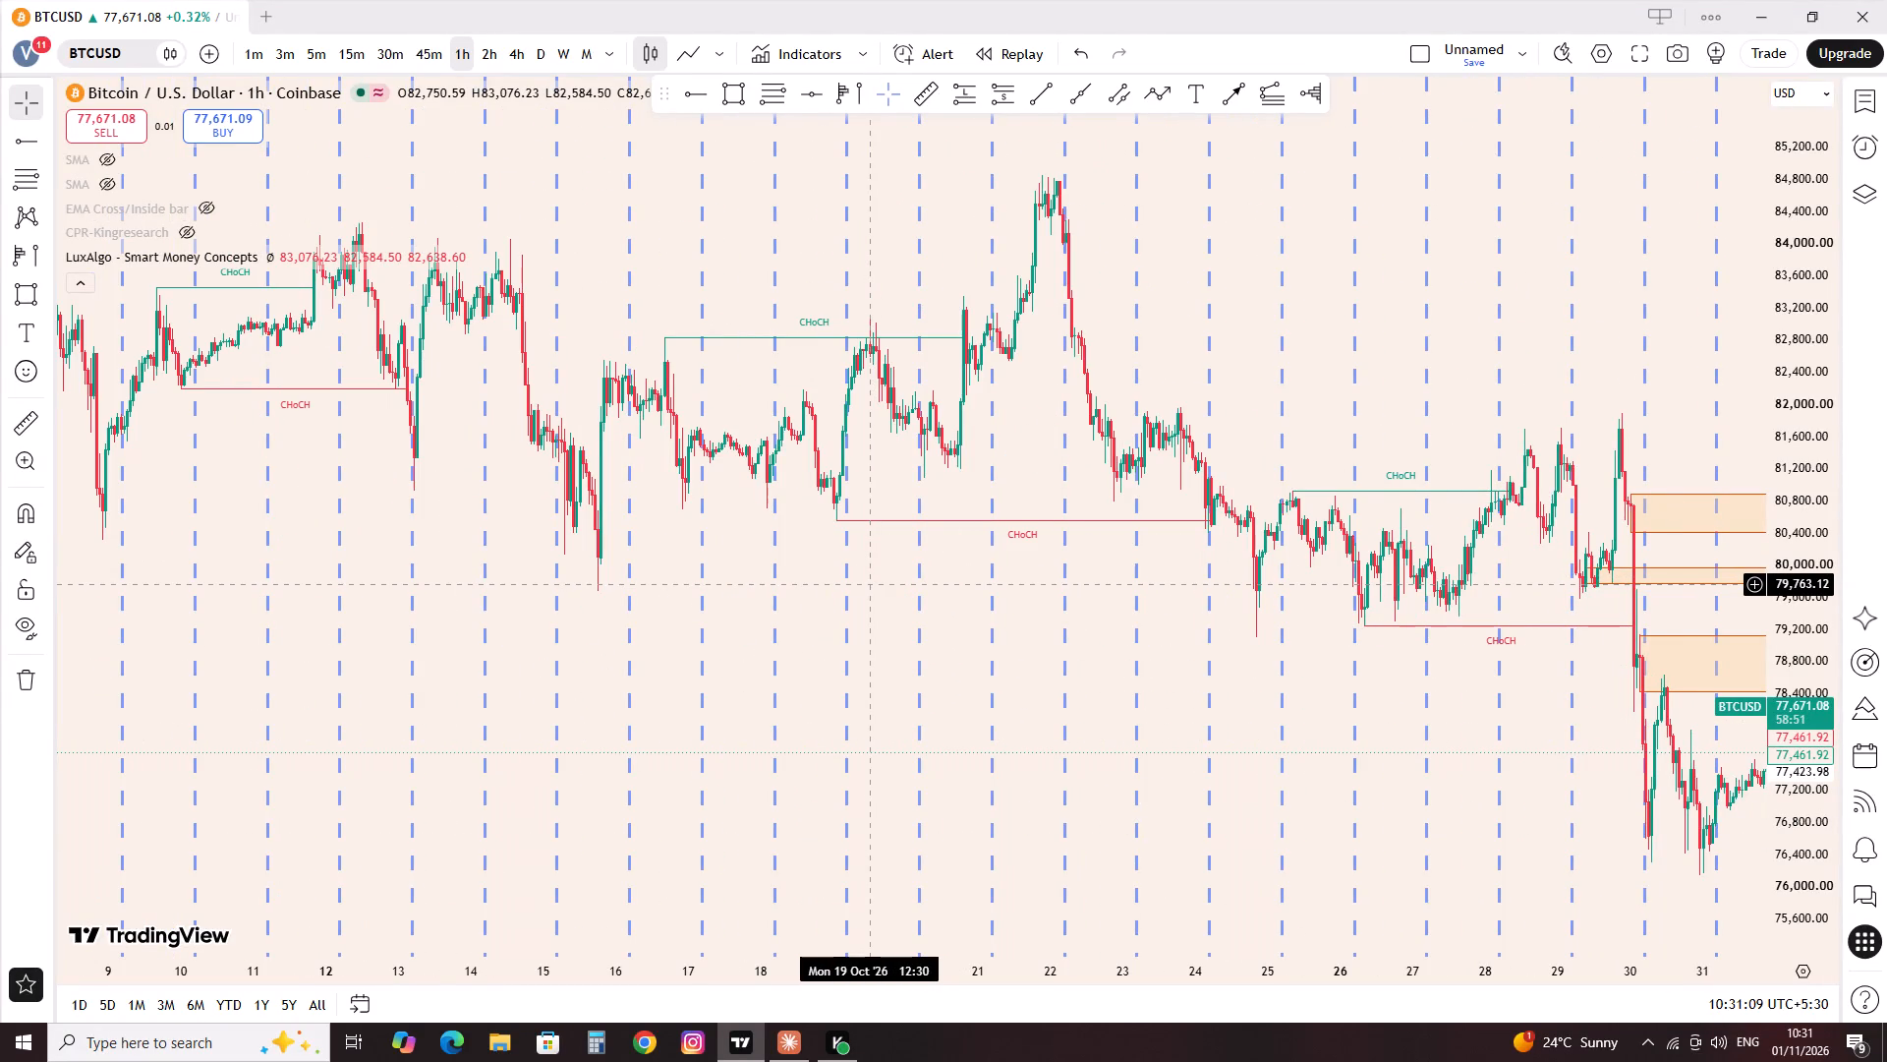
drag(671, 281, 882, 275)
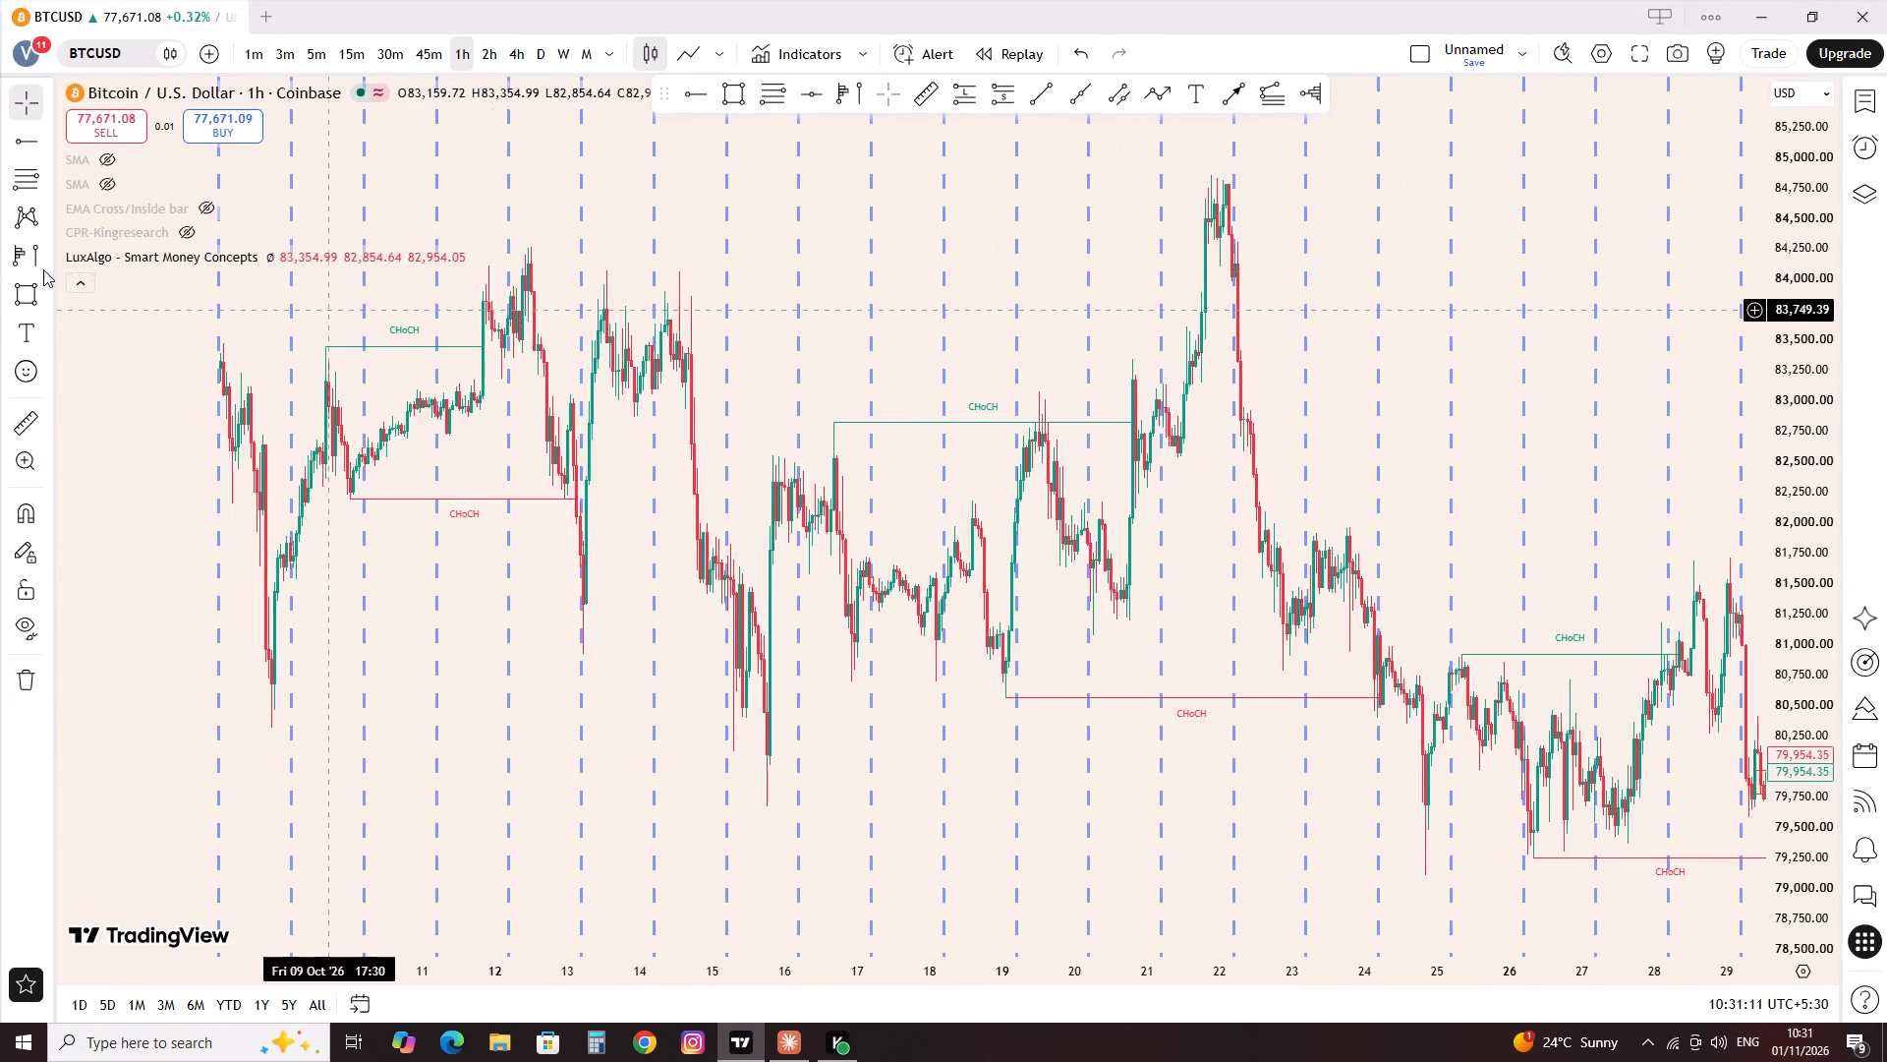
click(74, 276)
Draw a Fibonacci retracement from the 19 Oct low at about 80,620 to the swing high at about 84,855, ending on 23 Oct.
scroll(999, 348, up, 2)
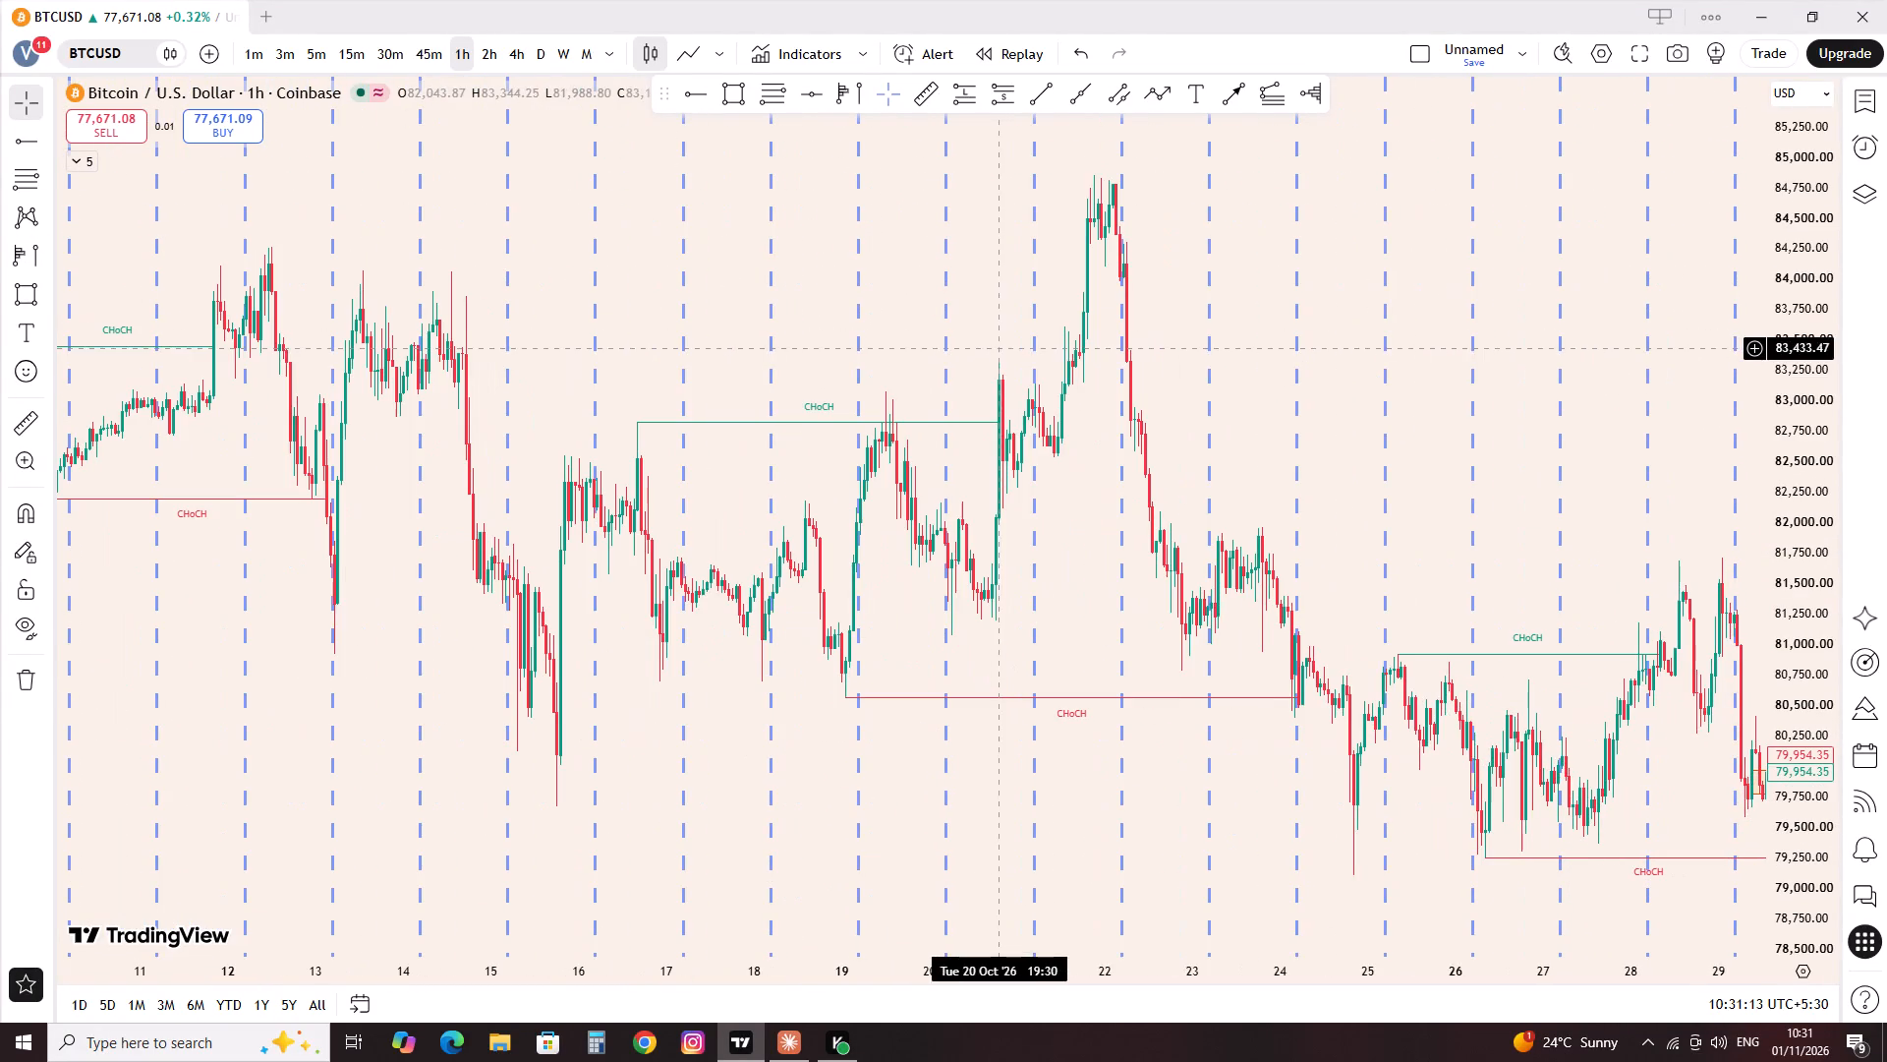
drag(1420, 385, 819, 535)
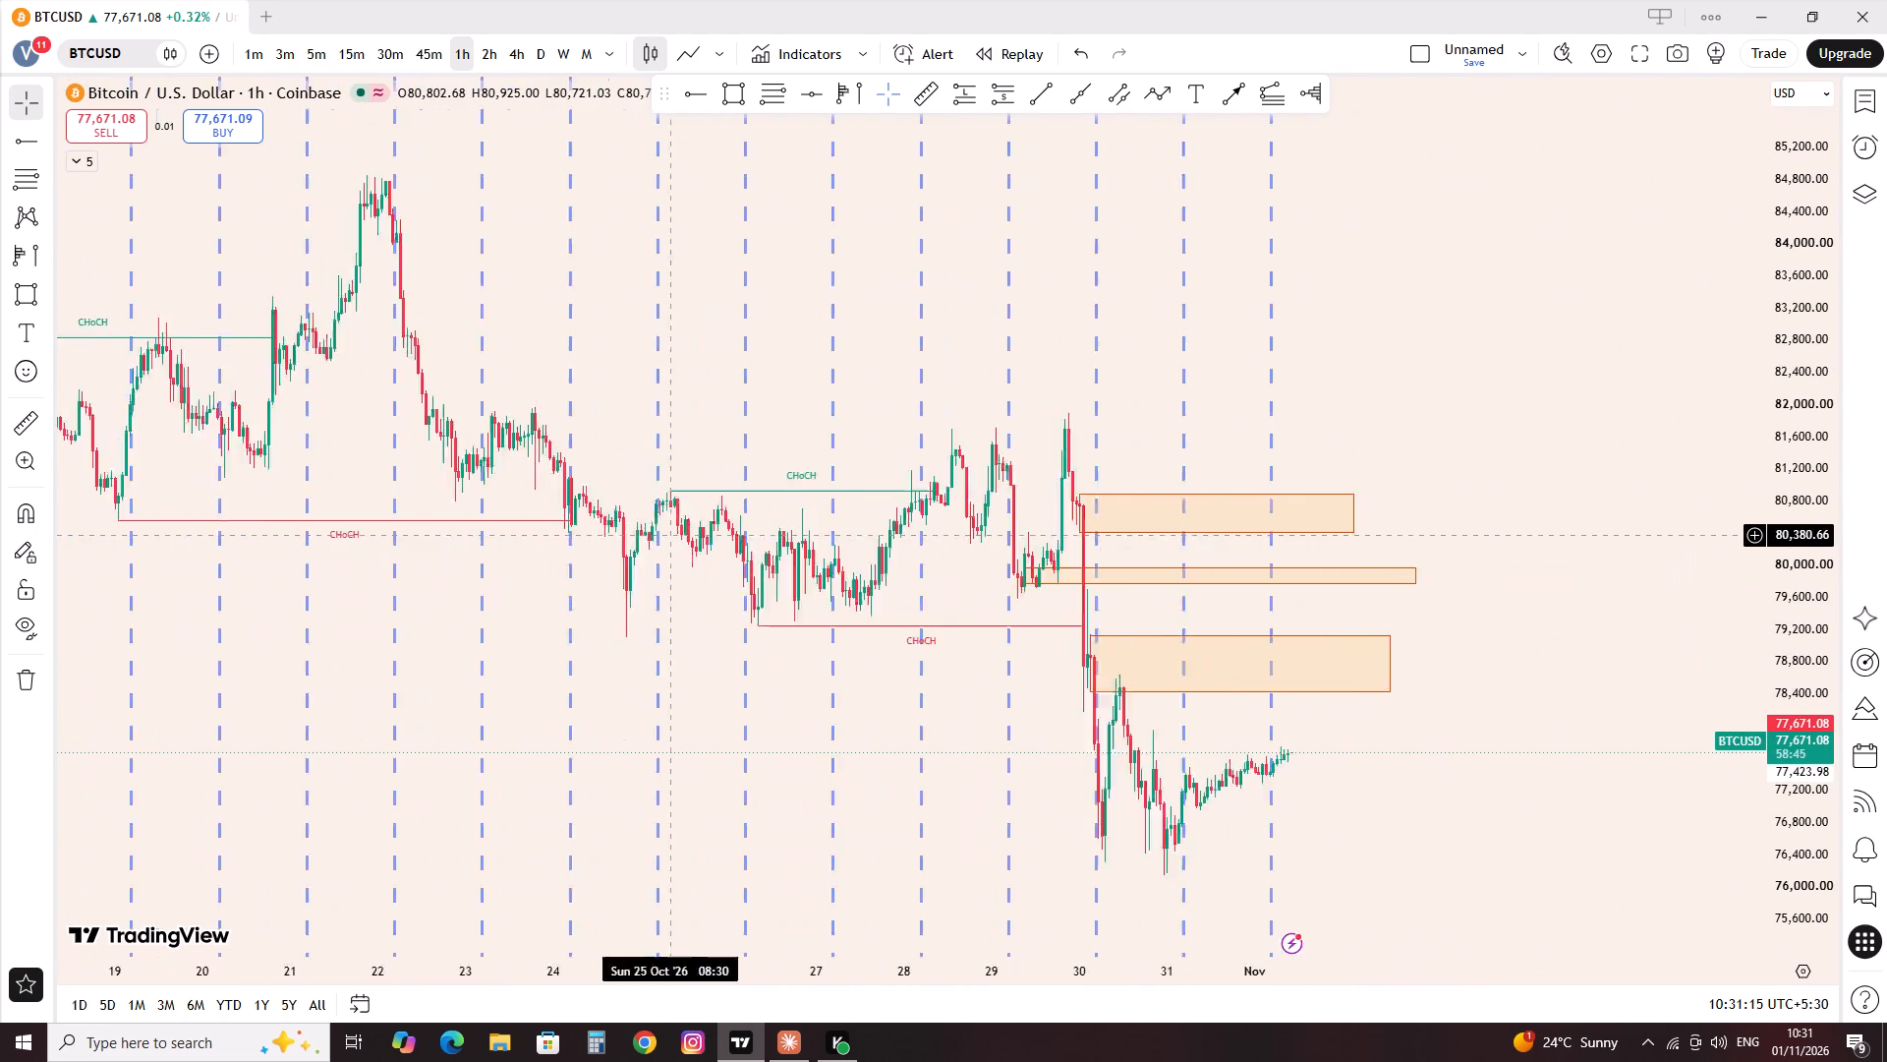
drag(819, 535, 996, 550)
click(1116, 357)
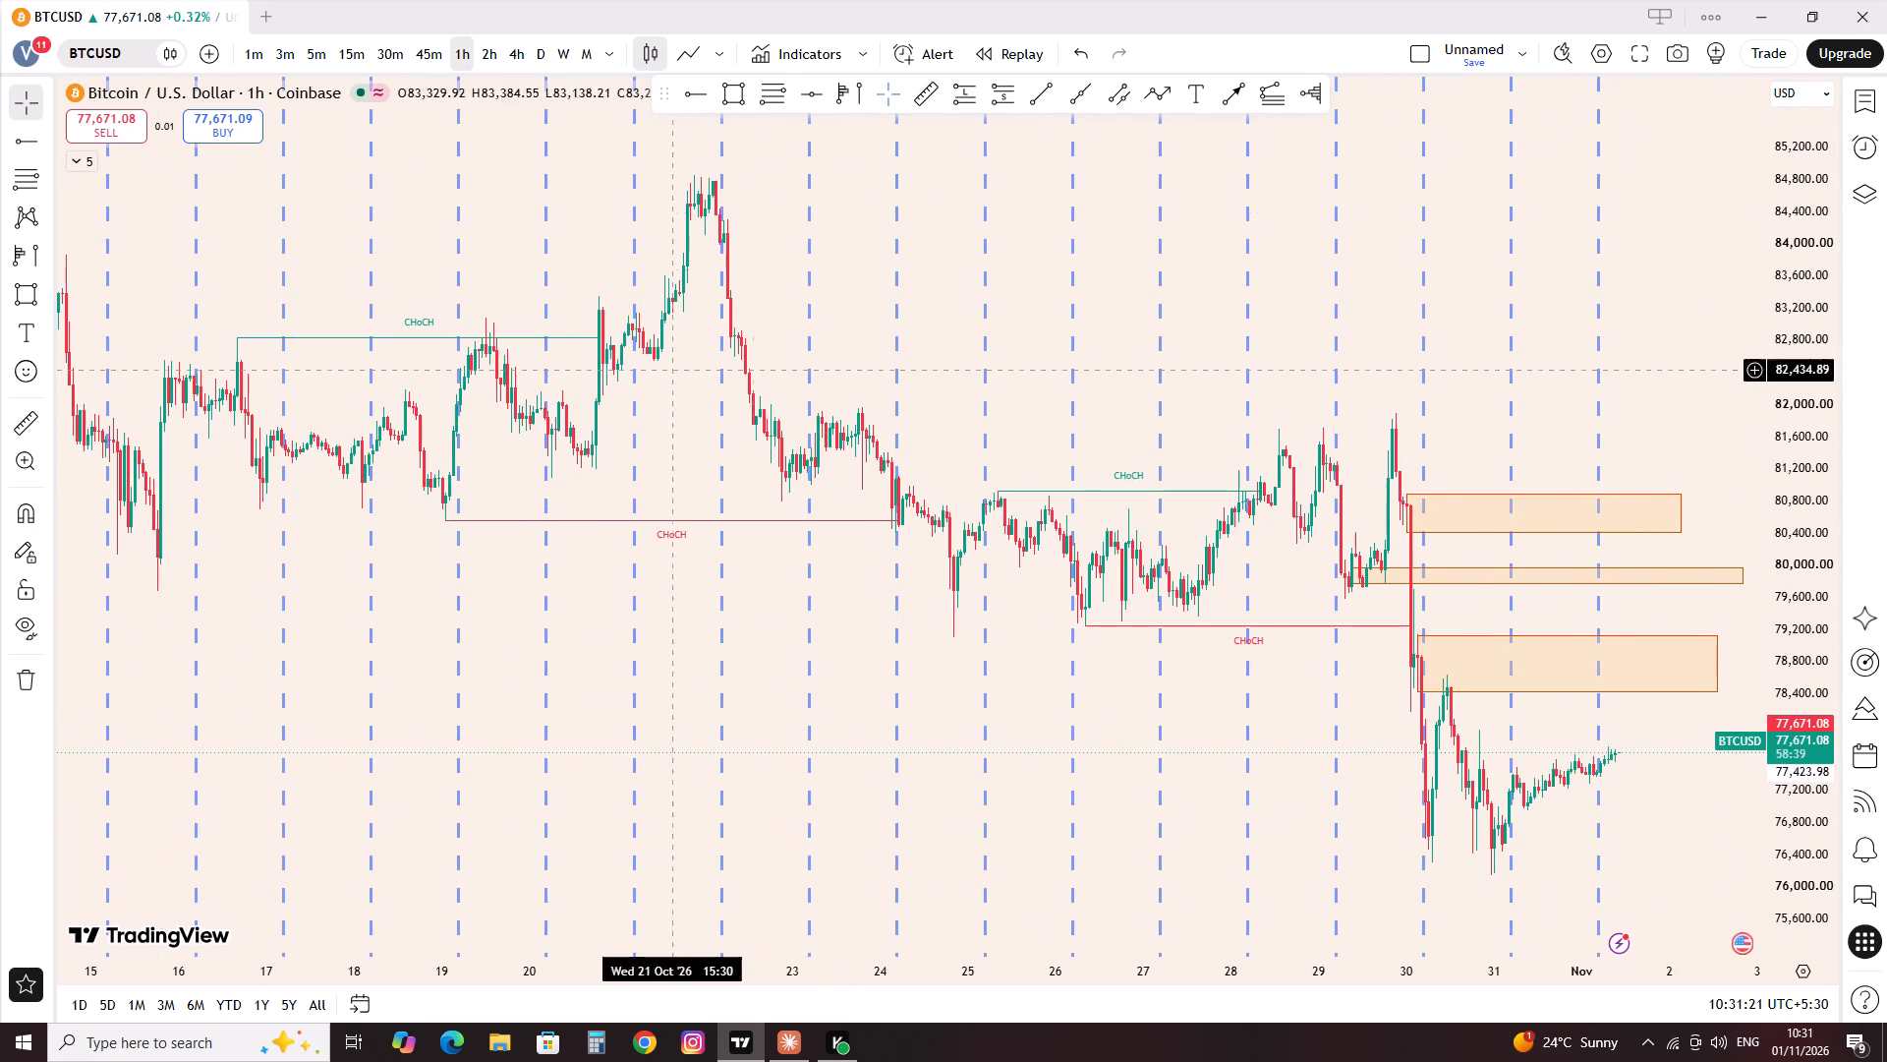
click(778, 100)
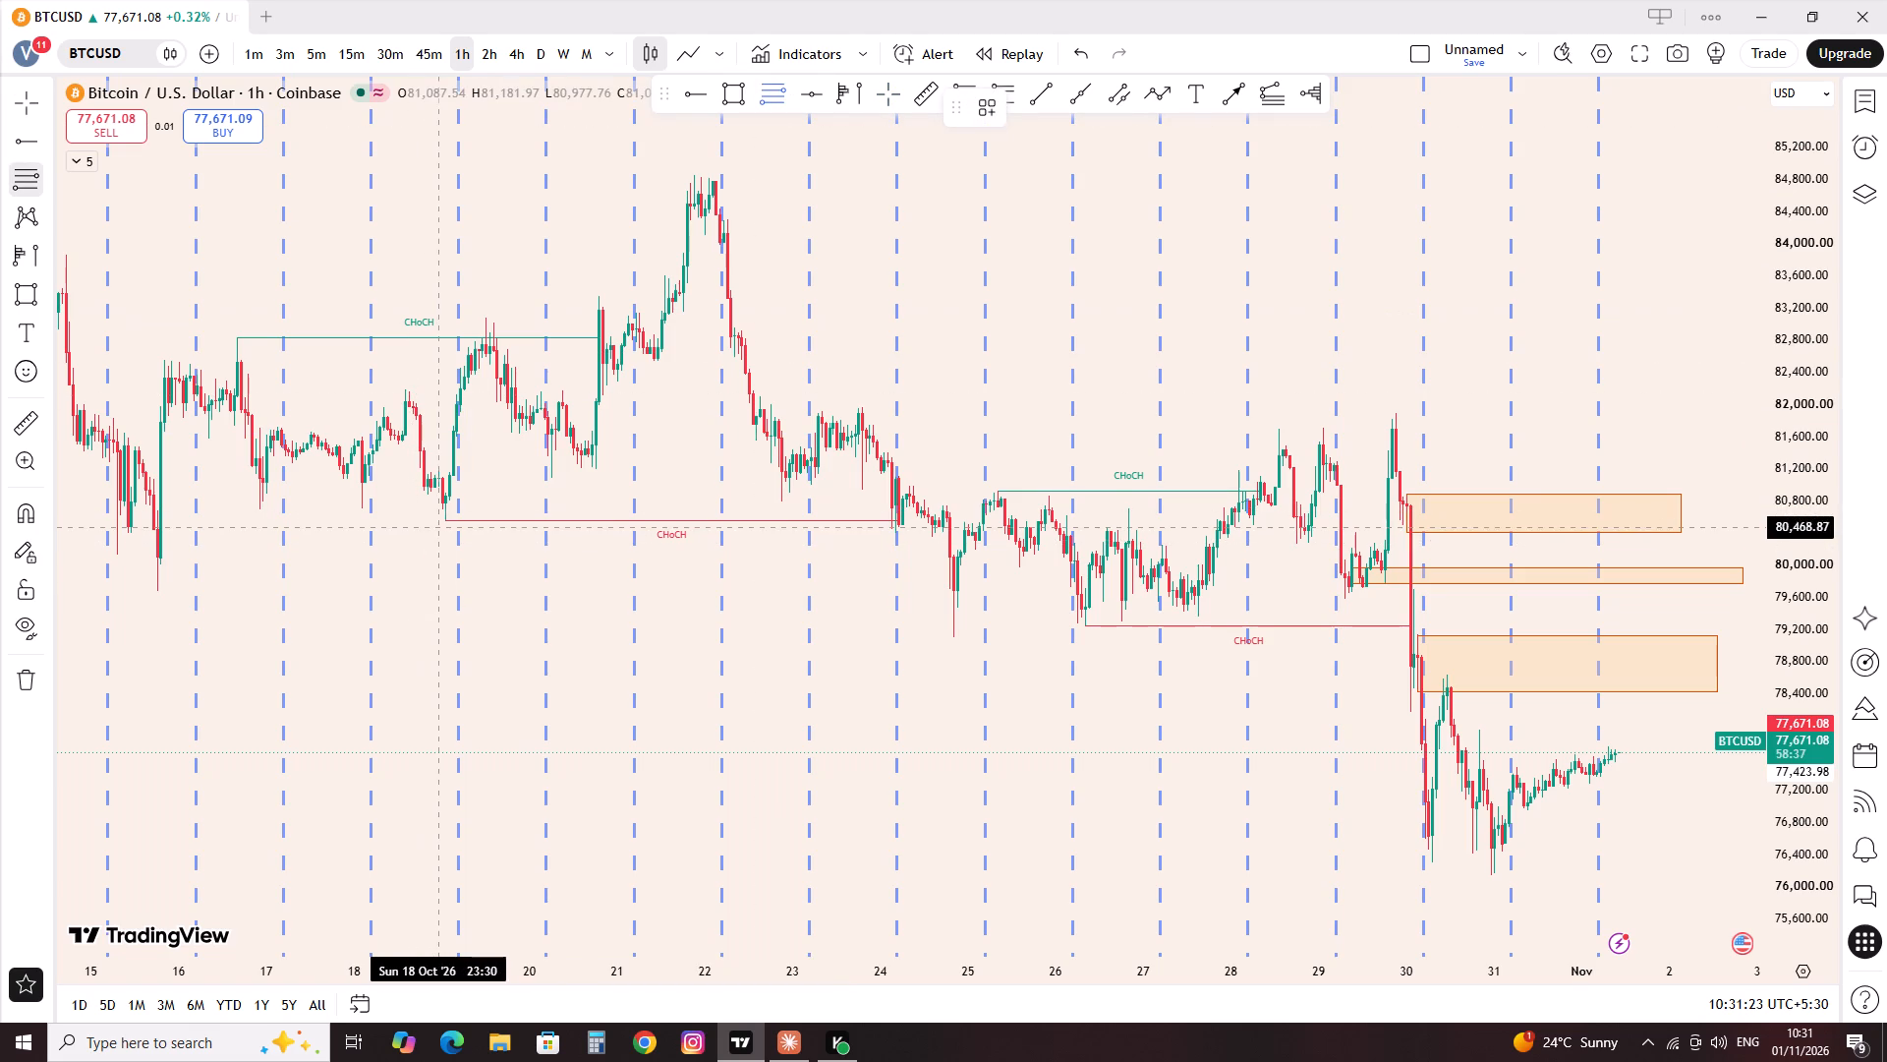
click(441, 516)
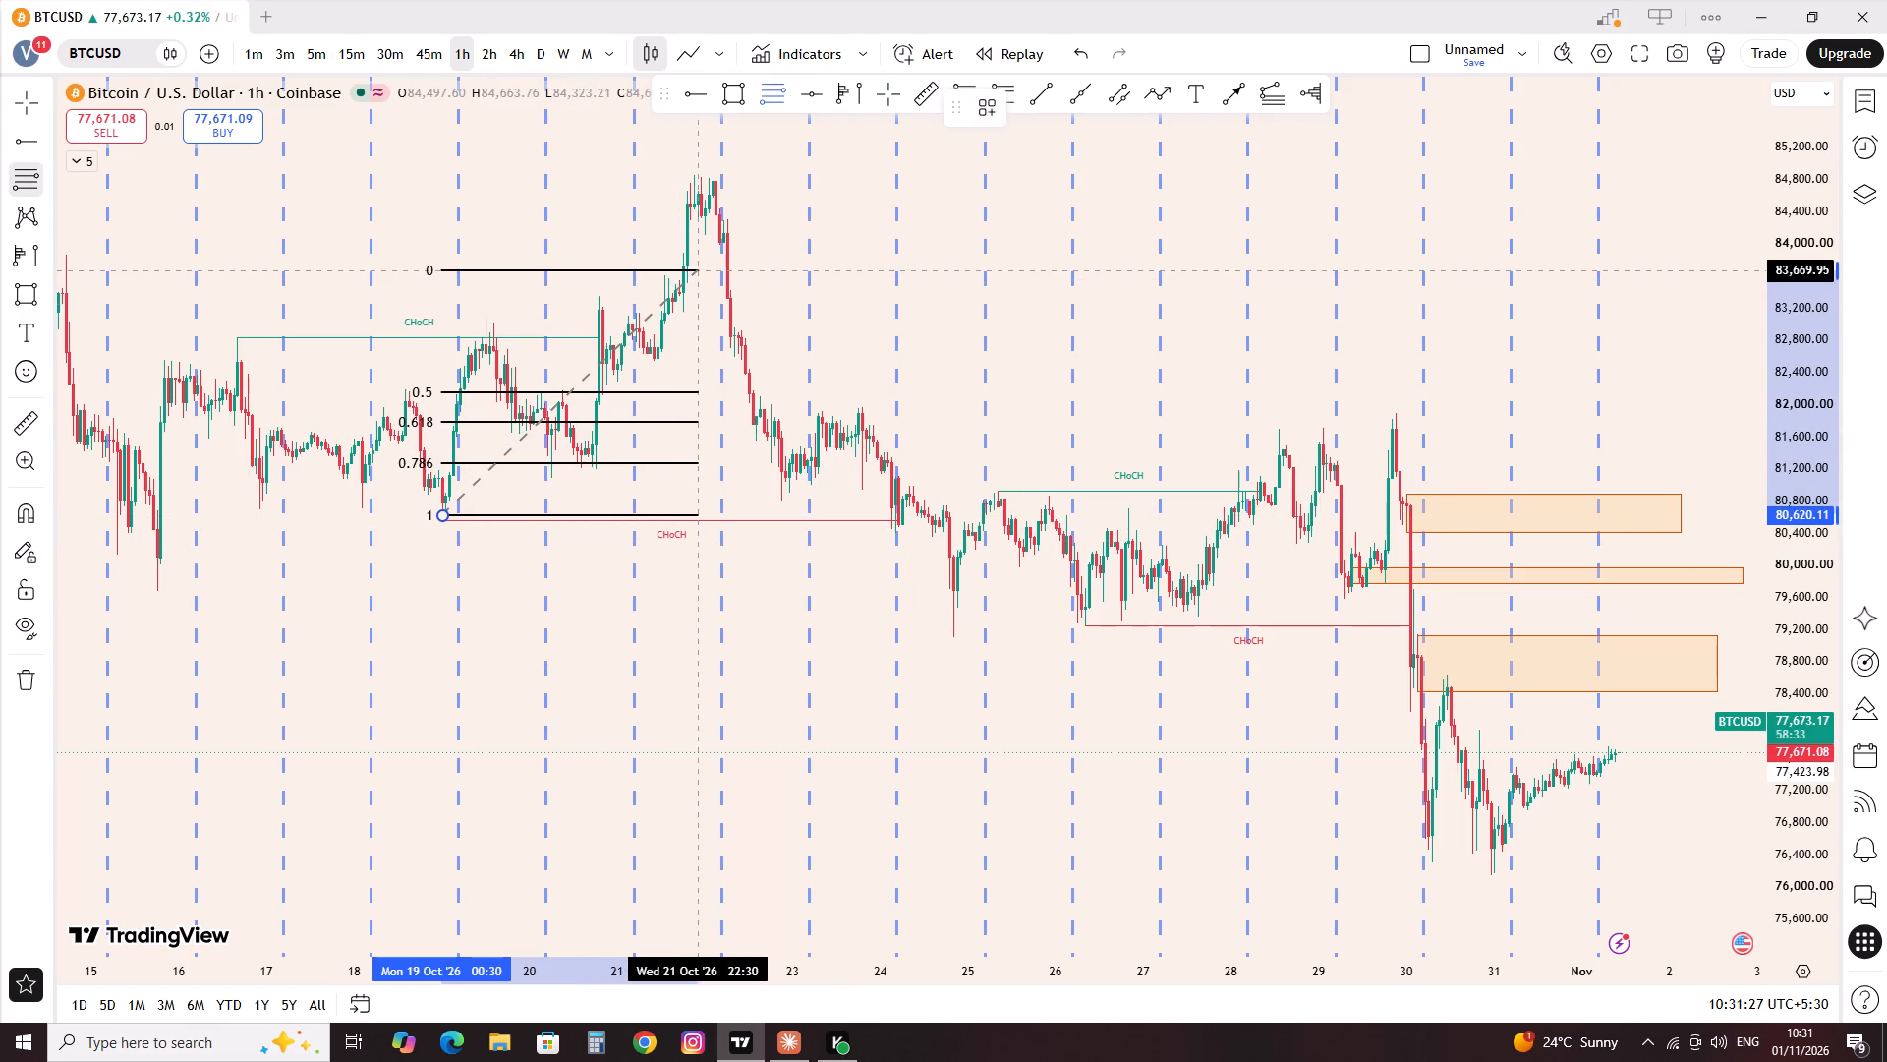
click(831, 176)
click(994, 232)
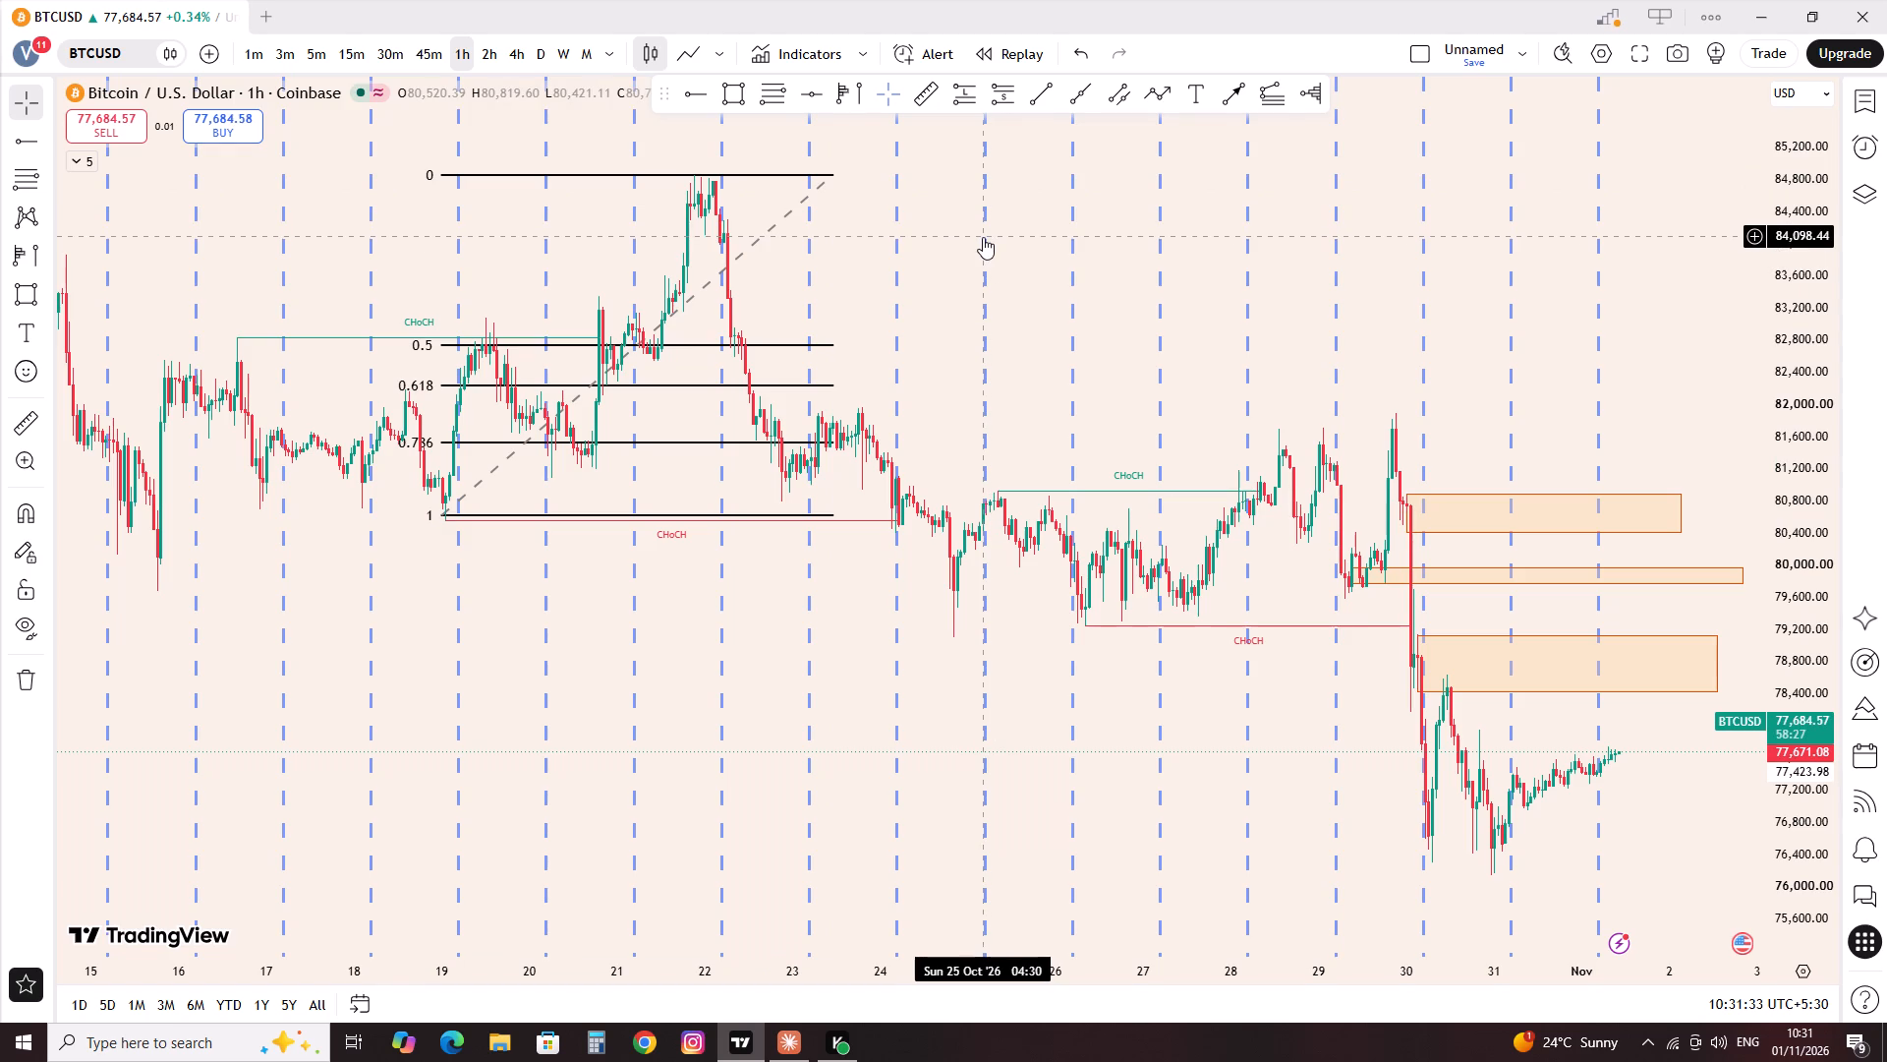
Mark the 21 Oct zone from about 82,295 to 82,735 with a rectangle and extend it to 24 Oct.
drag(884, 237, 1441, 317)
scroll(1396, 334, up, 5)
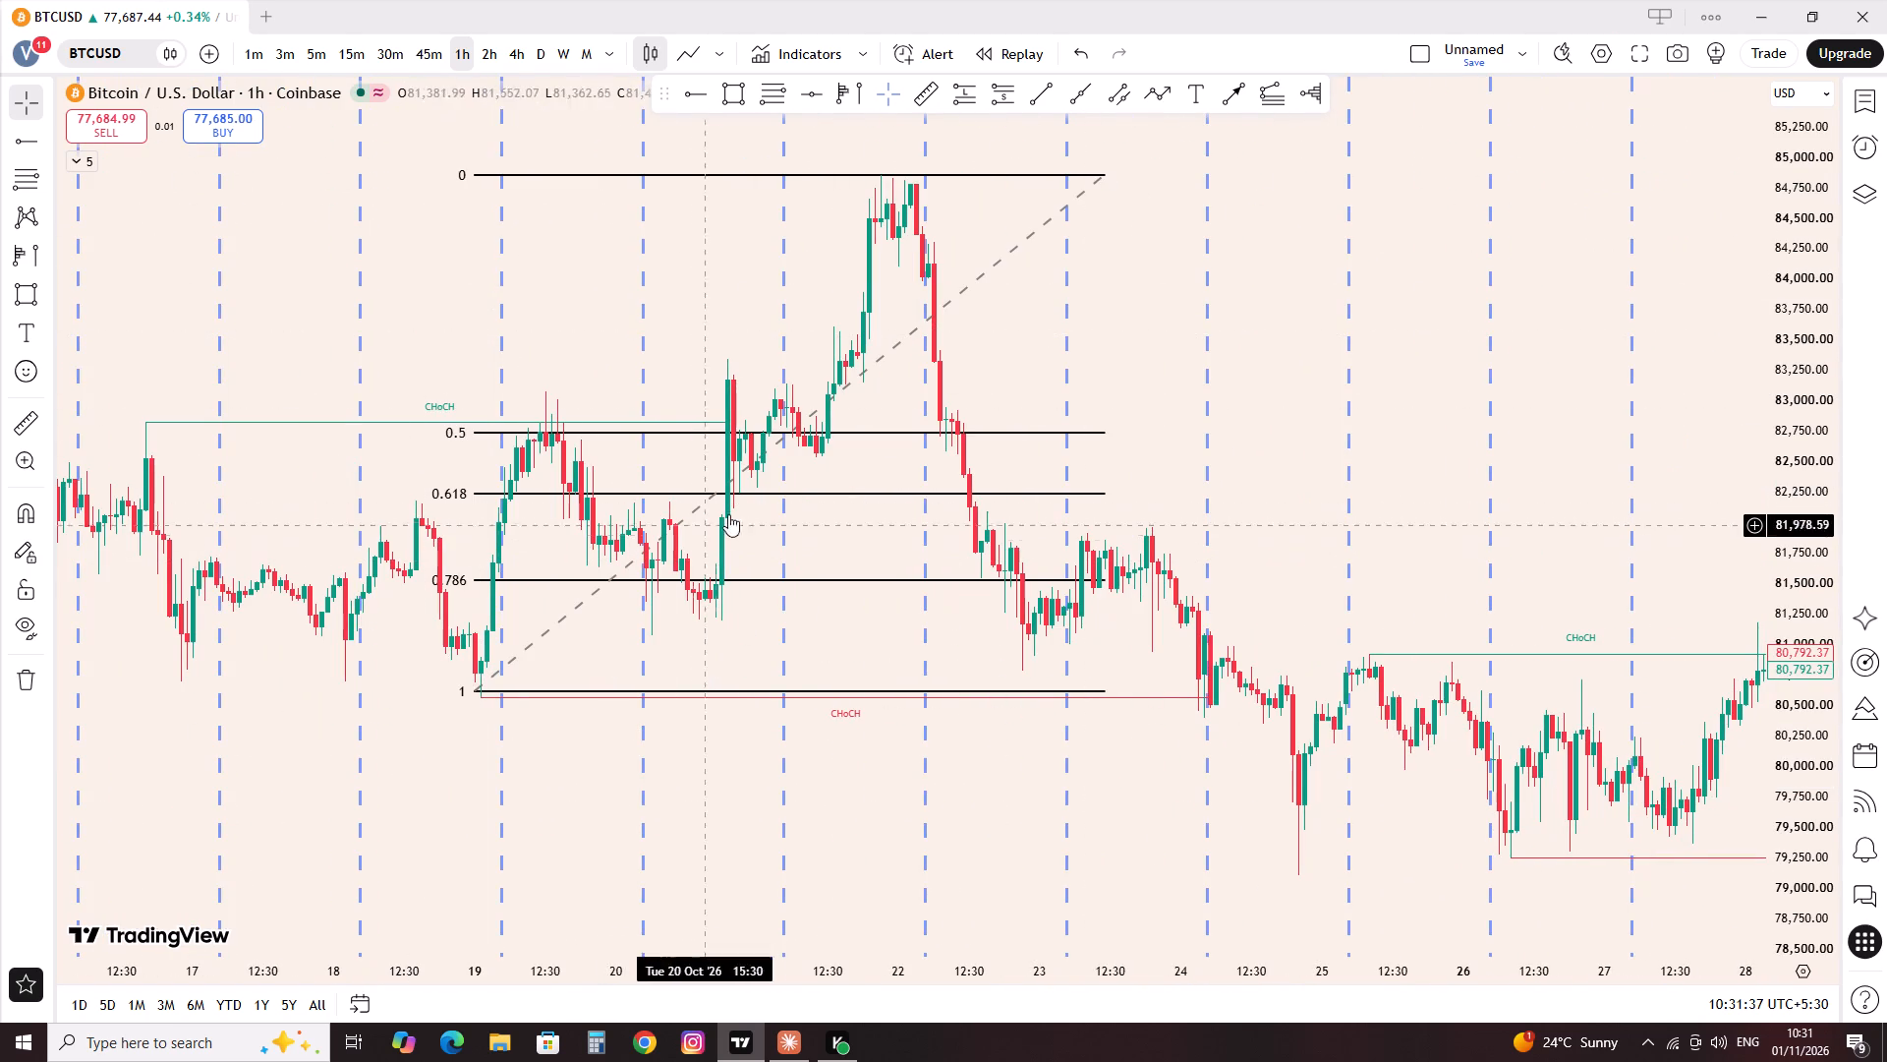
click(721, 99)
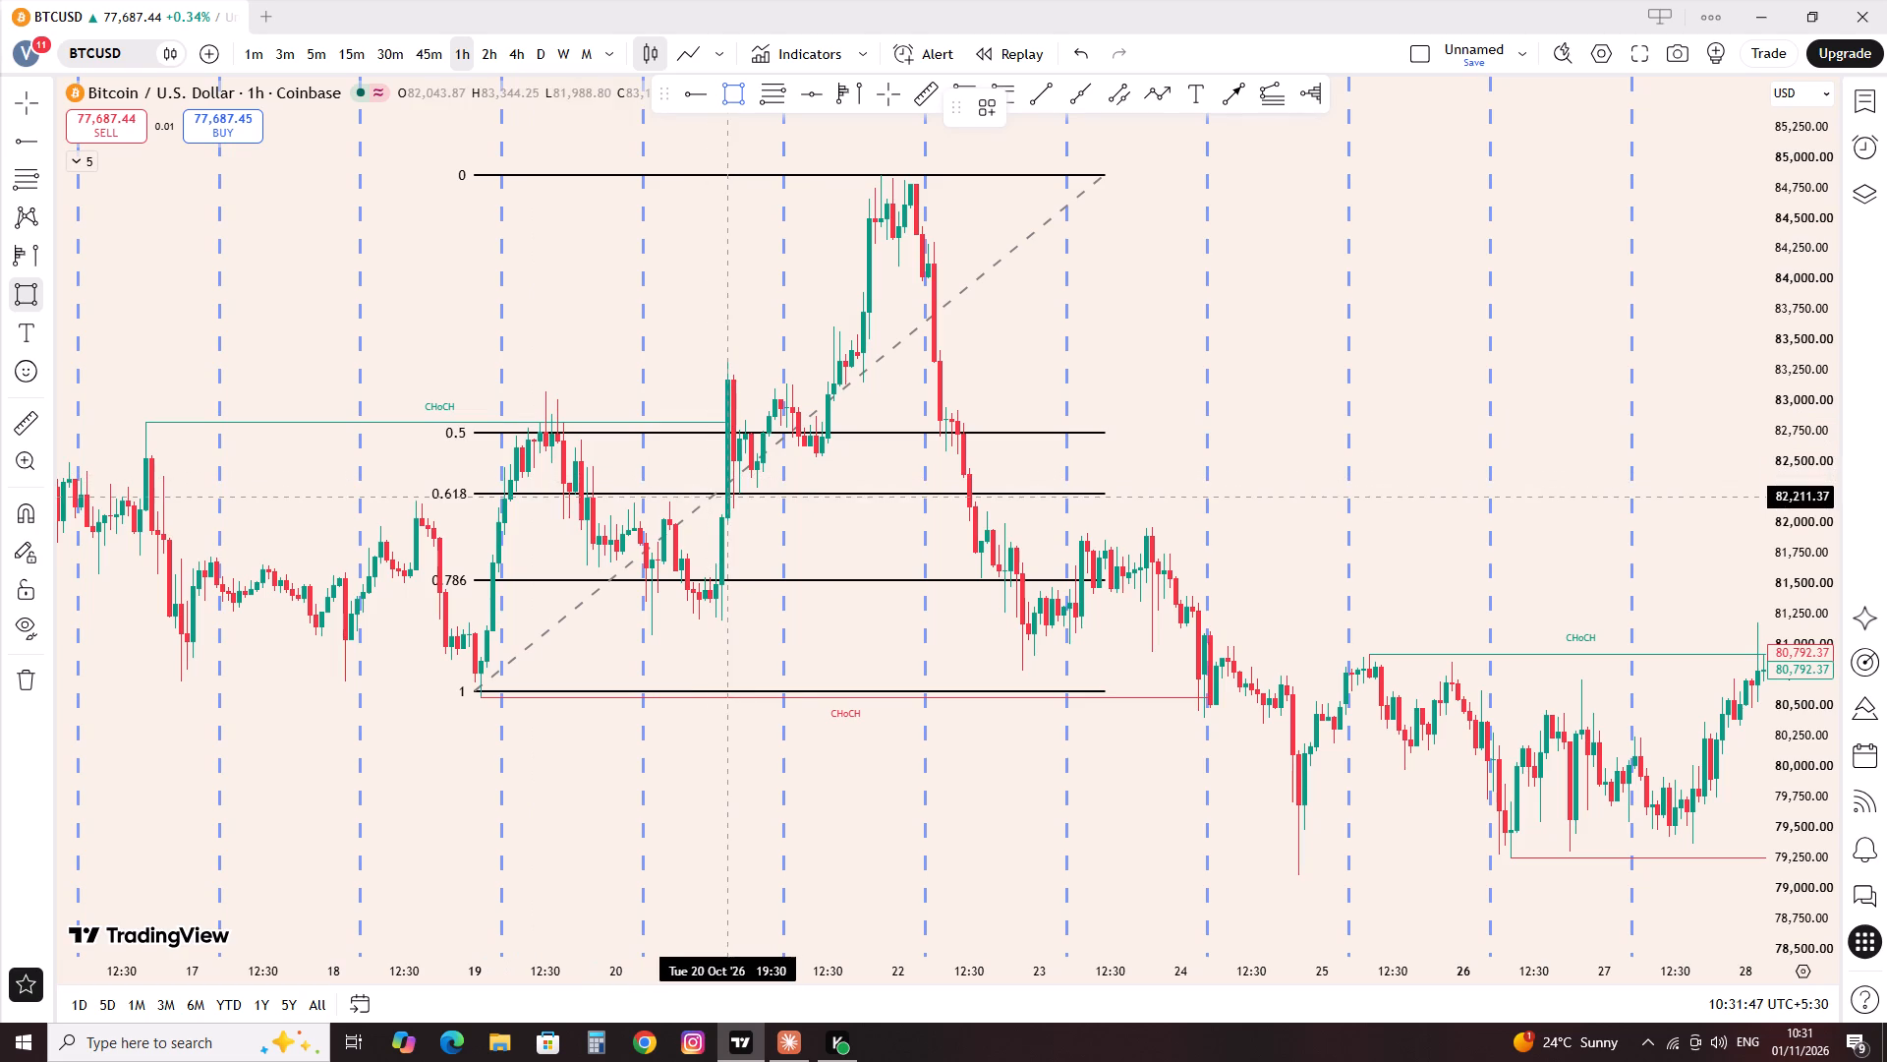
click(755, 488)
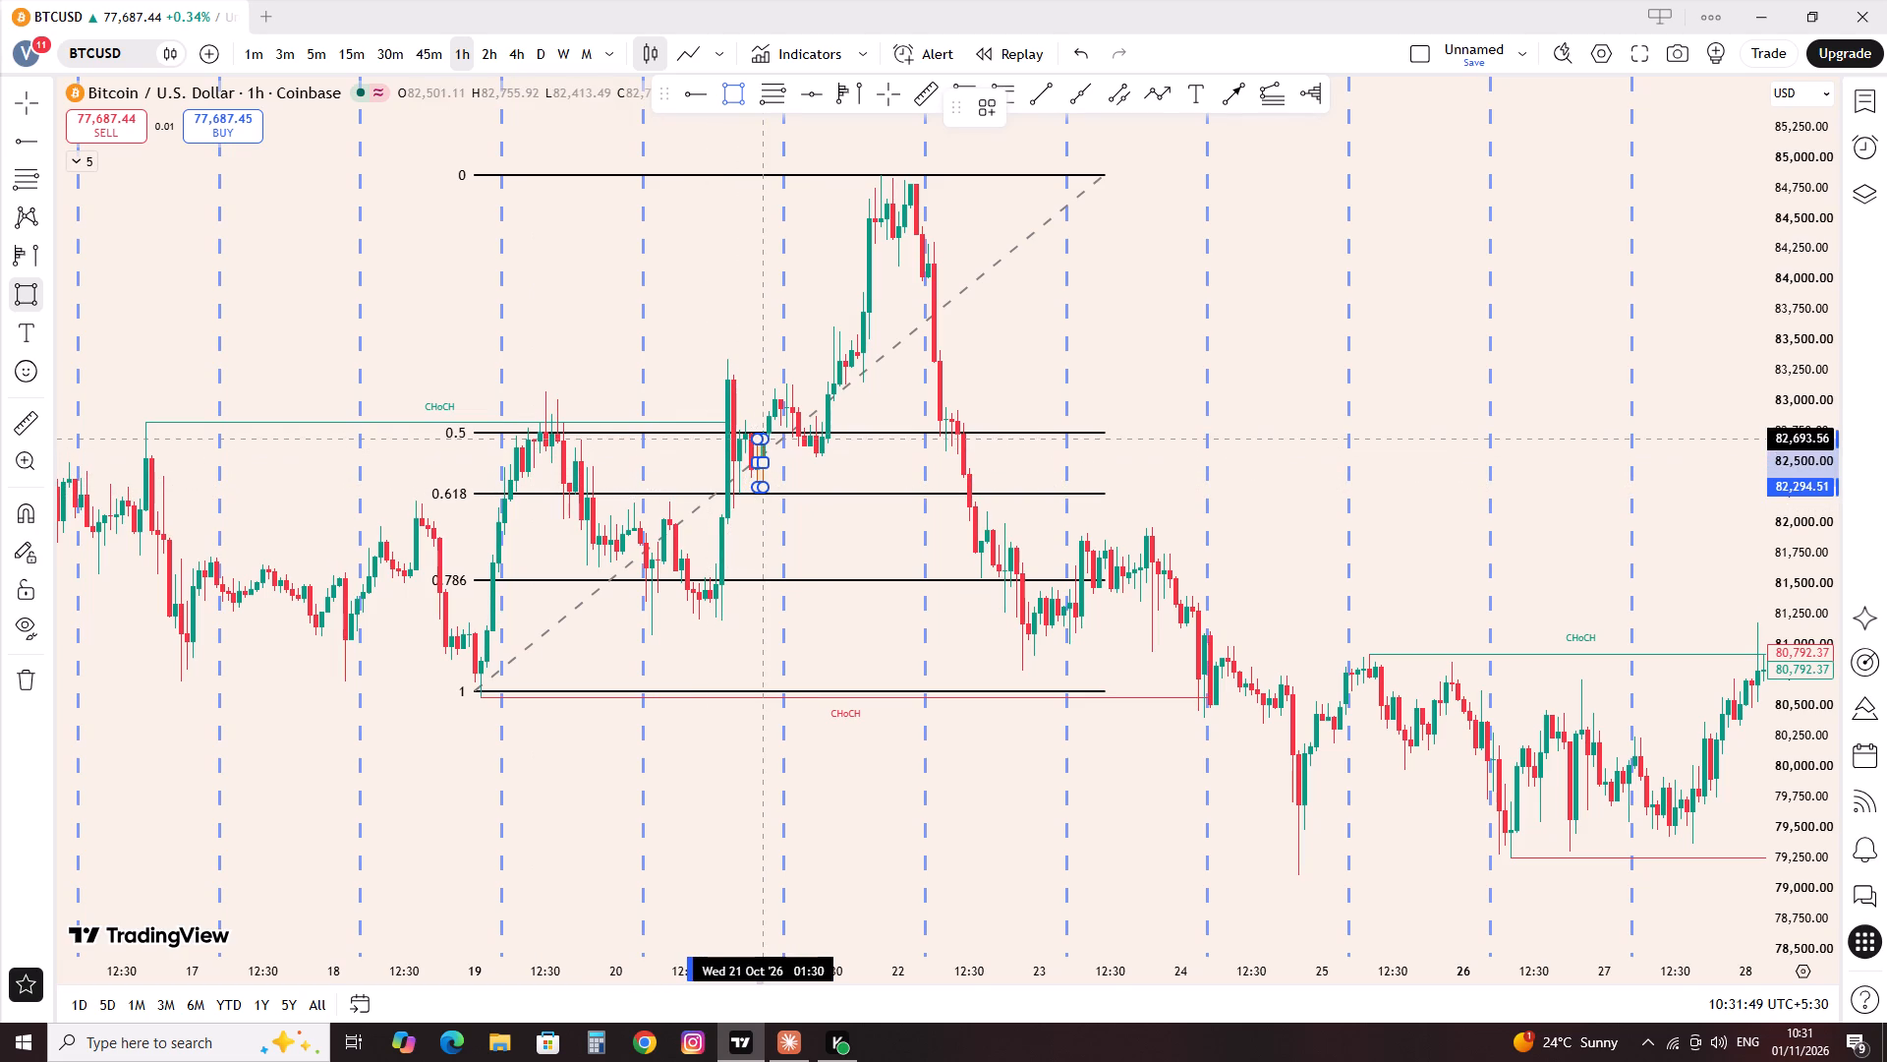
click(764, 434)
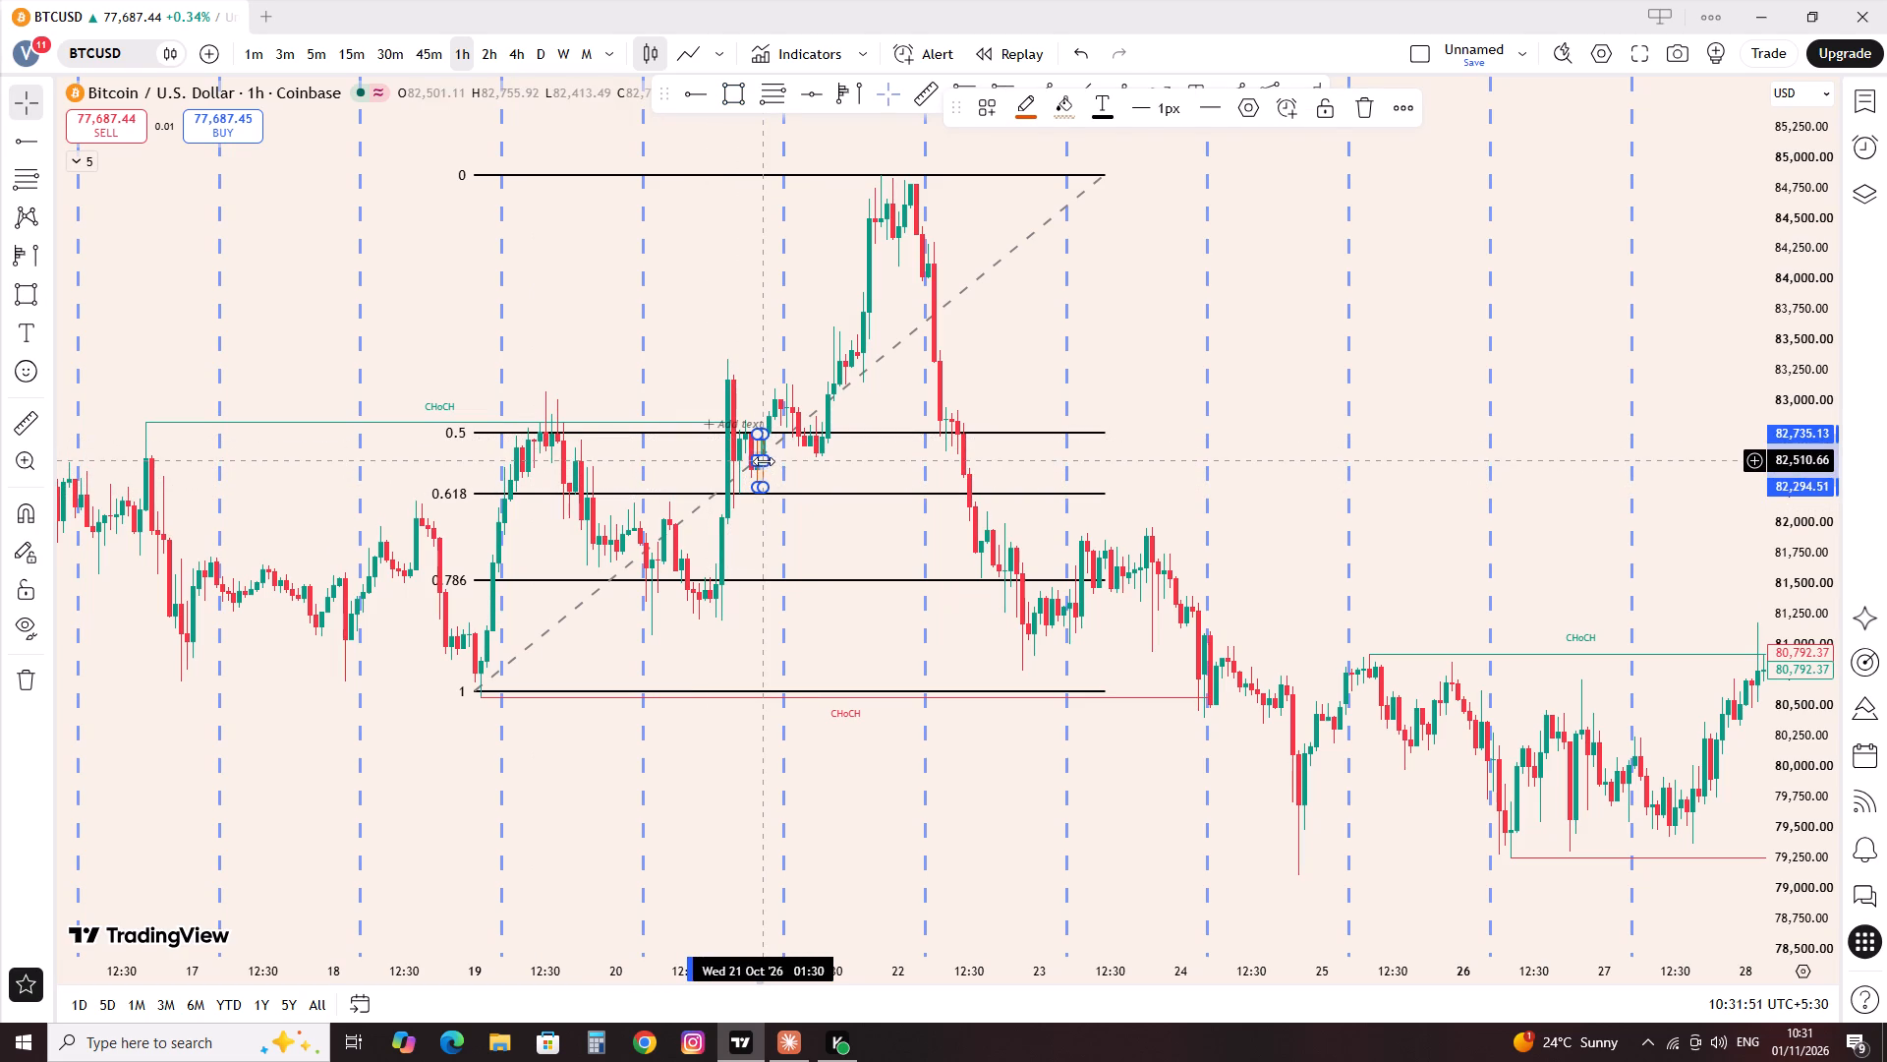
drag(764, 461, 1223, 533)
click(1365, 493)
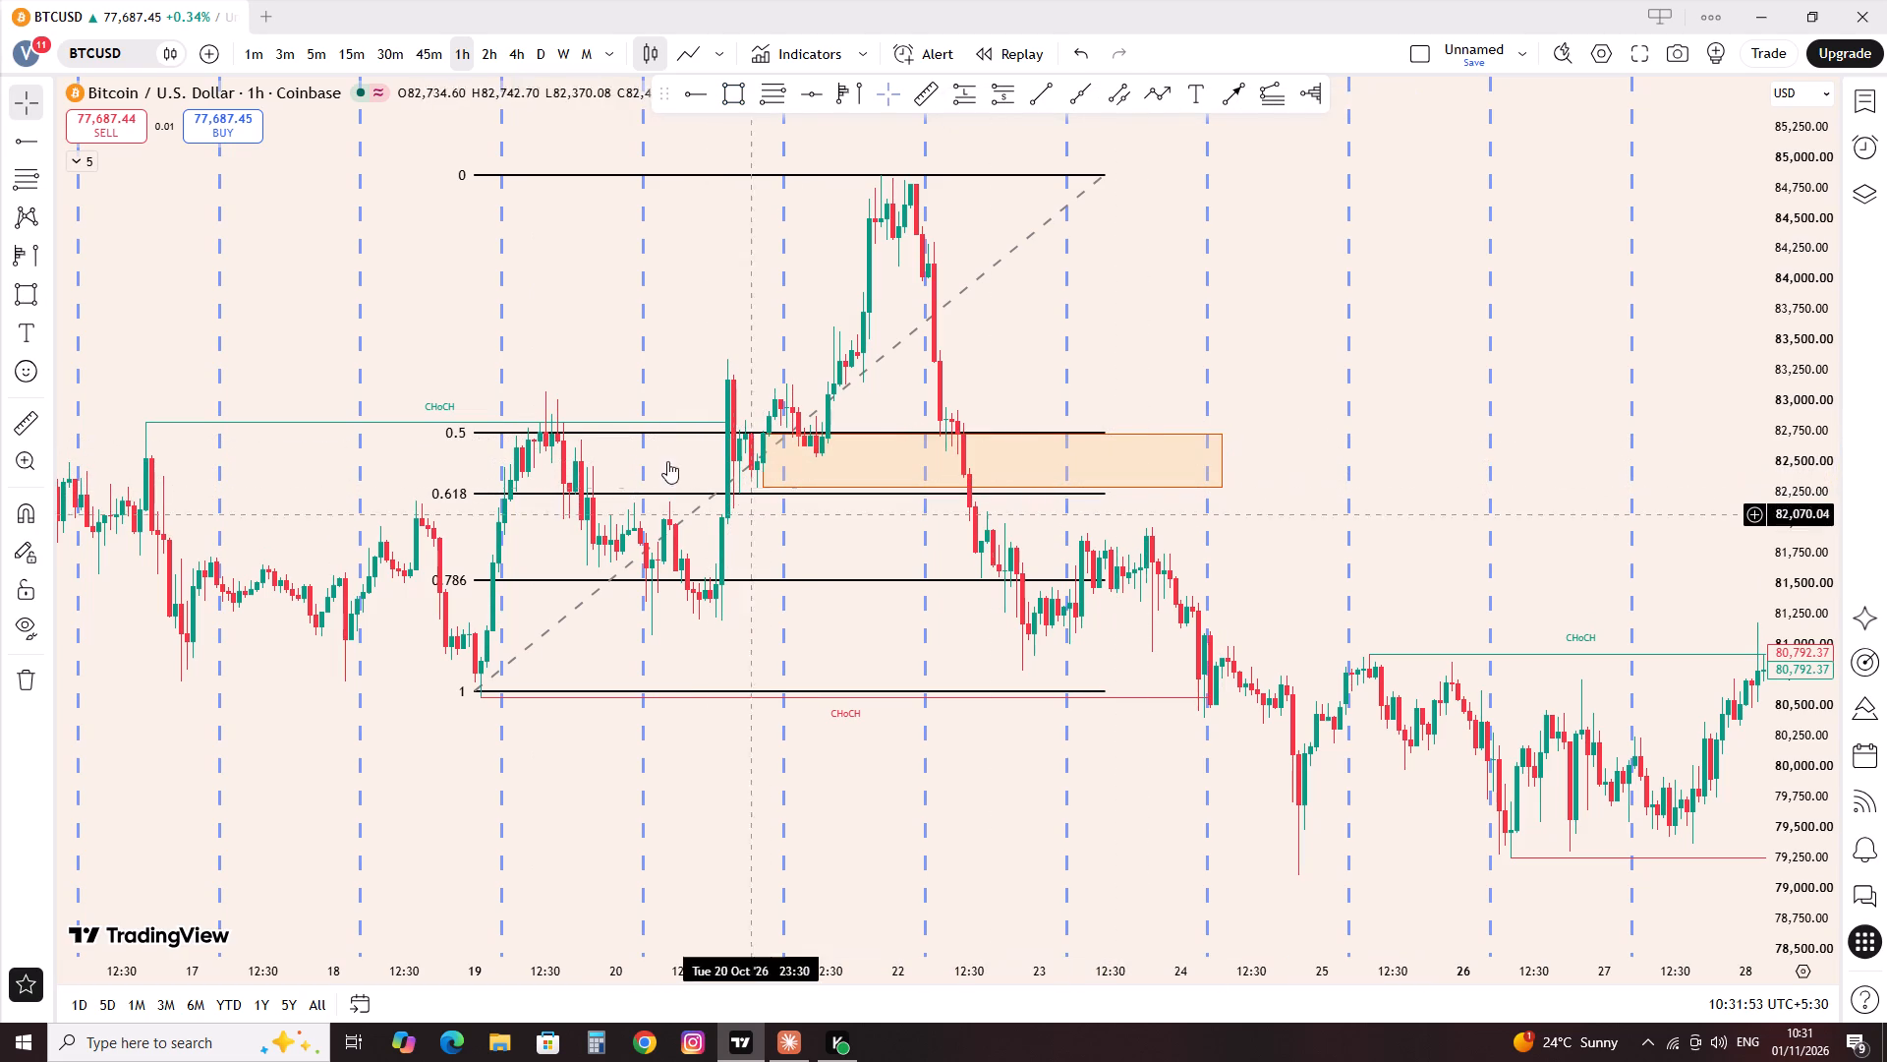
Mark the zone from about 81,970 down to 81,230 with a rectangle starting 20 Oct and extended to late 24 Oct.
click(733, 100)
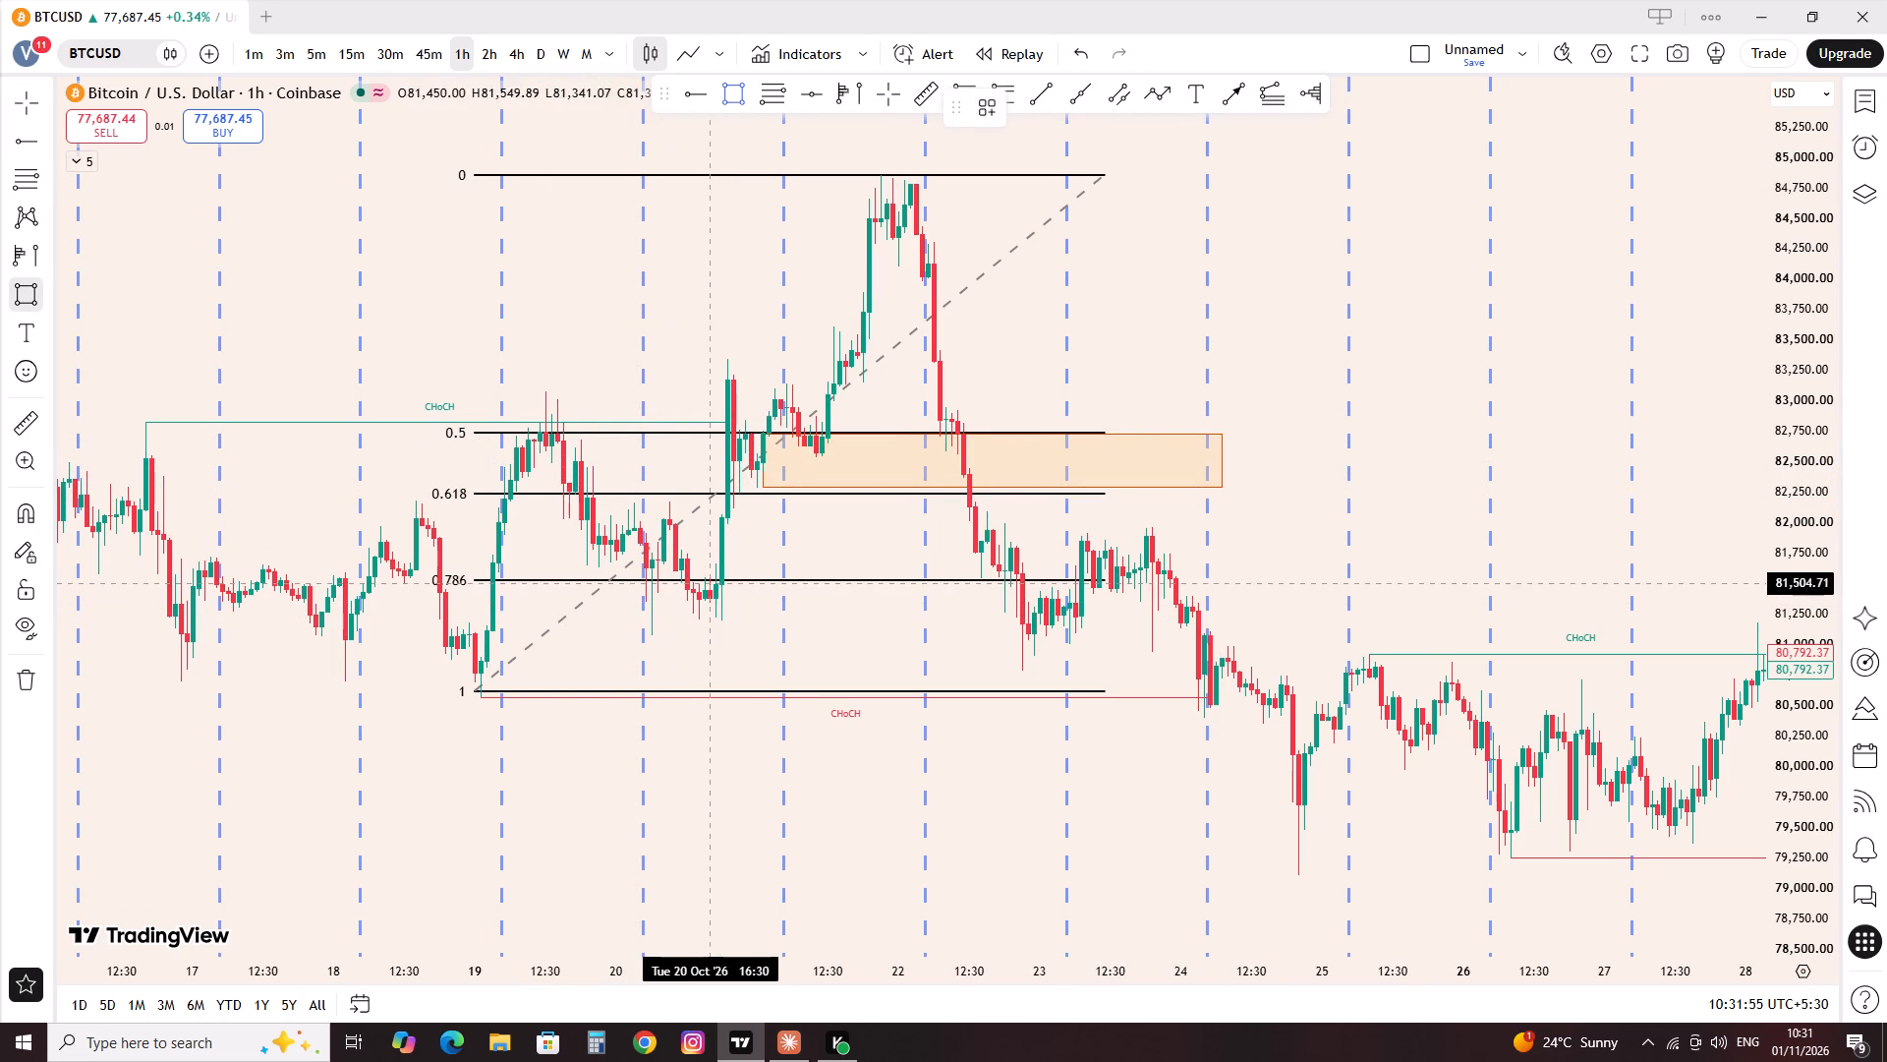
click(727, 527)
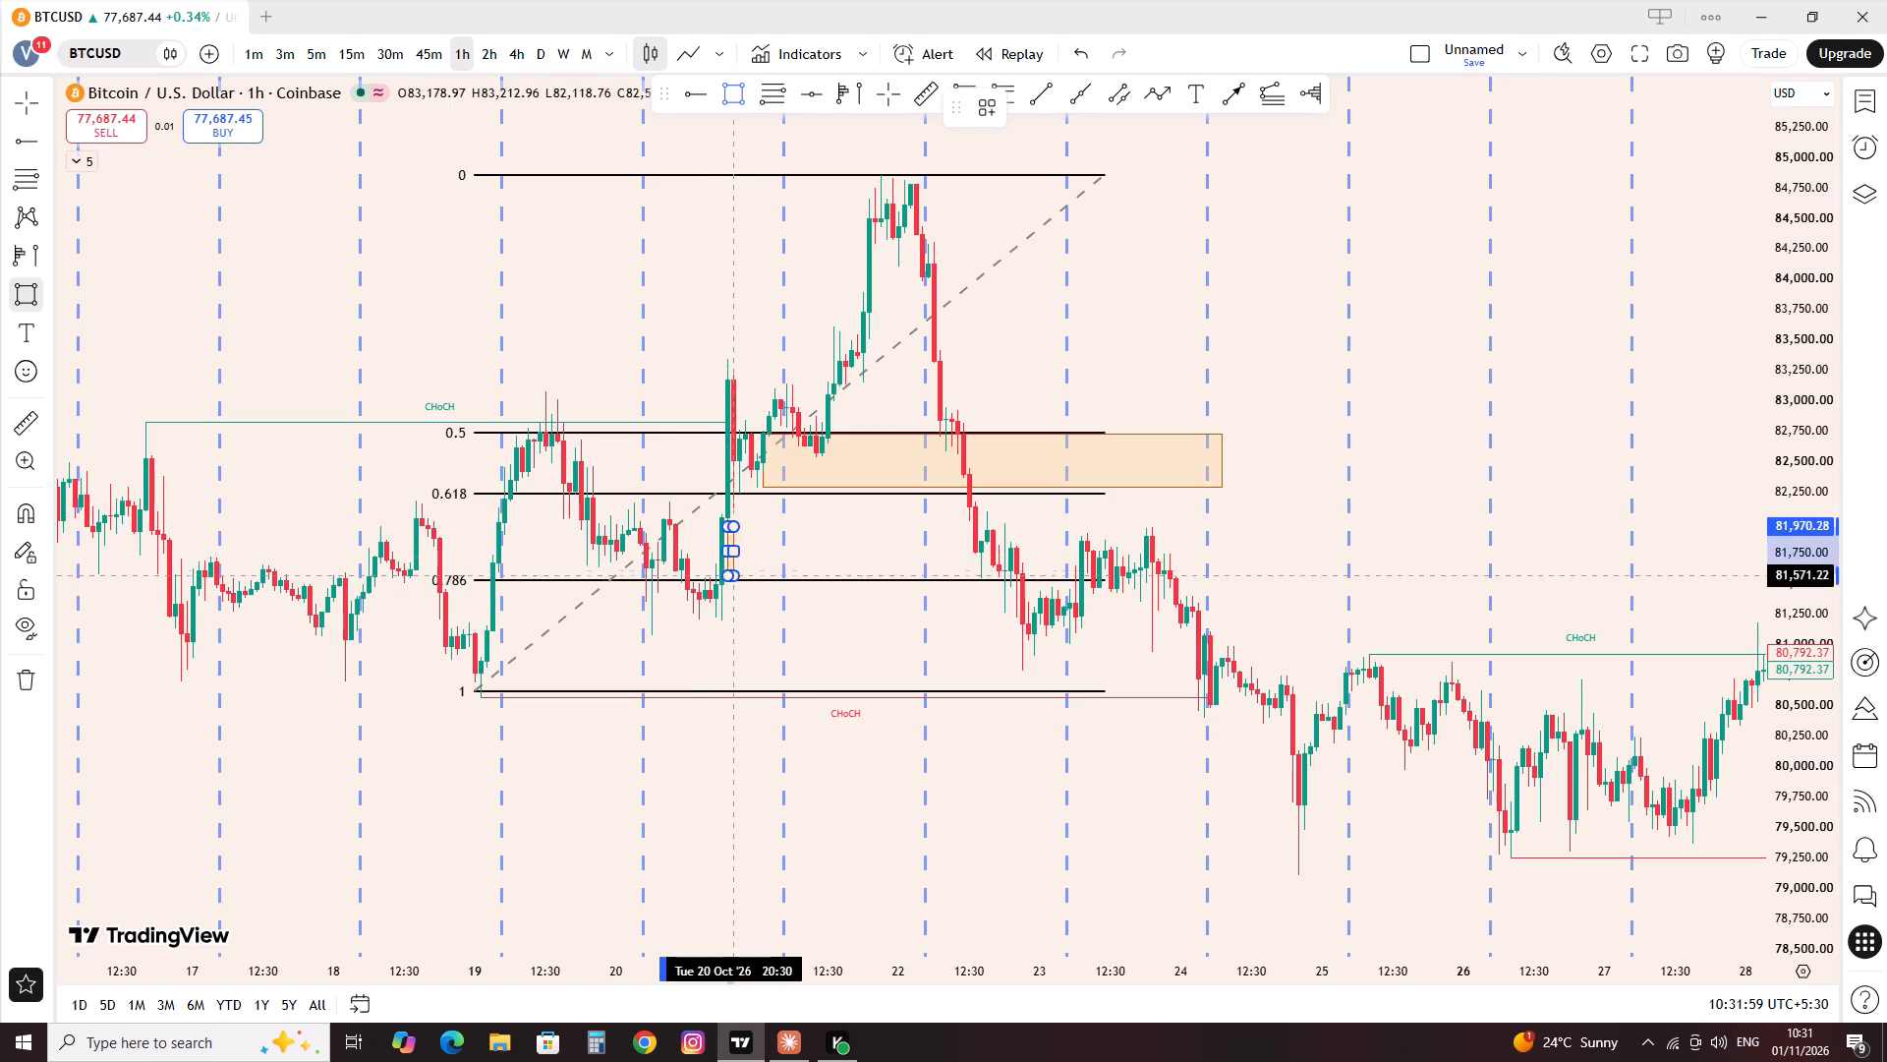
click(758, 618)
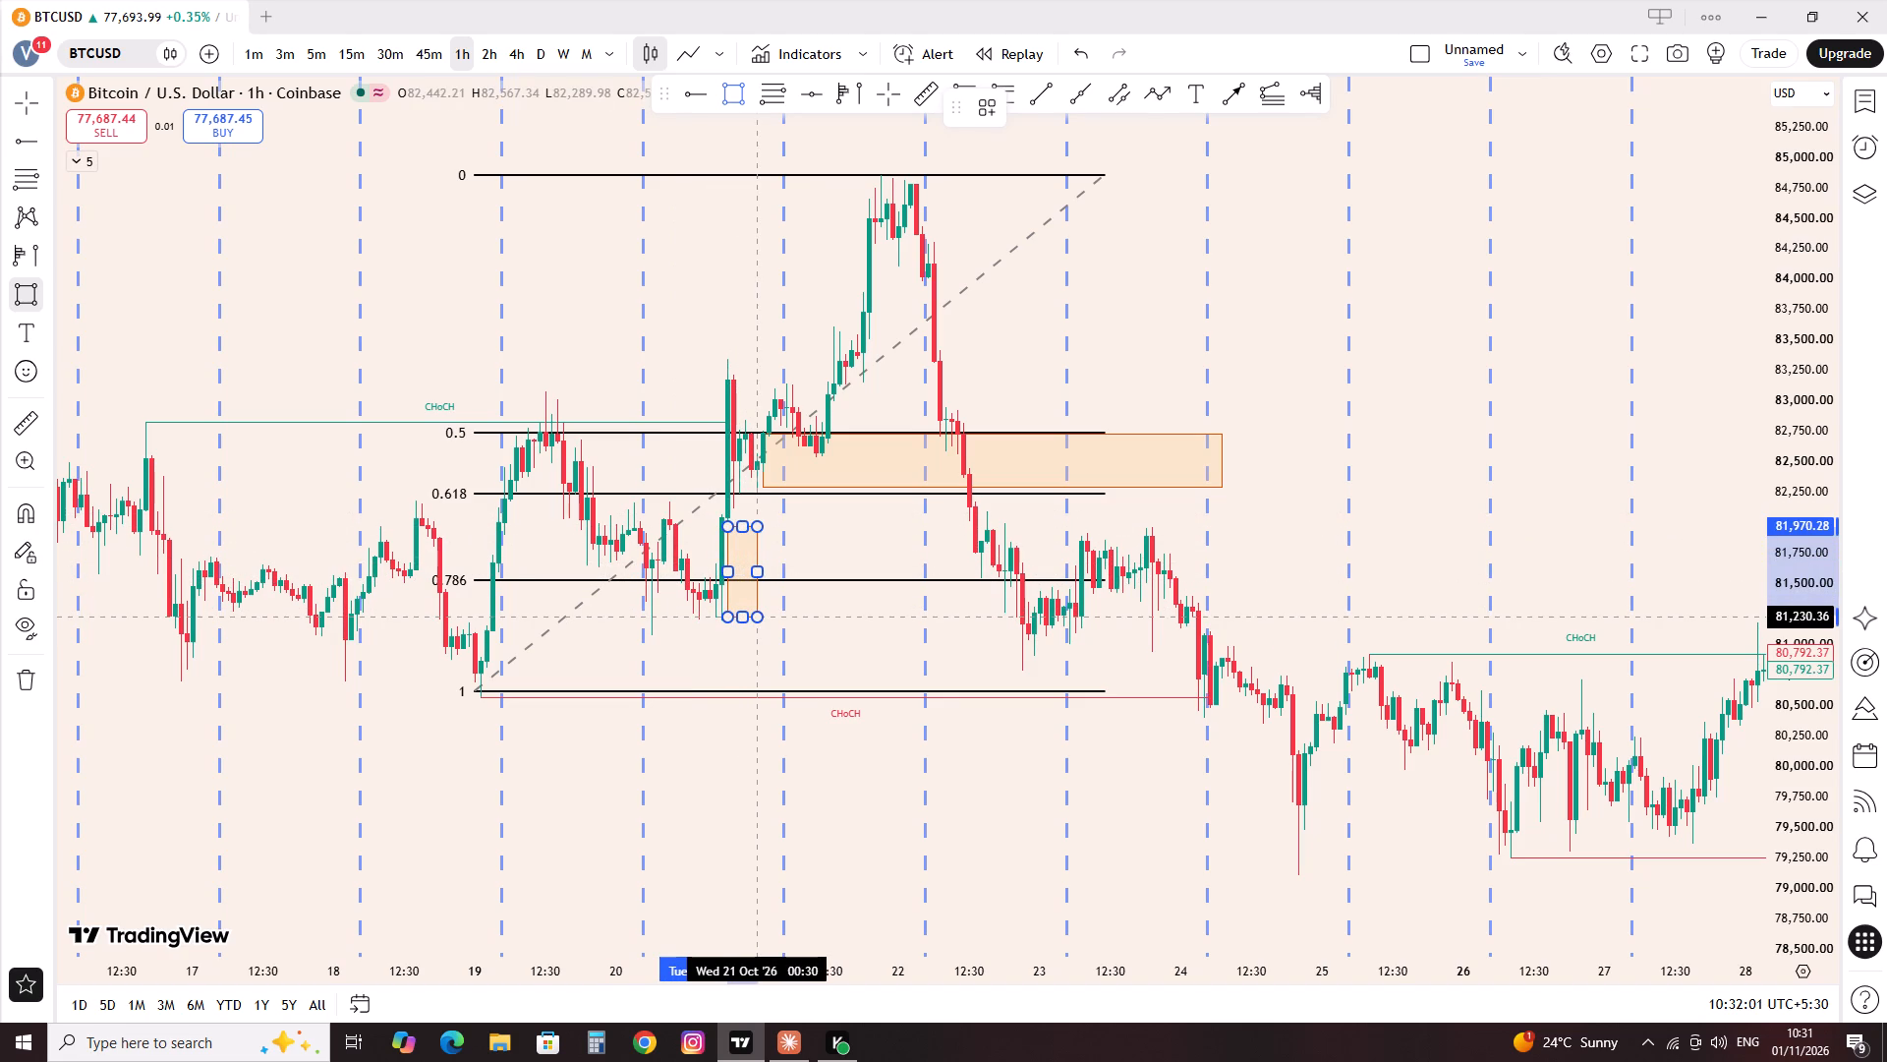
drag(758, 574, 1308, 546)
click(1494, 525)
click(1444, 529)
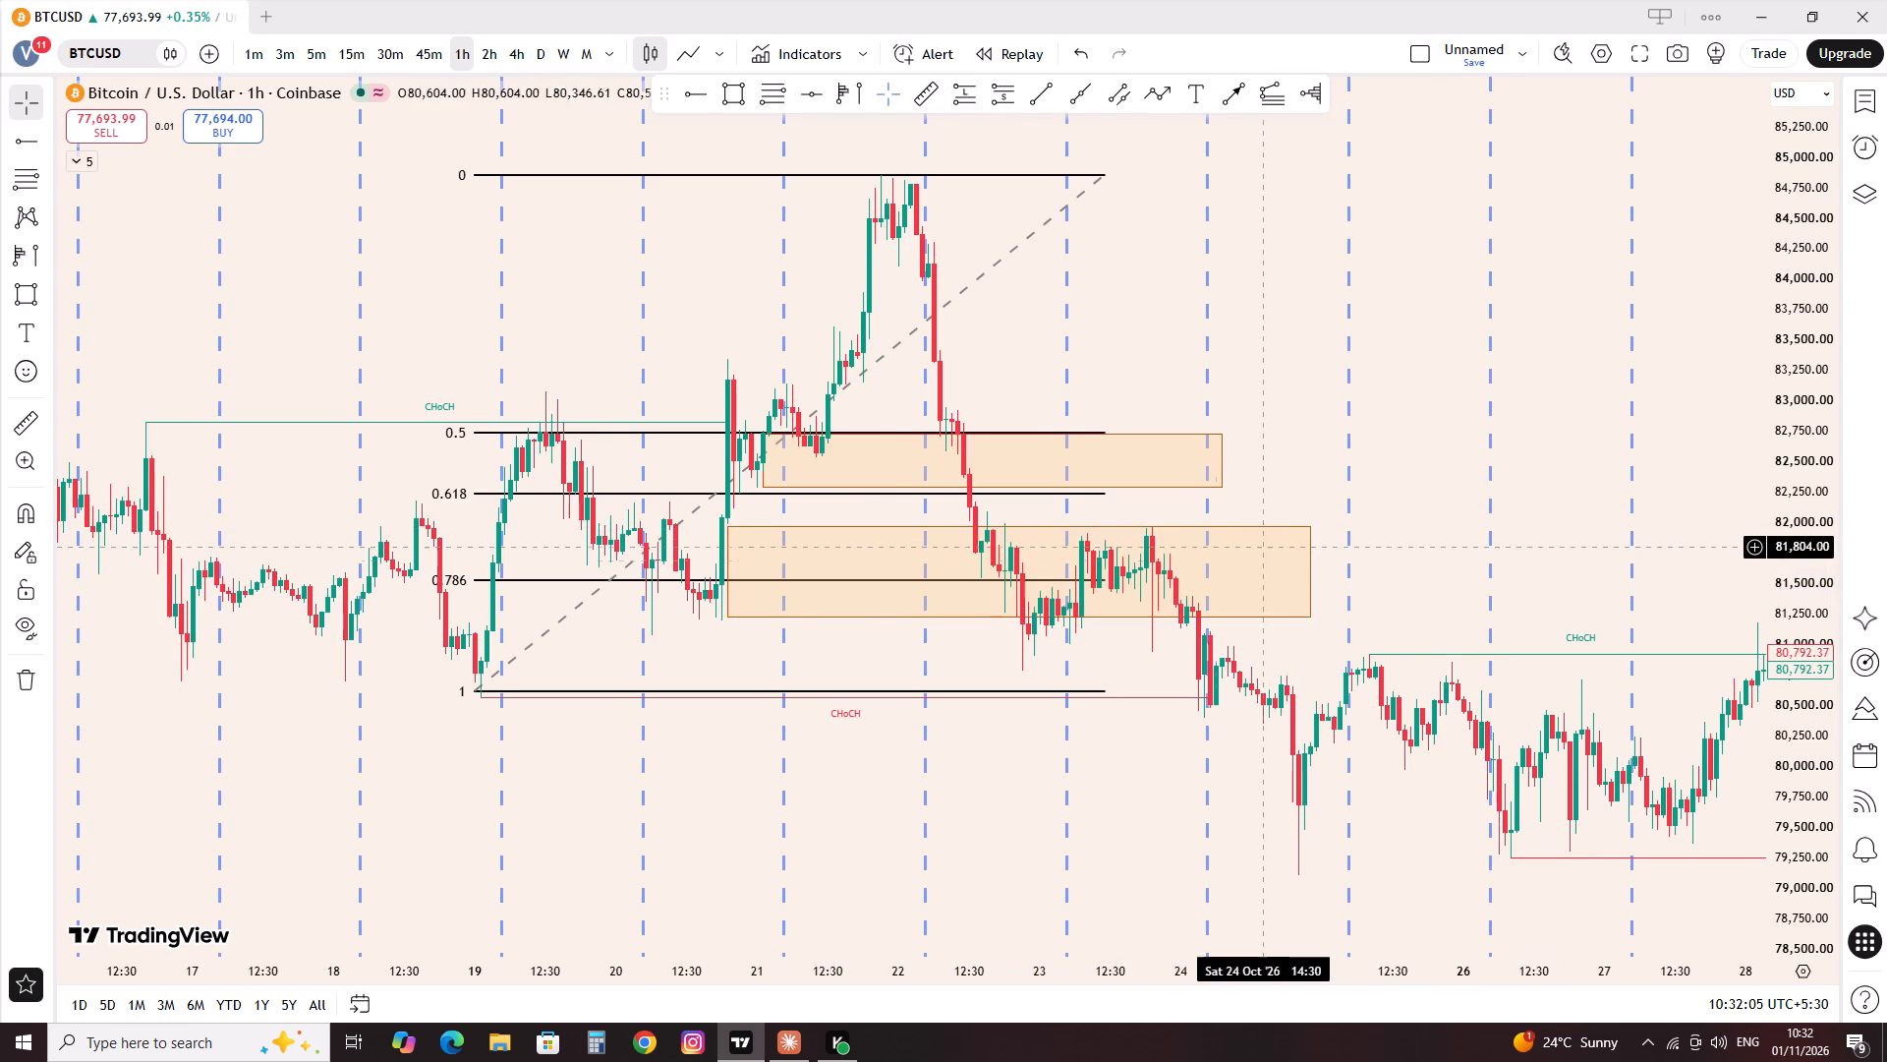
Review the marked rectangles and Fibonacci levels against the subsequent BTCUSD price action.
scroll(942, 595, down, 3)
scroll(926, 588, up, 3)
drag(1533, 532, 829, 520)
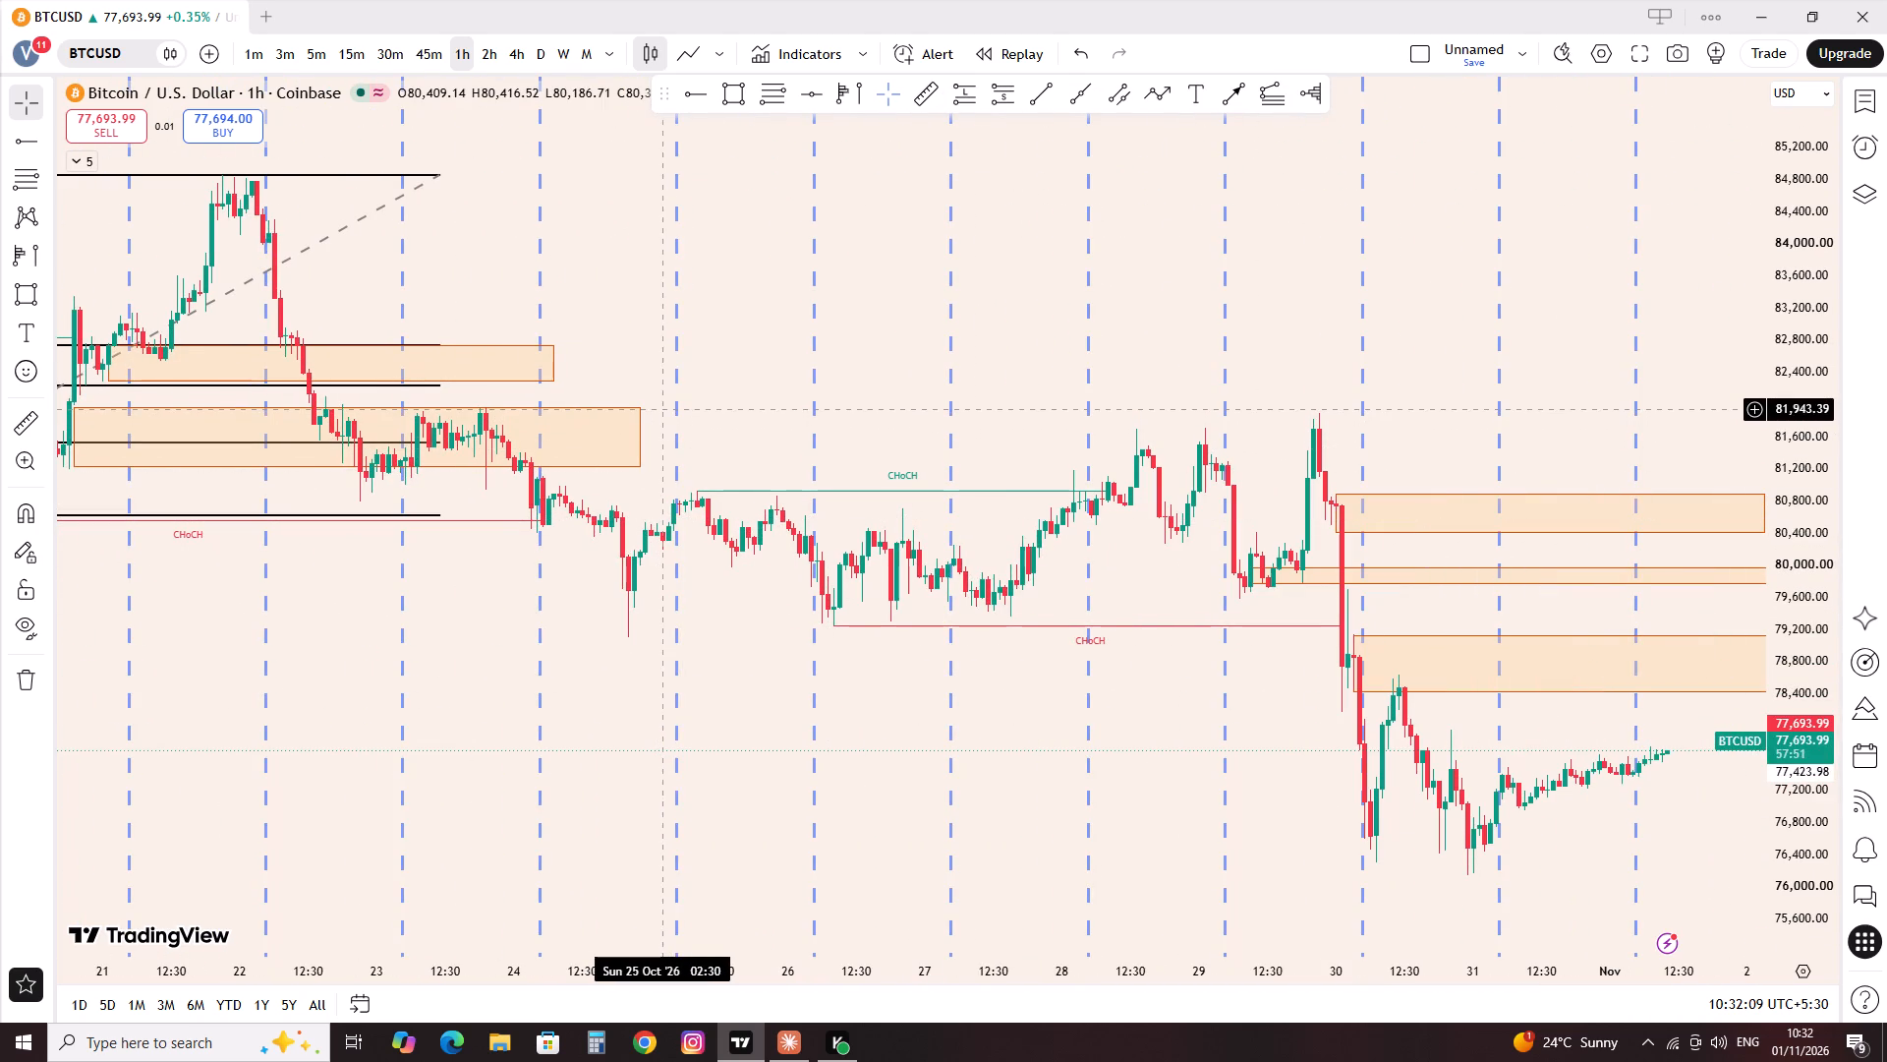
drag(665, 408, 715, 404)
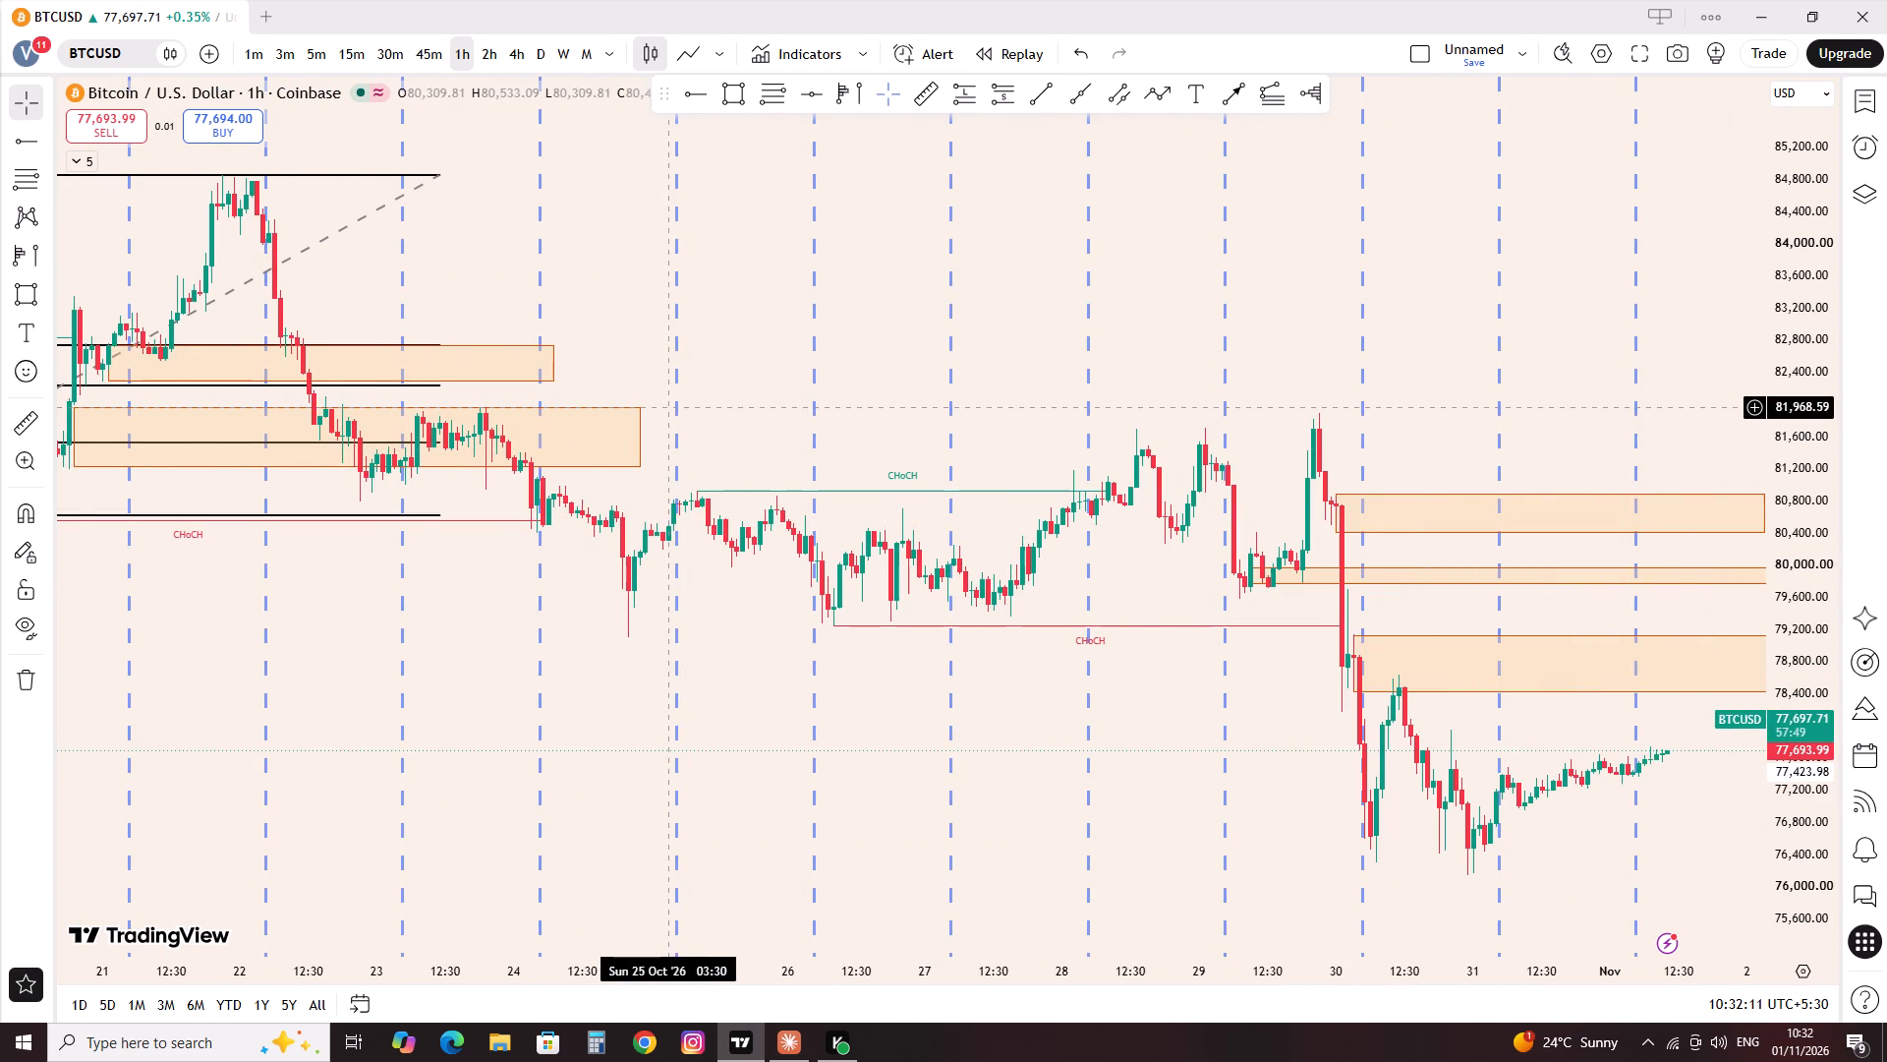
drag(715, 404, 1262, 429)
scroll(1057, 443, up, 2)
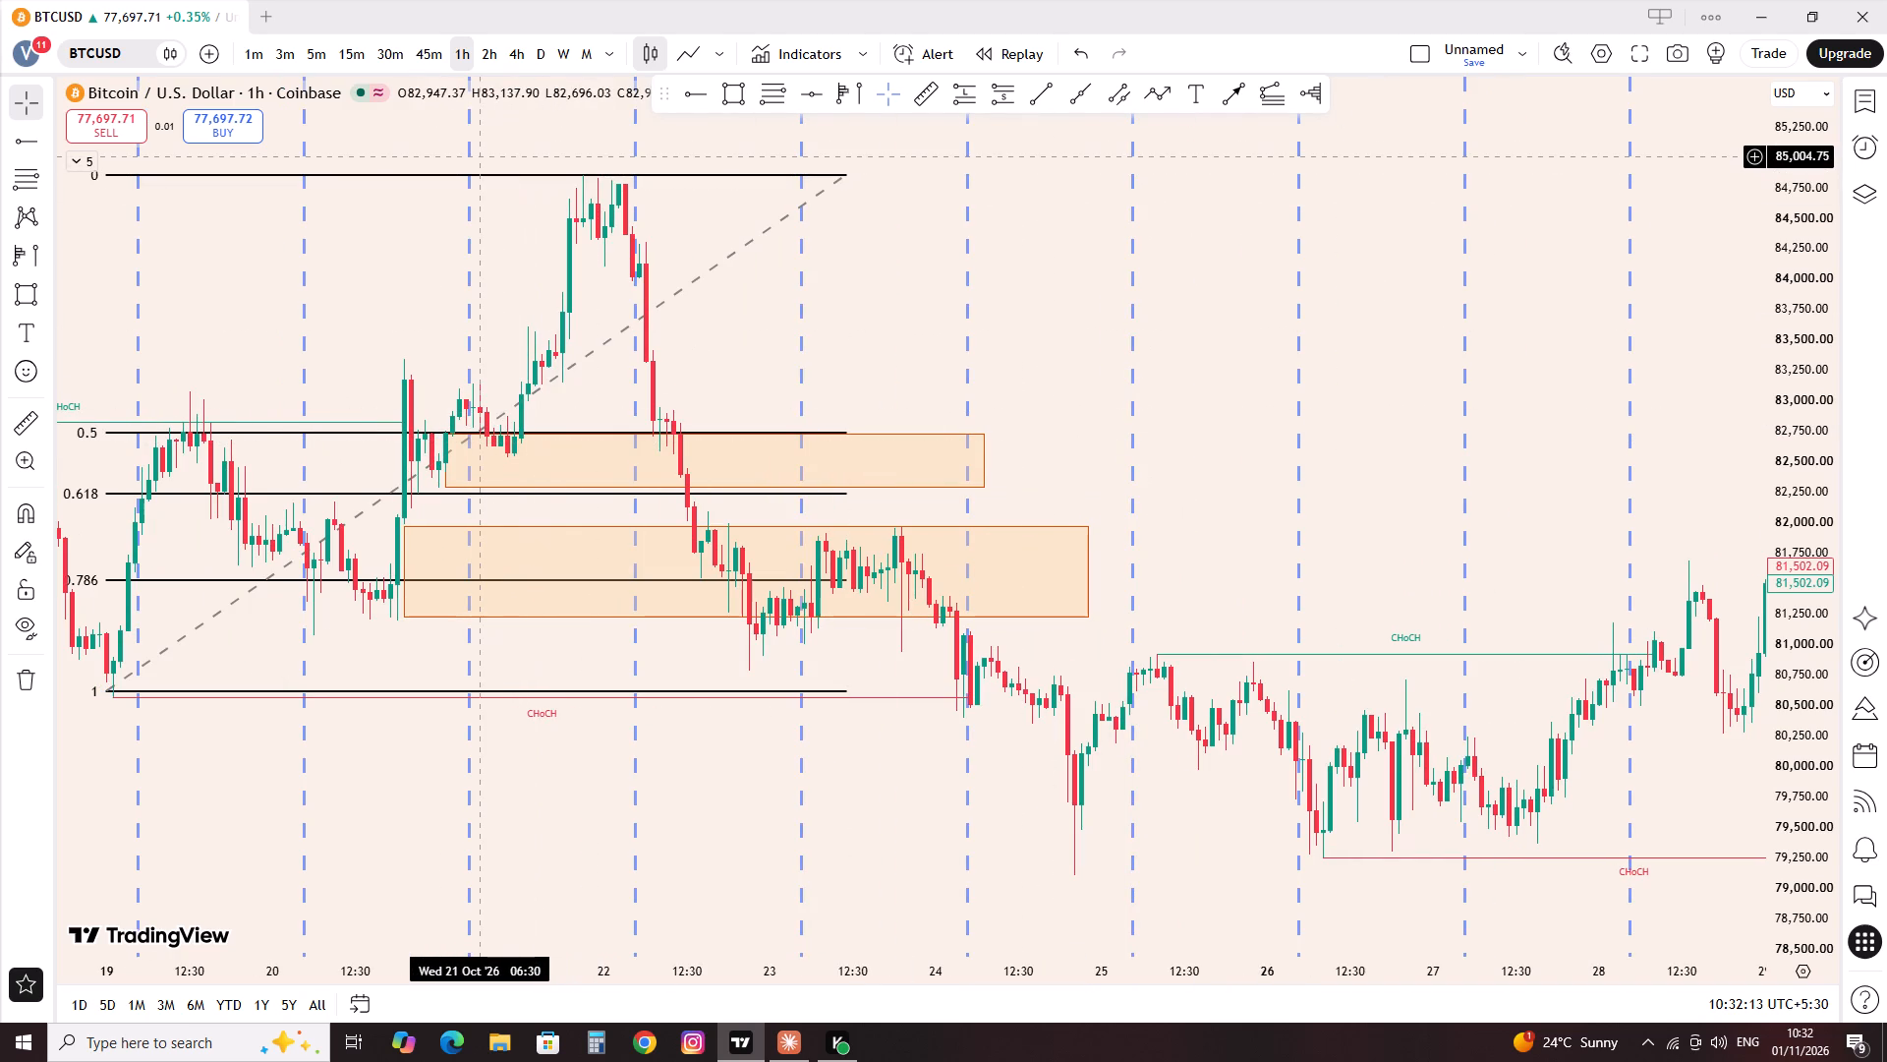
Switch the chart to the XAUUSD symbol.
key(Down)
key(Down)
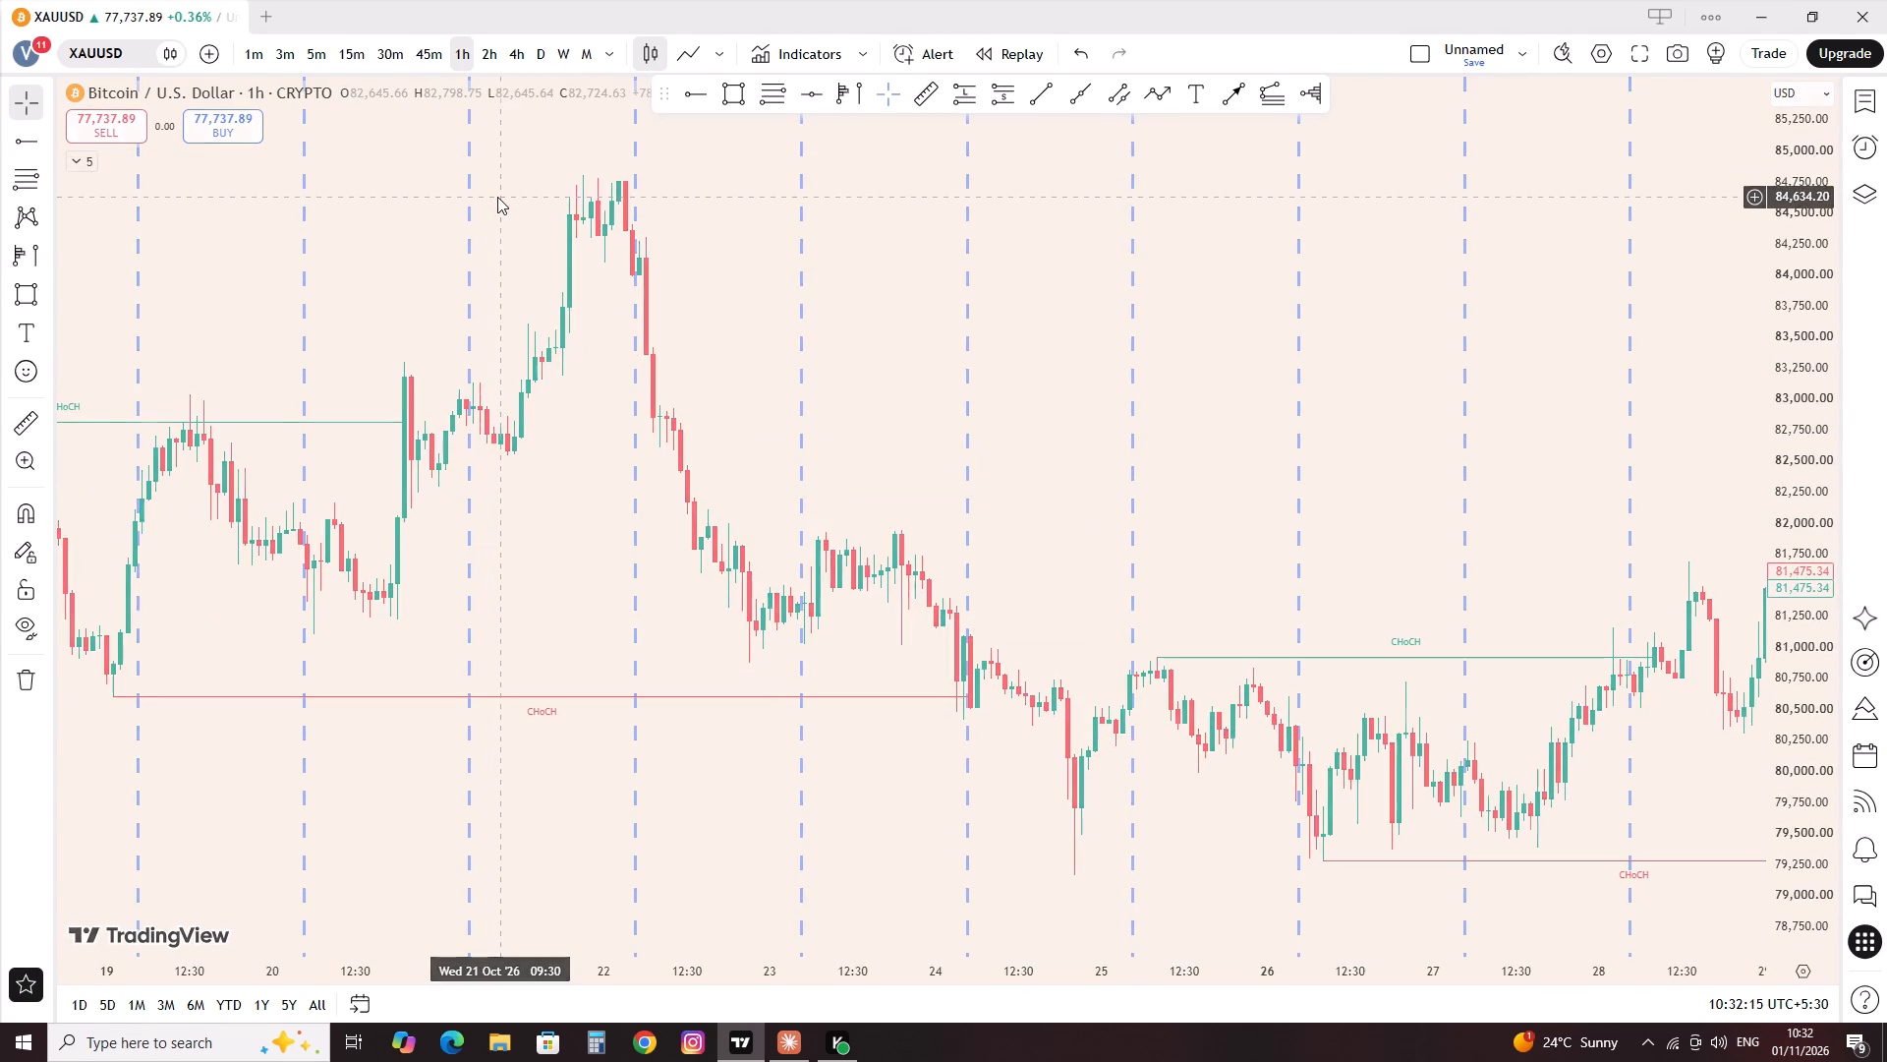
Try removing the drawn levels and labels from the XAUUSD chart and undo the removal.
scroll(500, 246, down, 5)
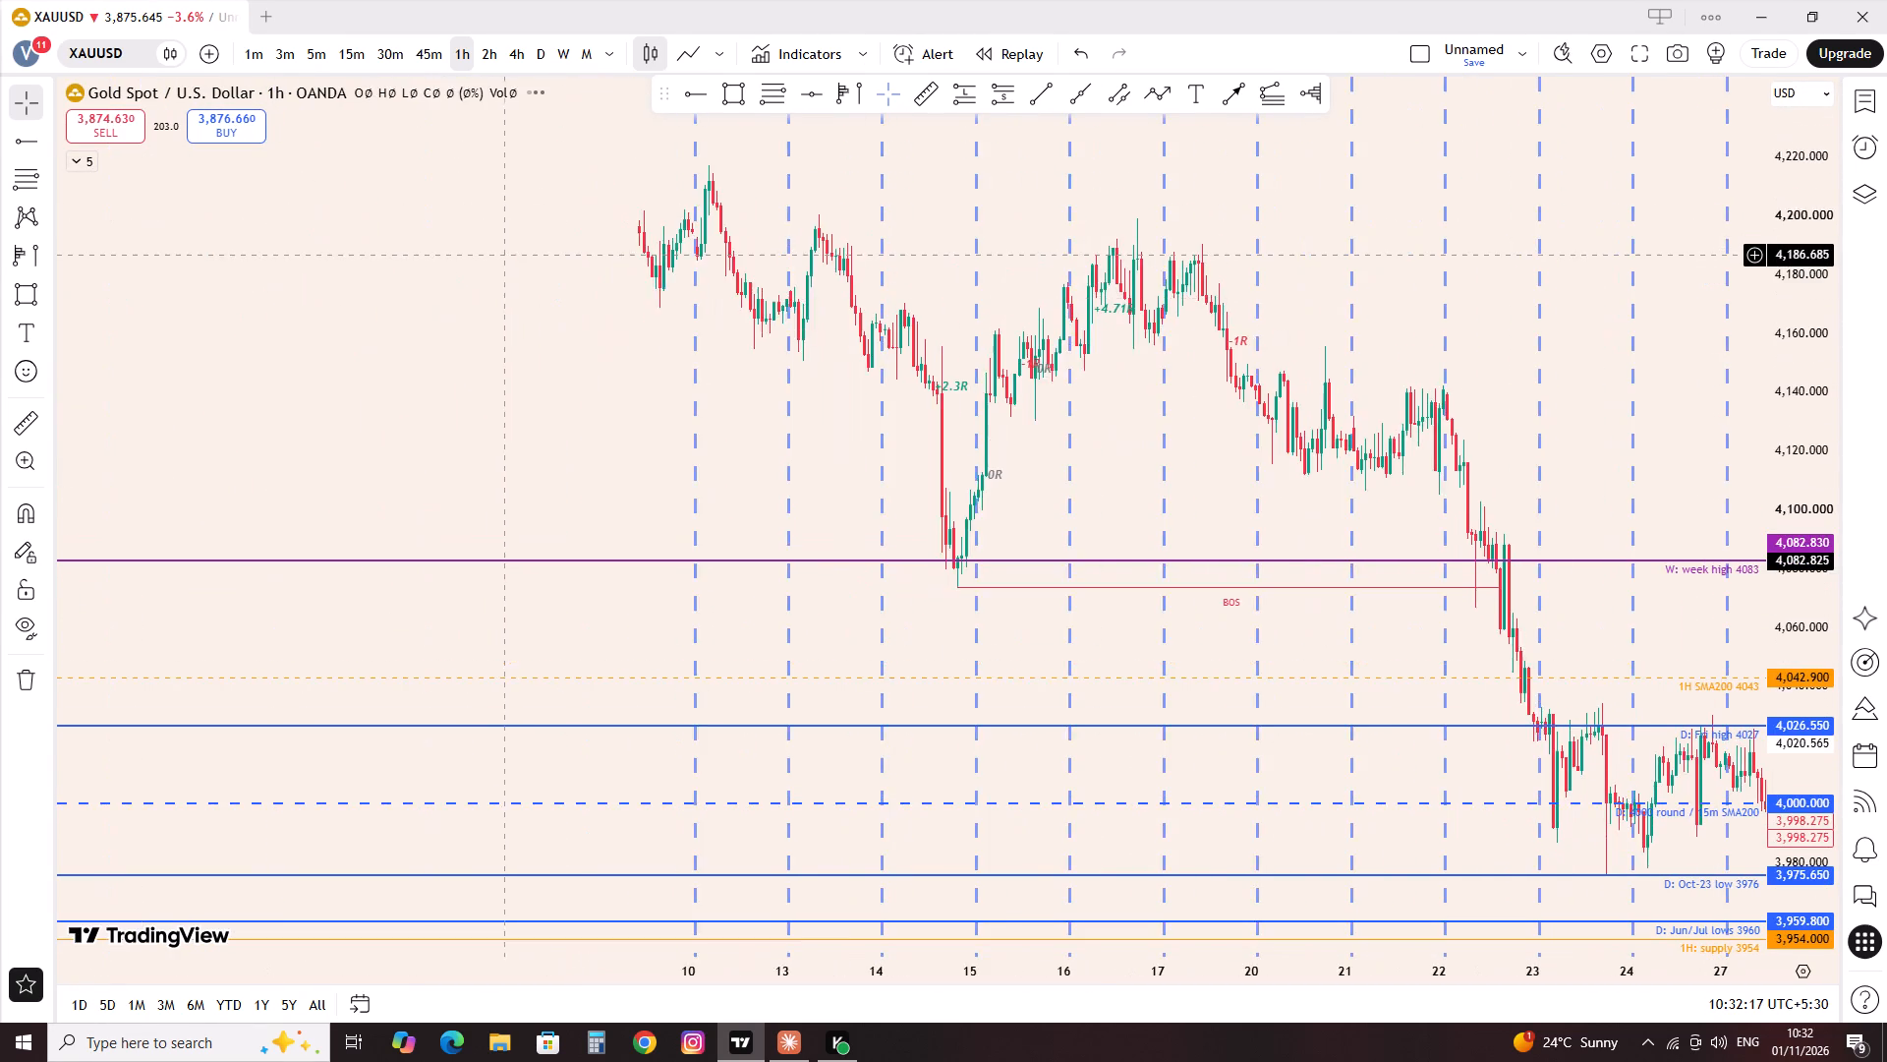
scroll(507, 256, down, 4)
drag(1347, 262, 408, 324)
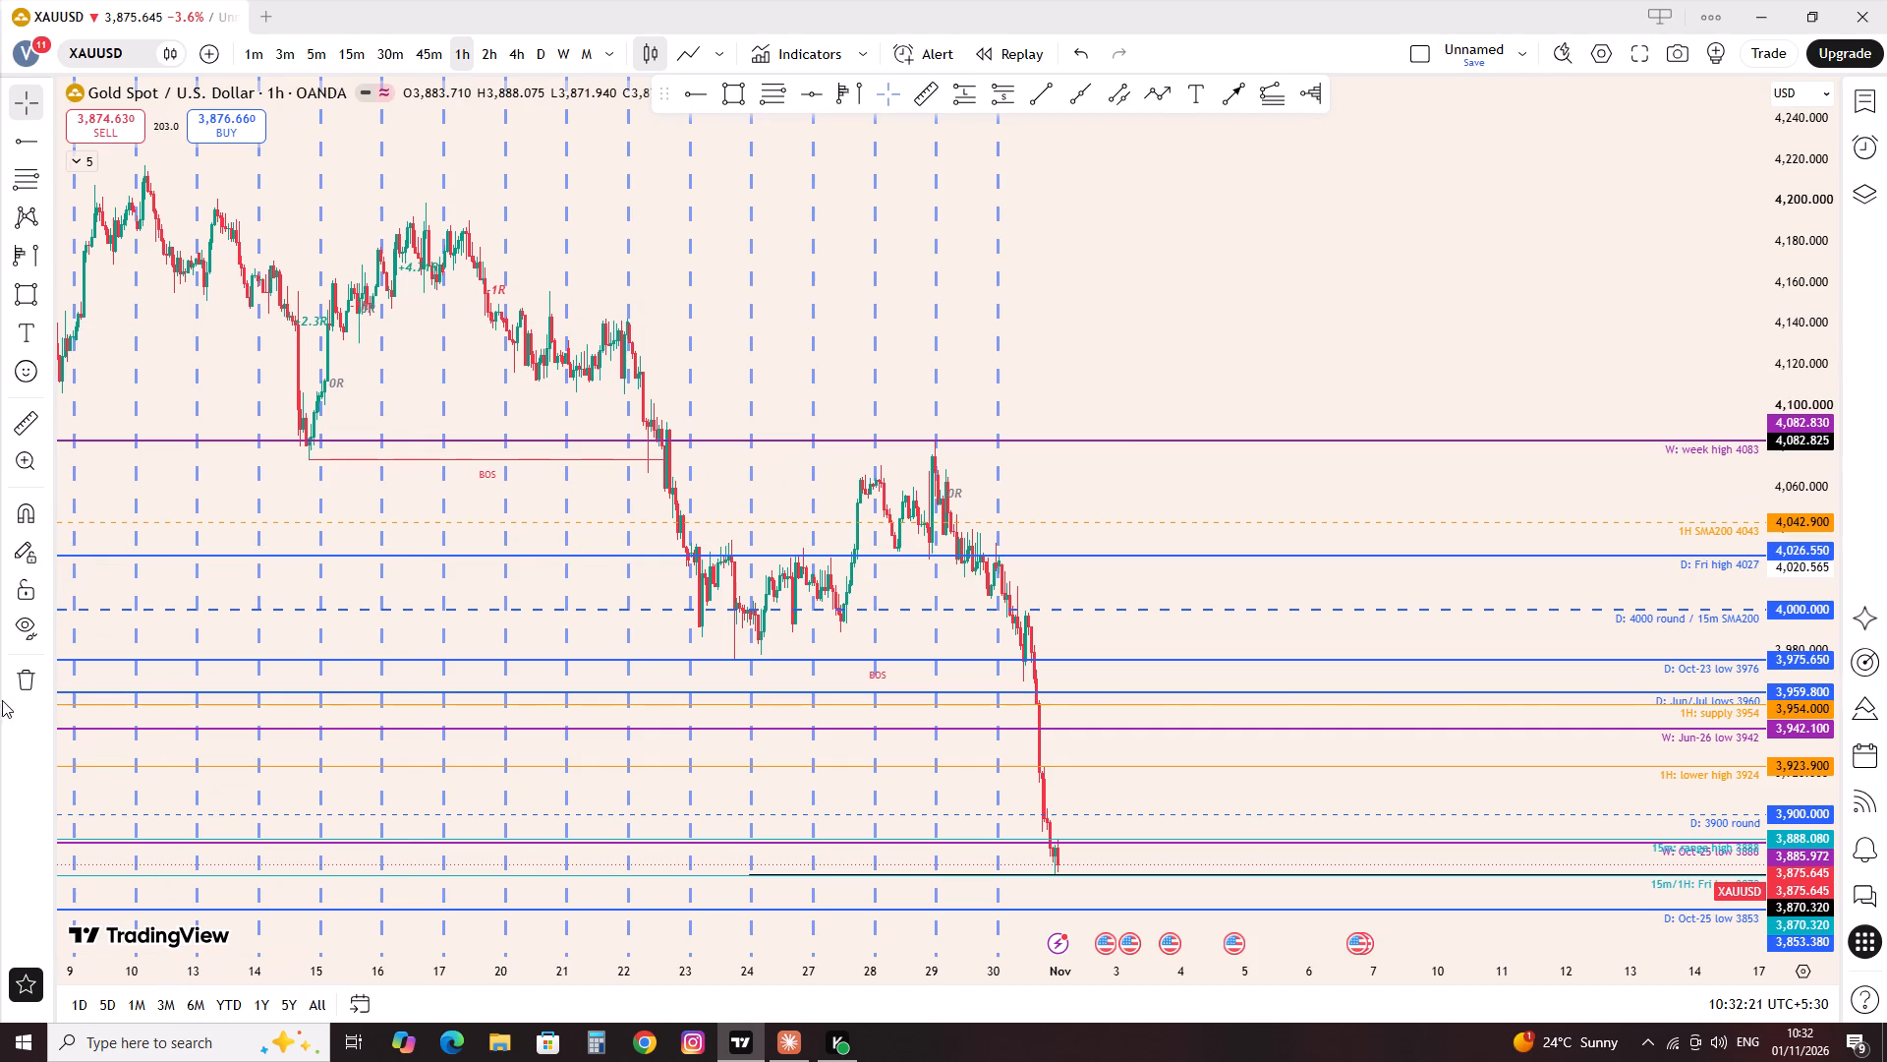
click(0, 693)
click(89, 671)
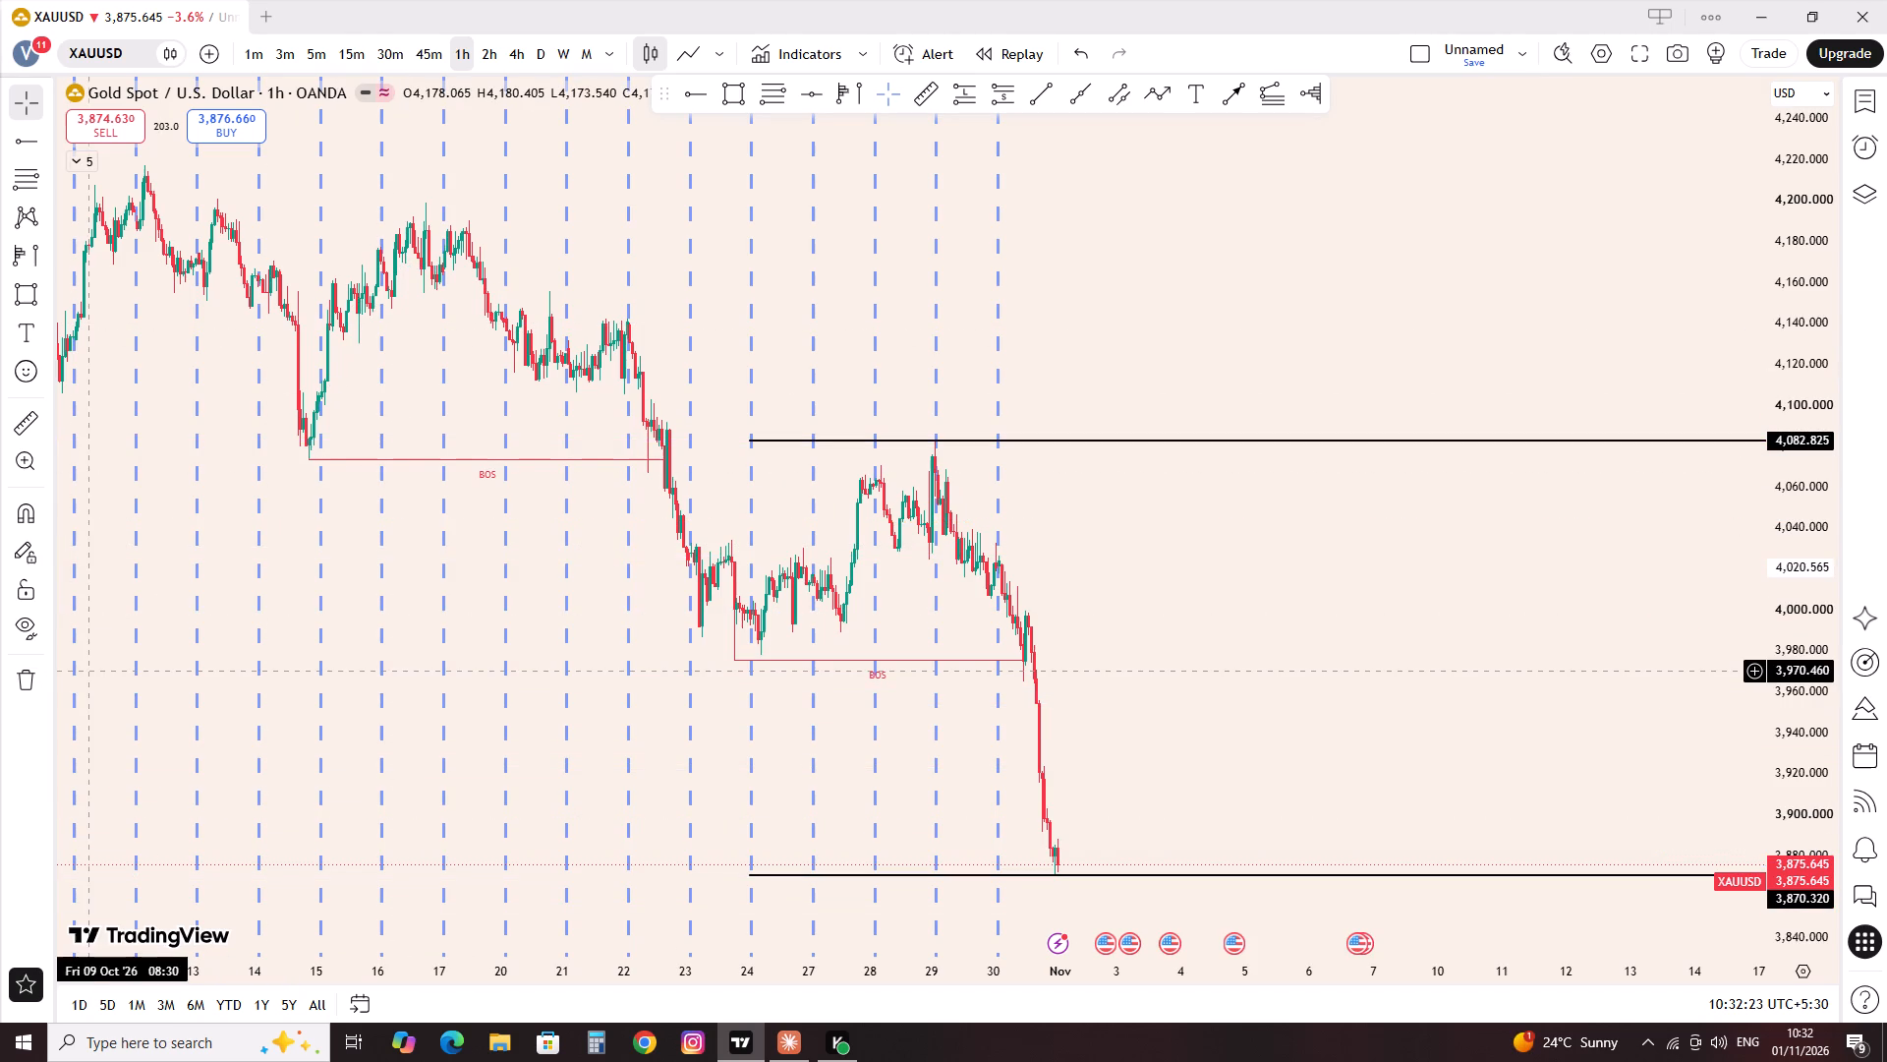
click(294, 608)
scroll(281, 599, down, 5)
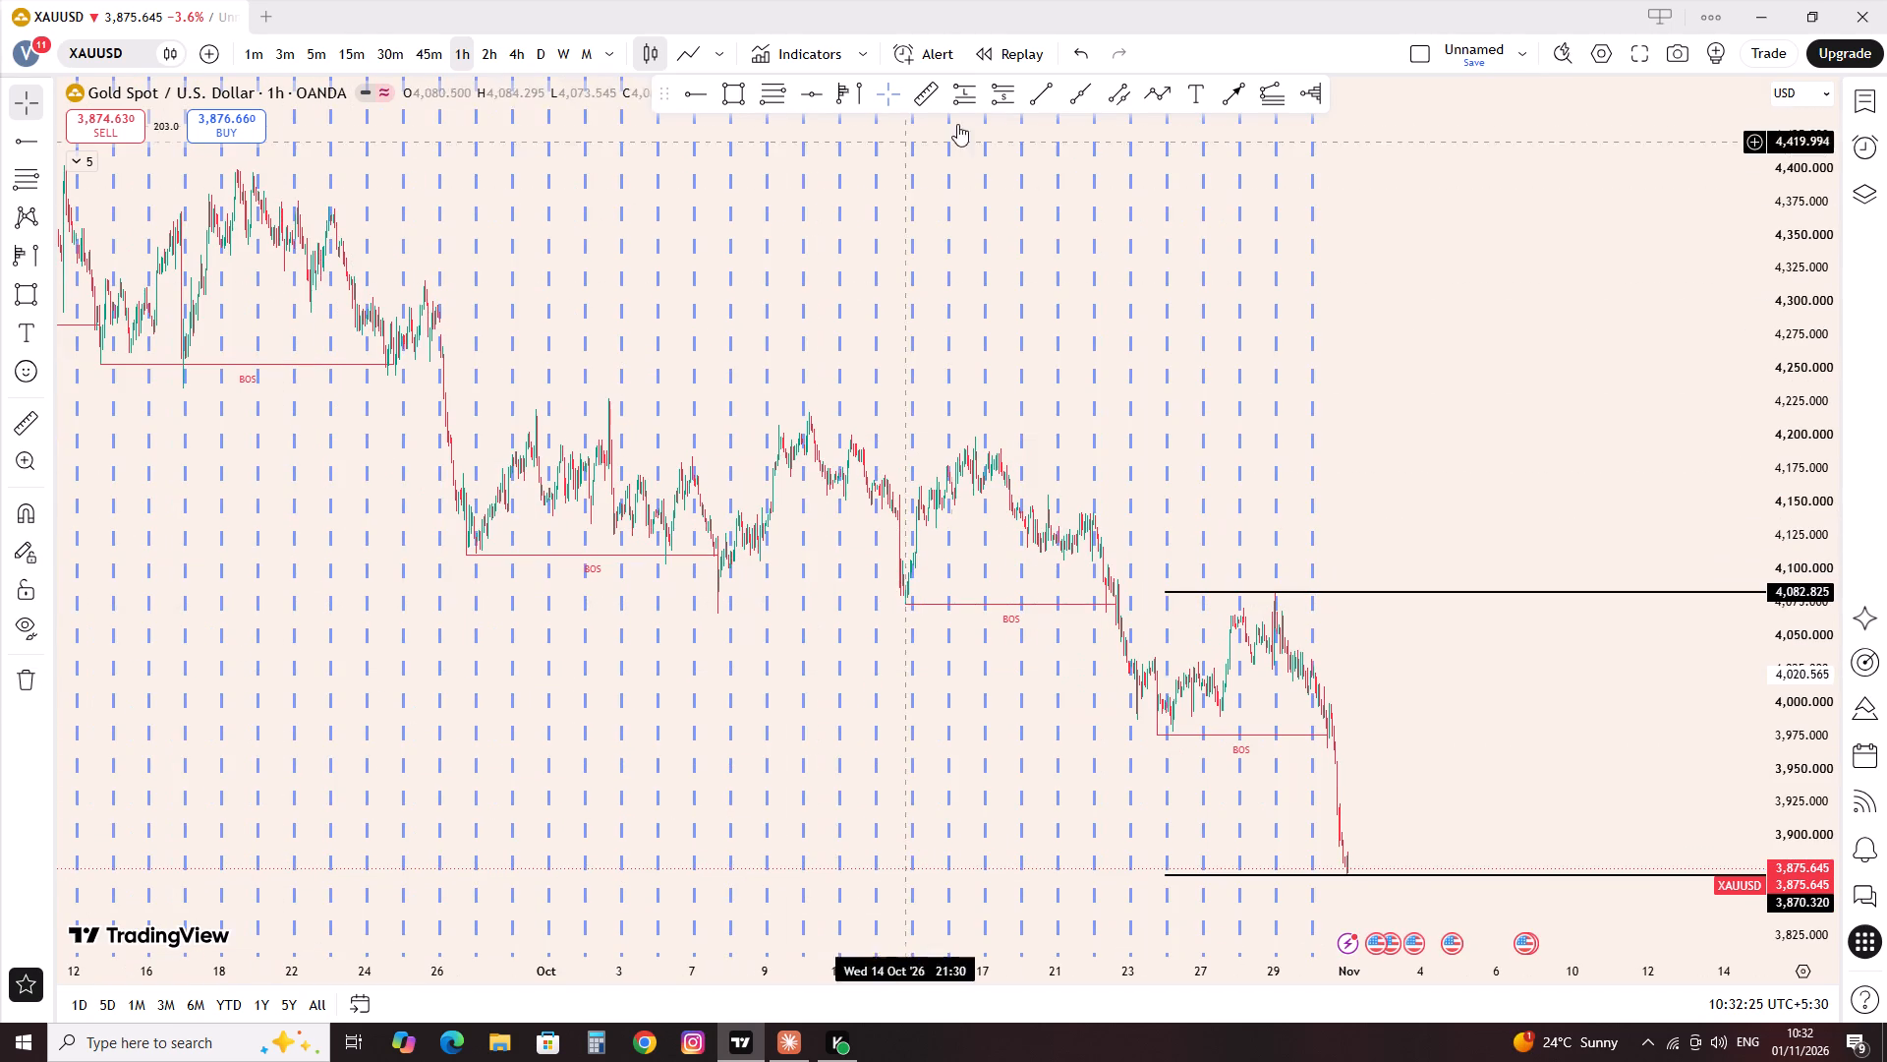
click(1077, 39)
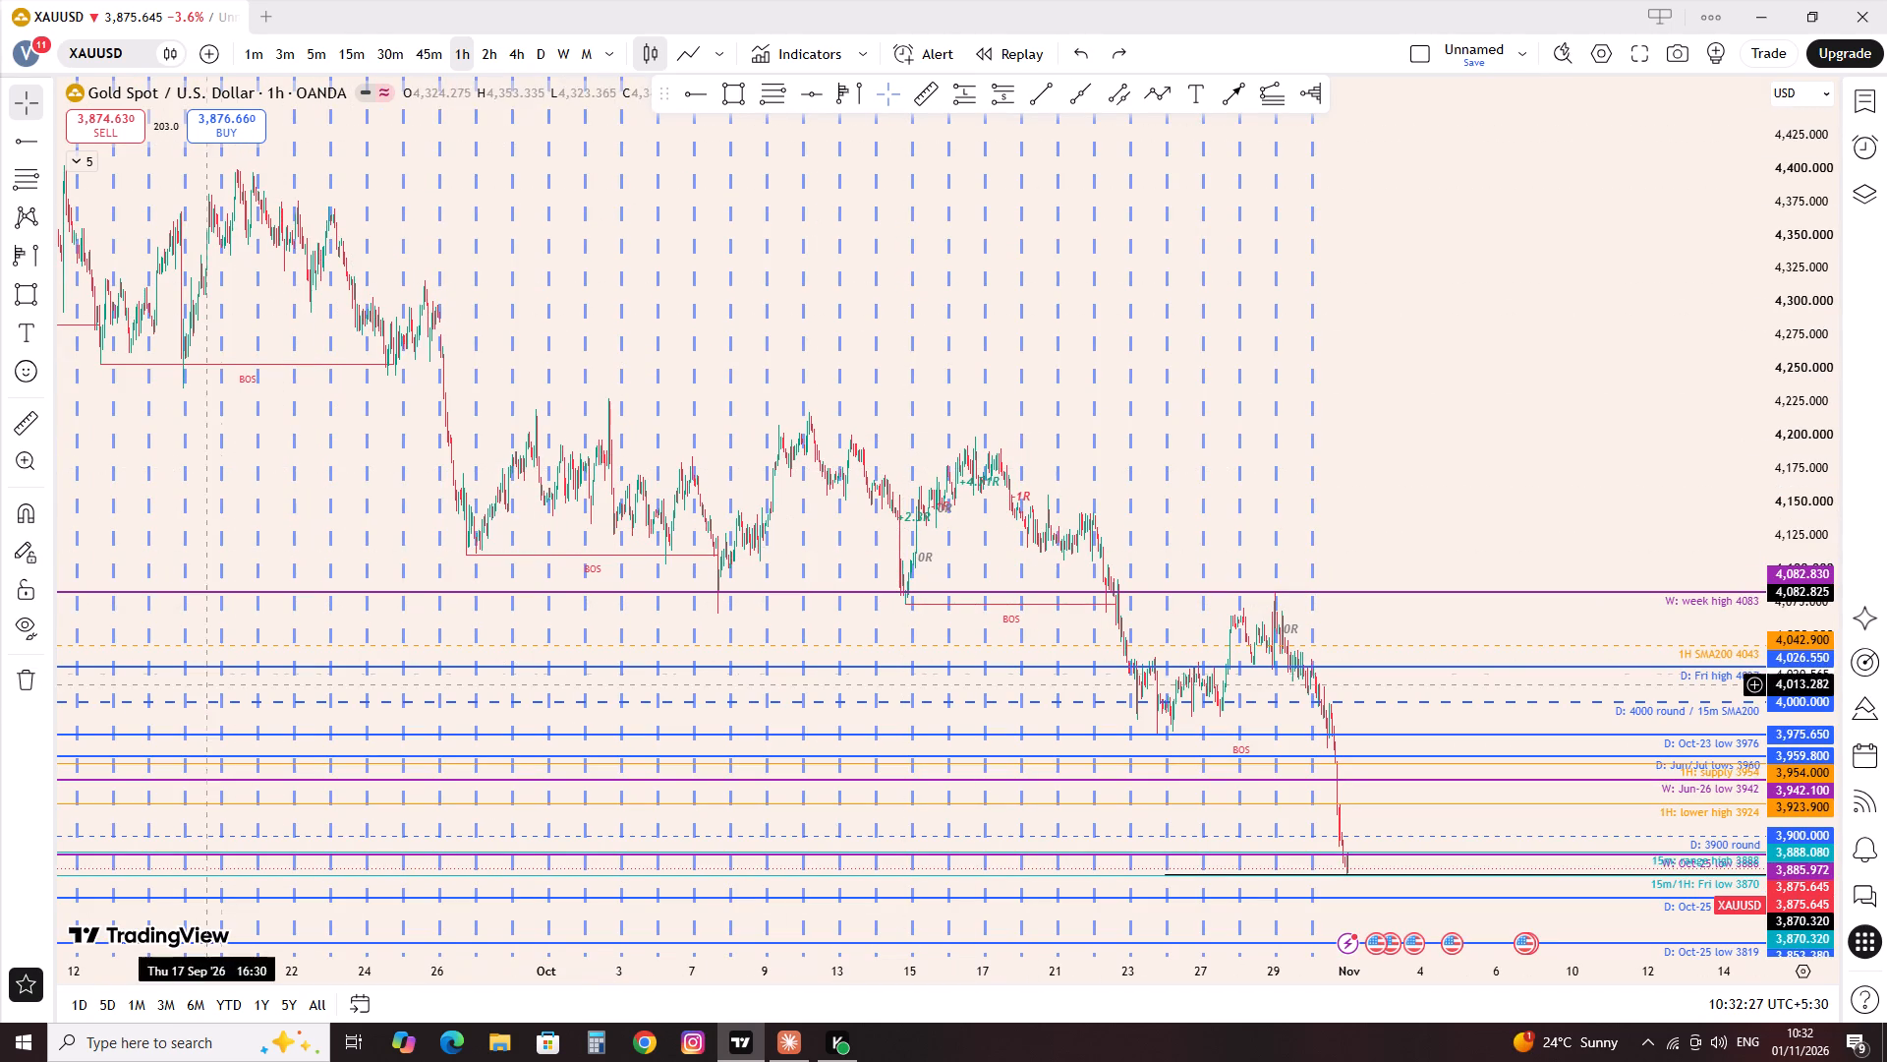
Change the chart symbol to the TradingView-sourced GOLD commodity CFD.
click(157, 88)
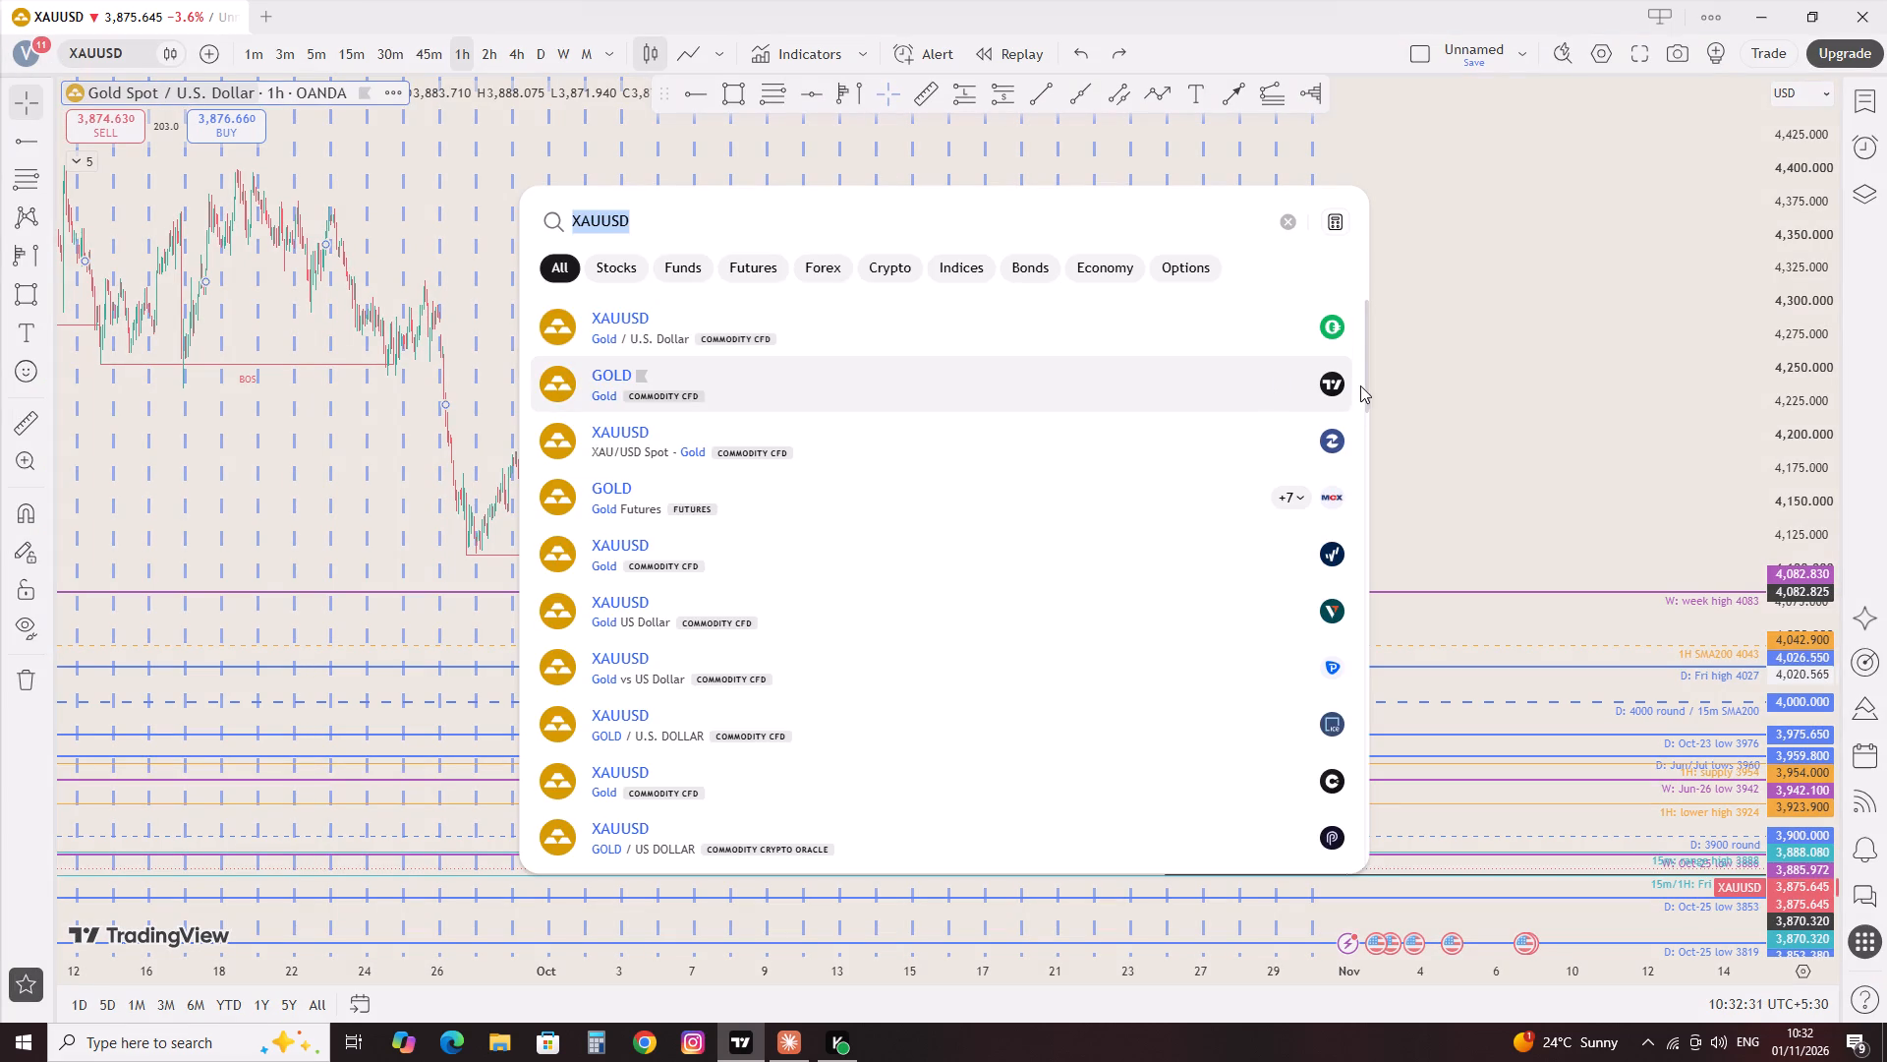
click(1339, 383)
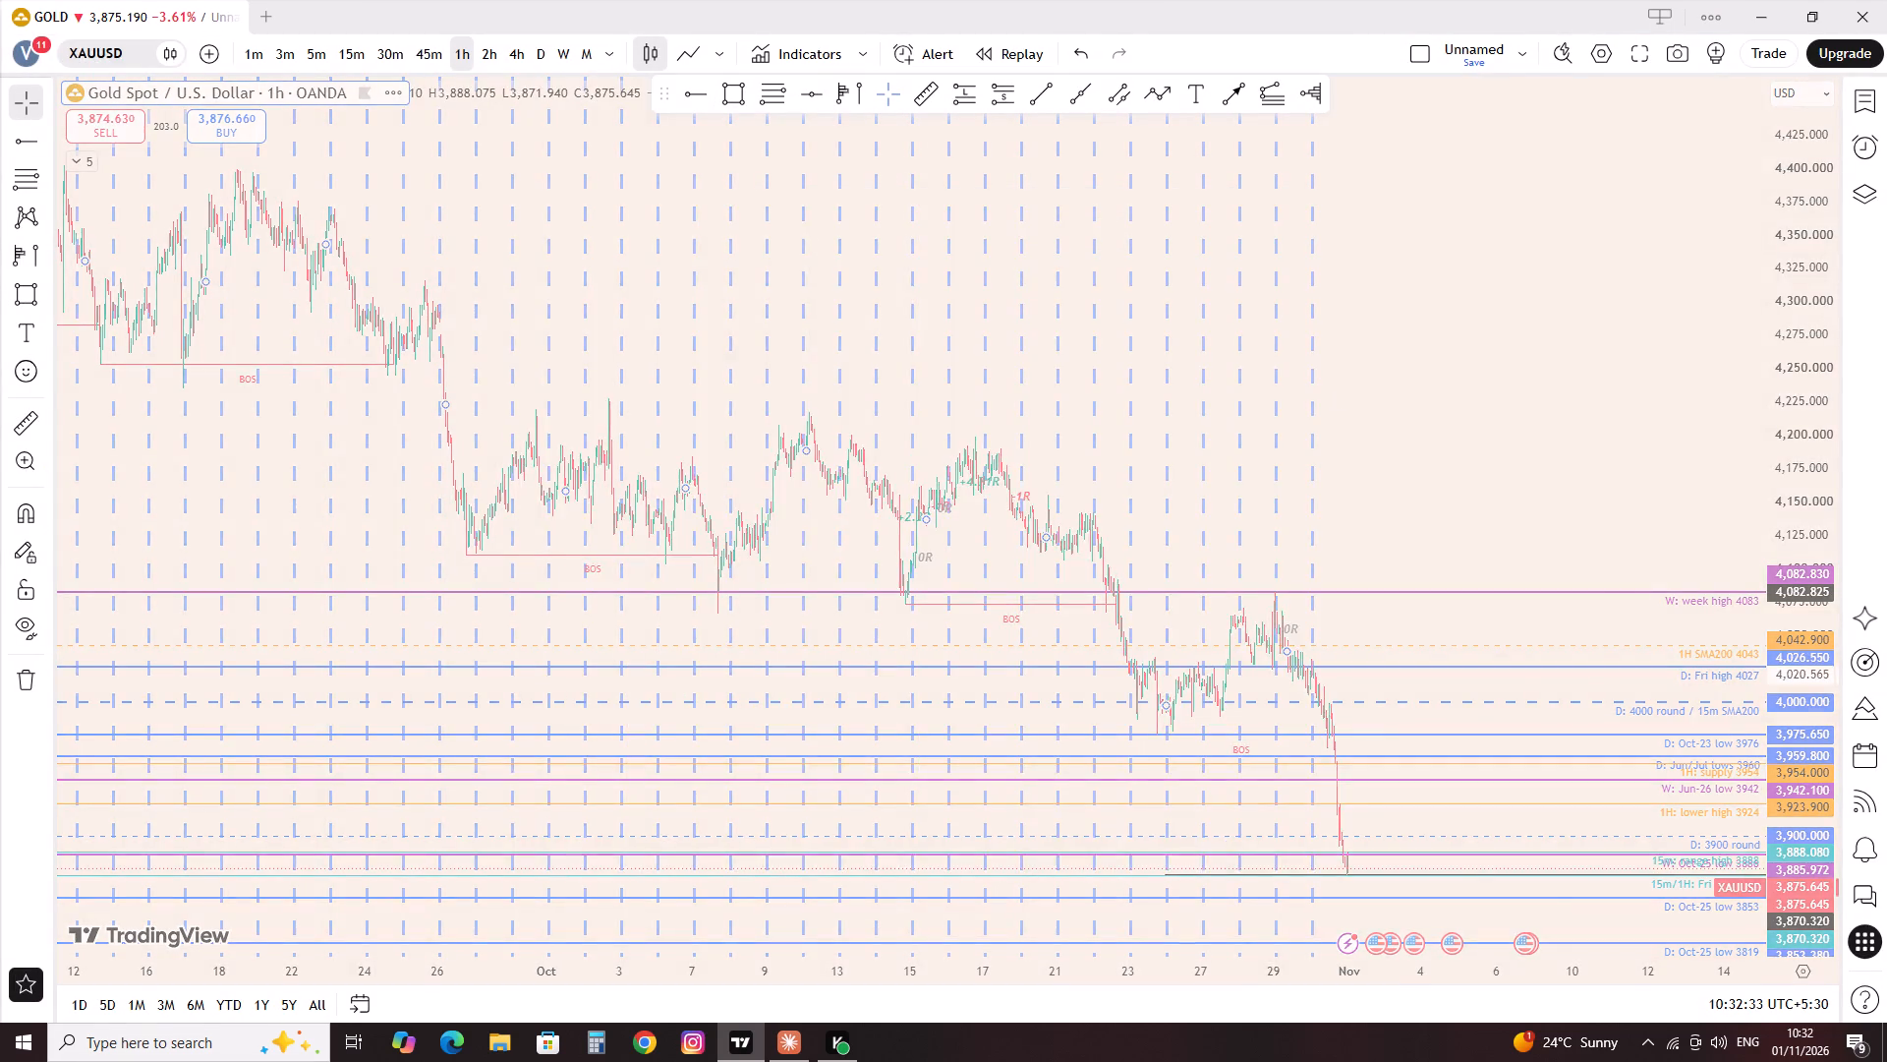
Draw a Fibonacci retracement from the 21 Oct high at about 4,142 to the swing low at about 3,977, extended to 29 Oct.
scroll(998, 408, up, 4)
click(789, 305)
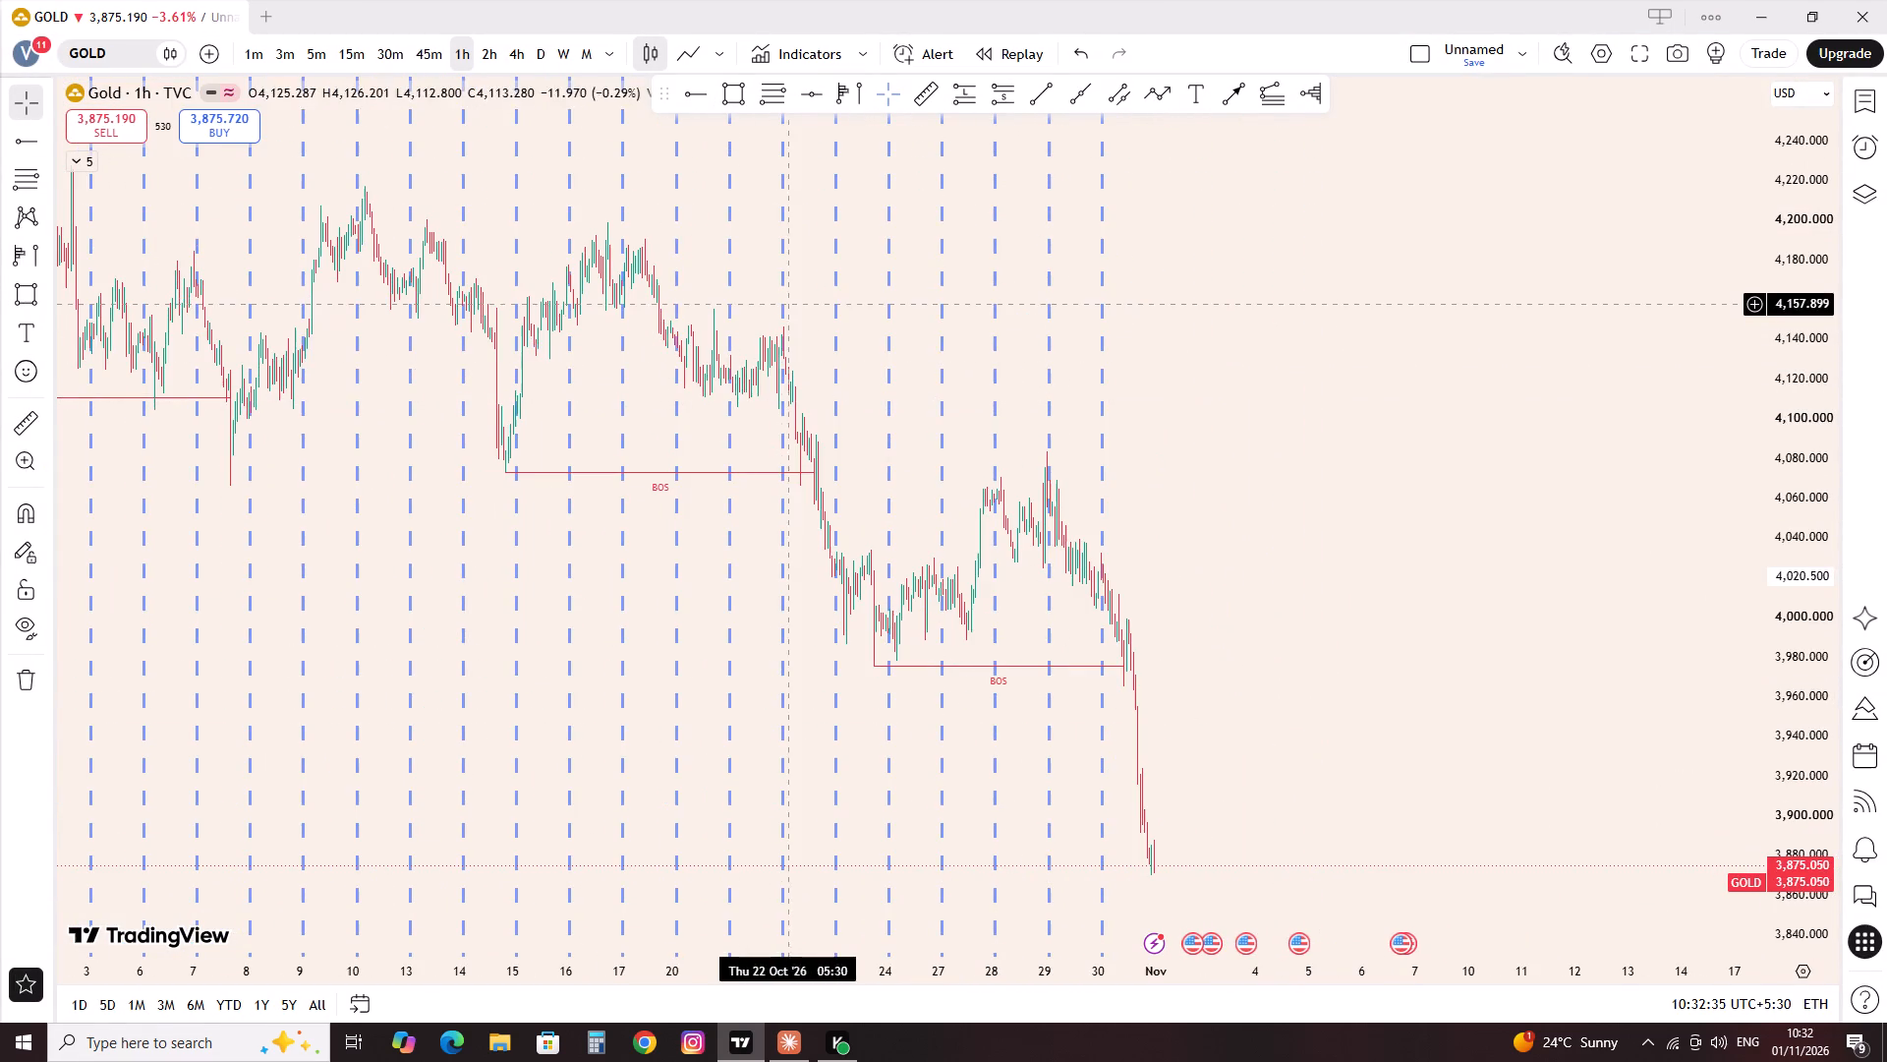
drag(744, 311, 1385, 309)
scroll(1331, 326, up, 9)
drag(1429, 301, 593, 297)
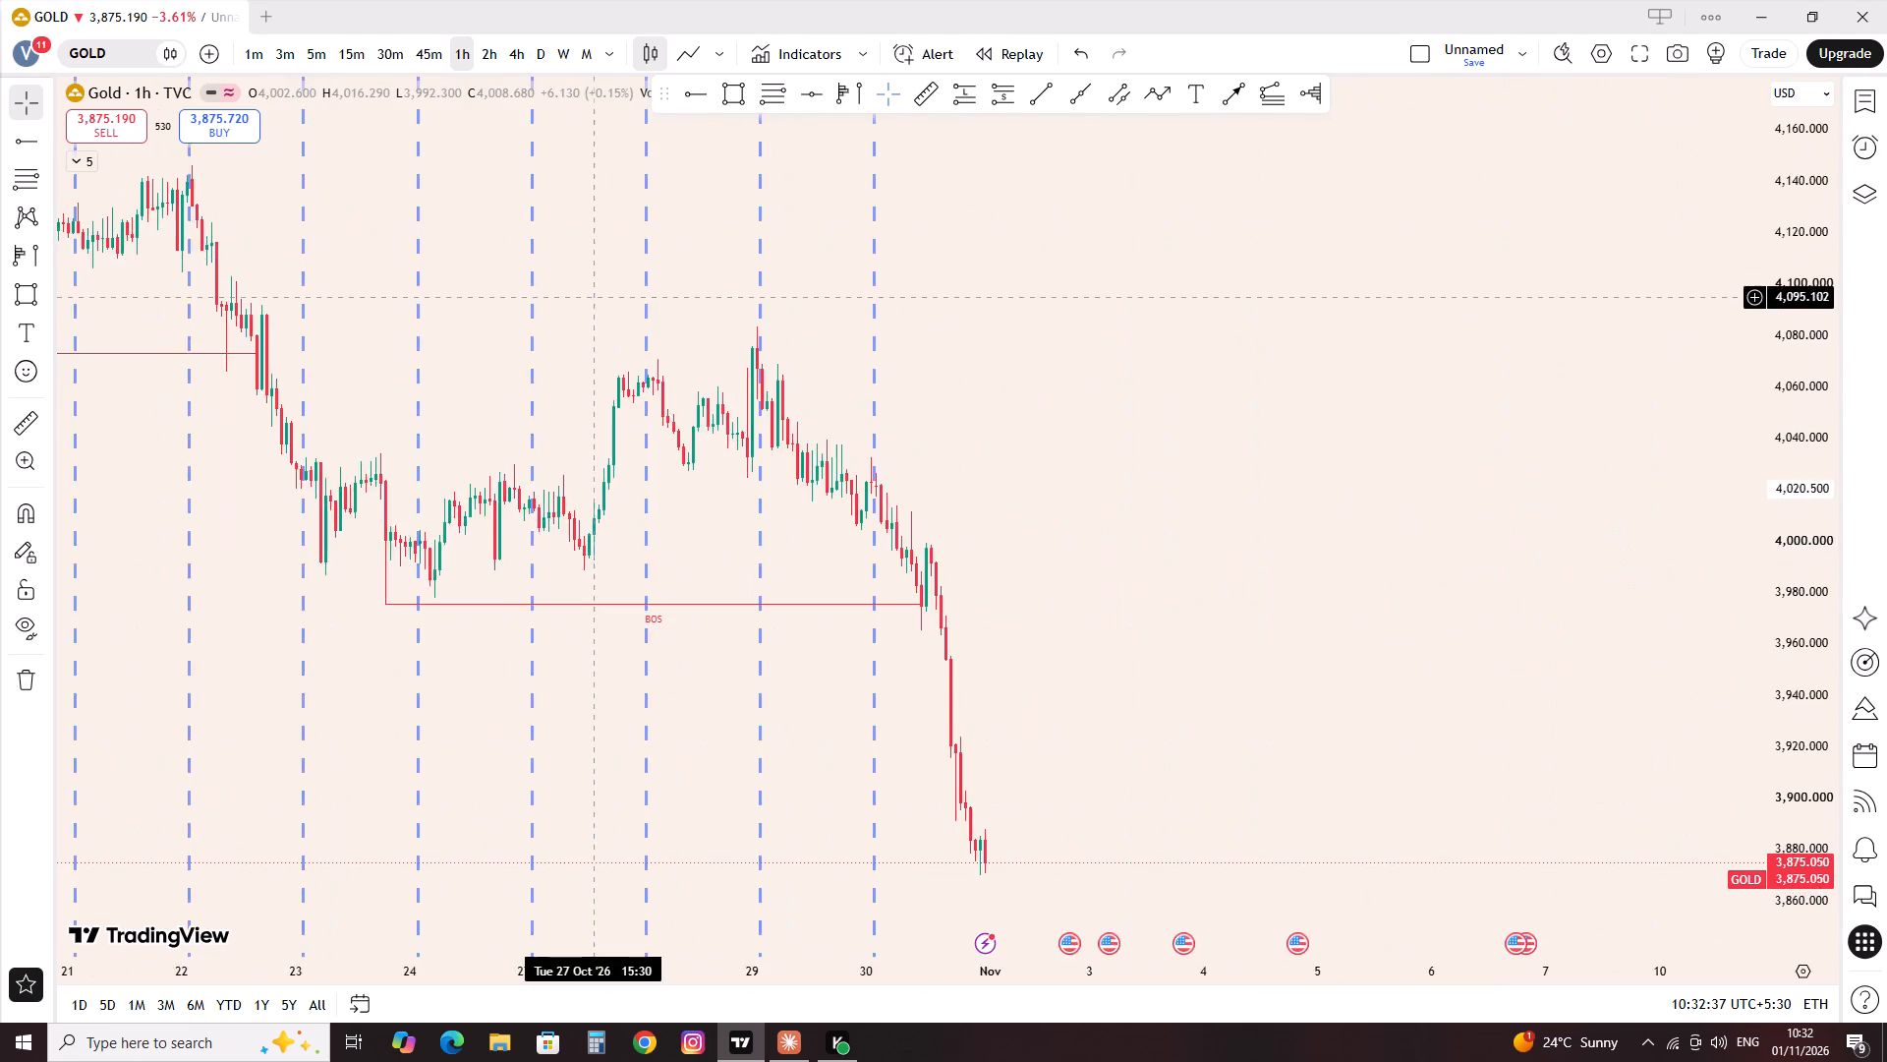
drag(593, 297, 1187, 332)
scroll(1094, 359, down, 3)
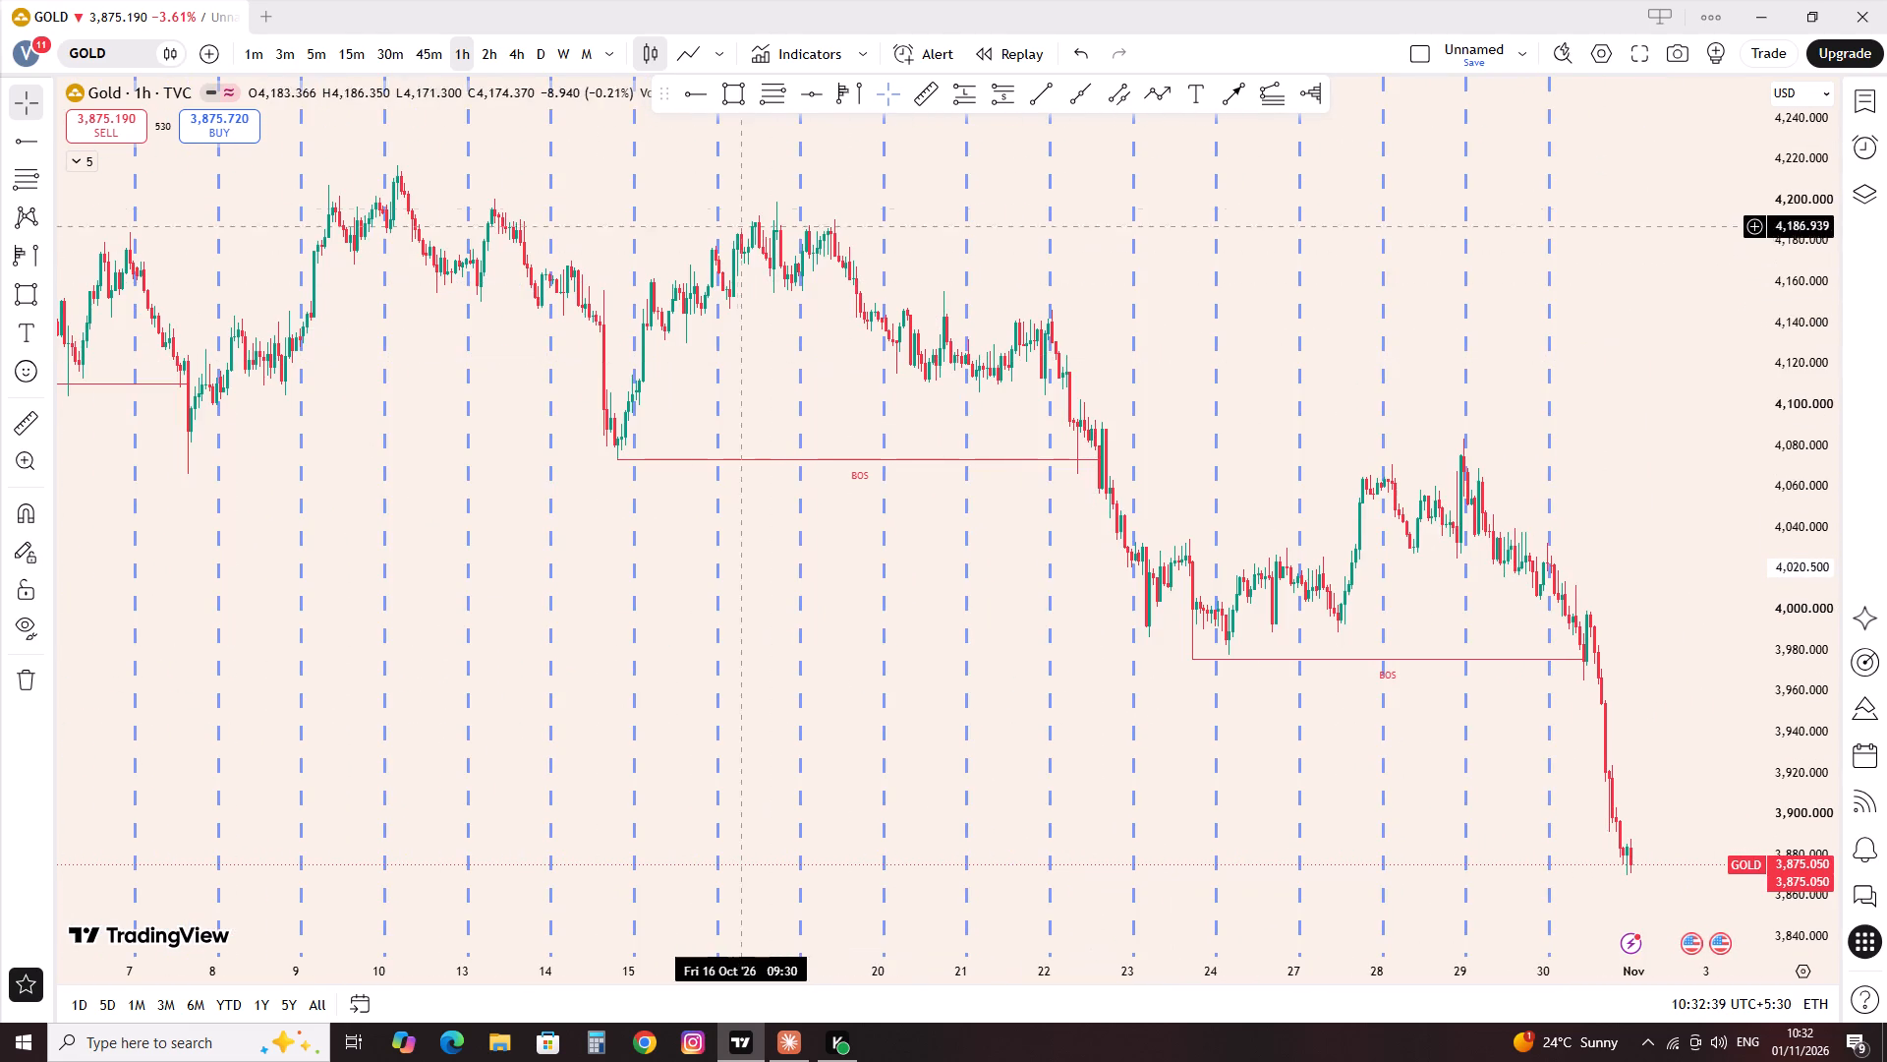
drag(1081, 241, 1027, 258)
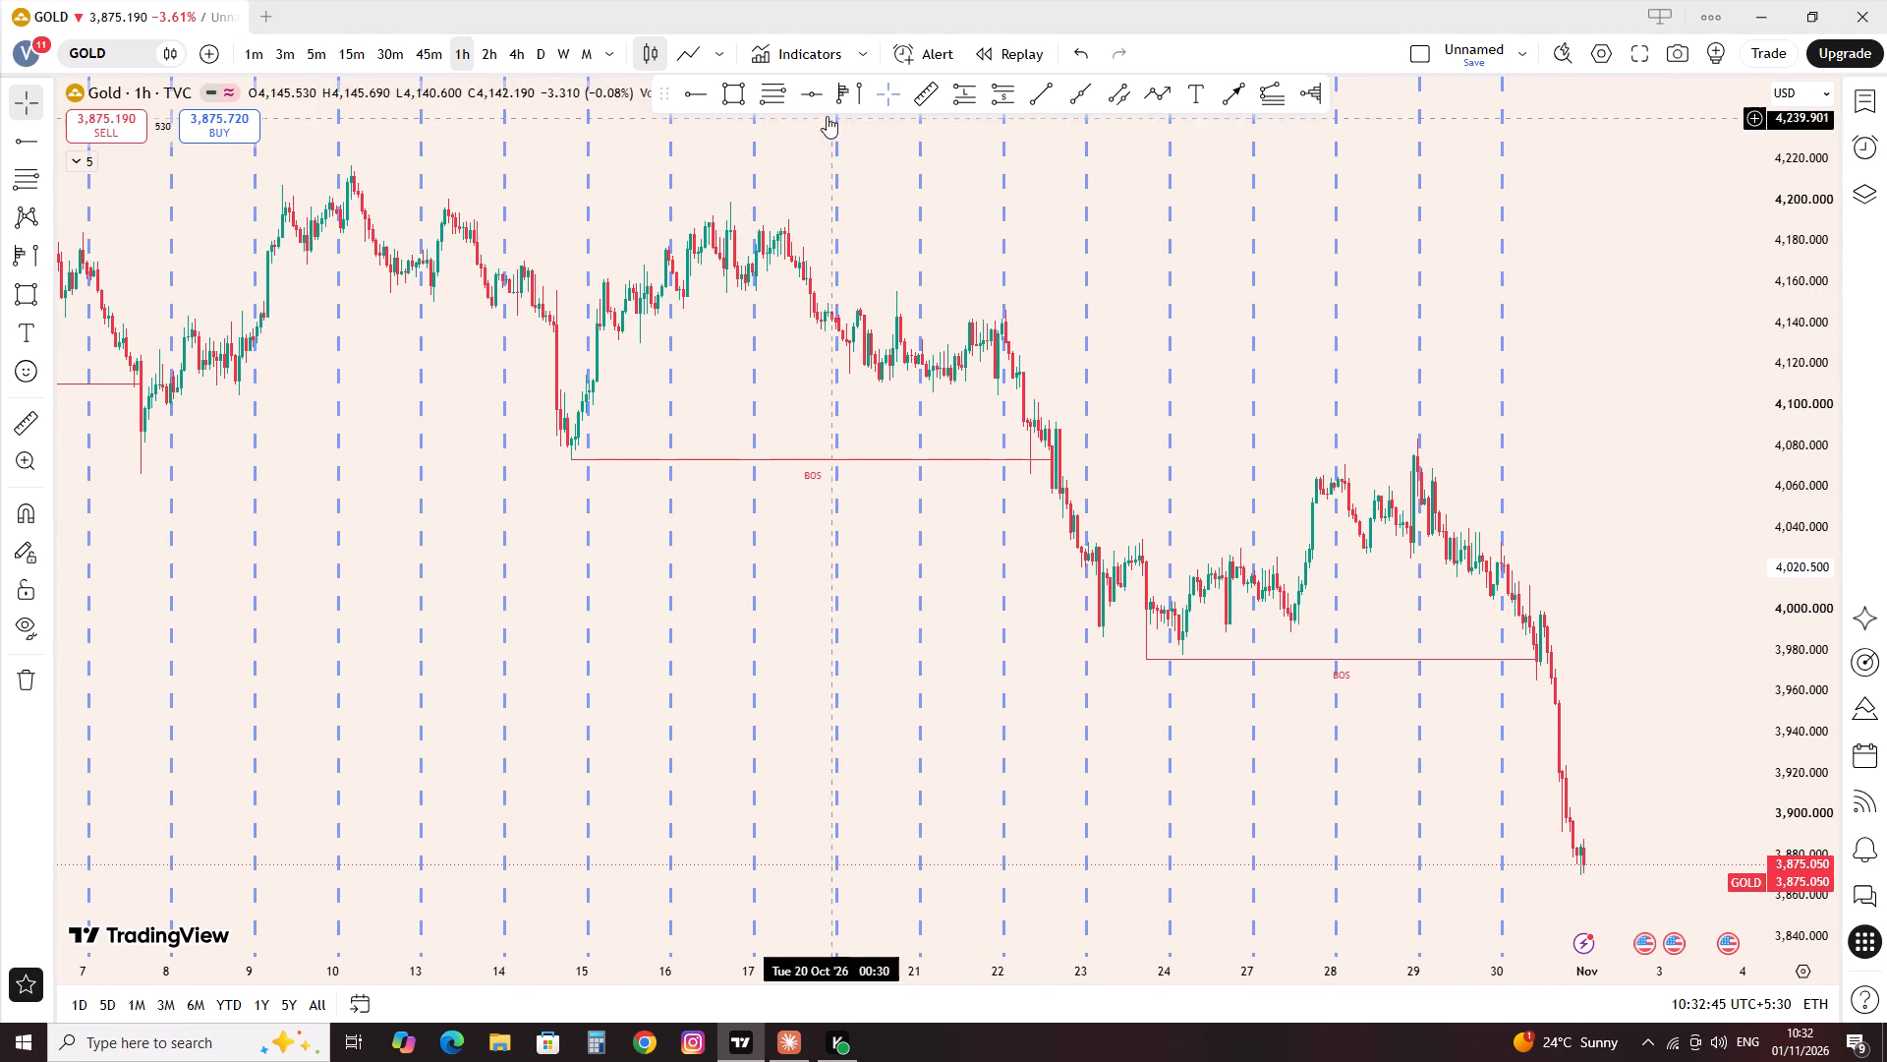
click(778, 88)
click(995, 319)
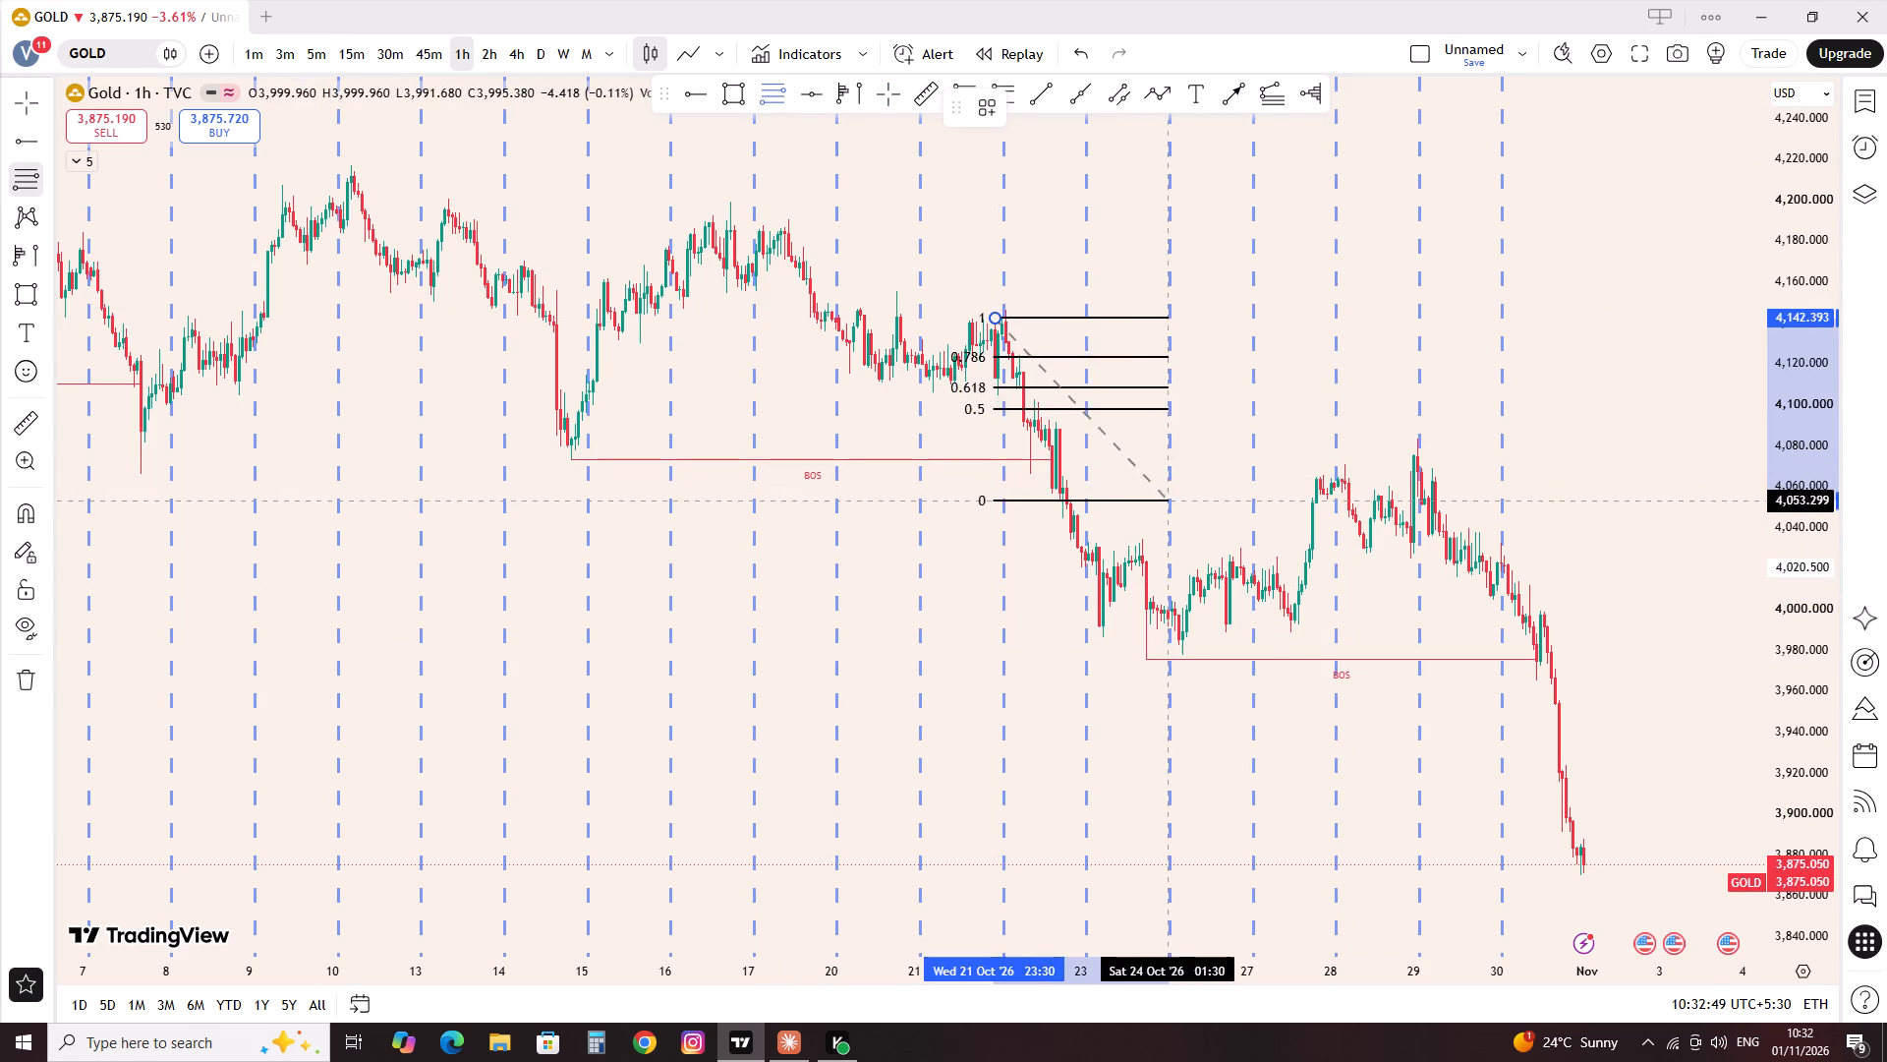
click(1201, 568)
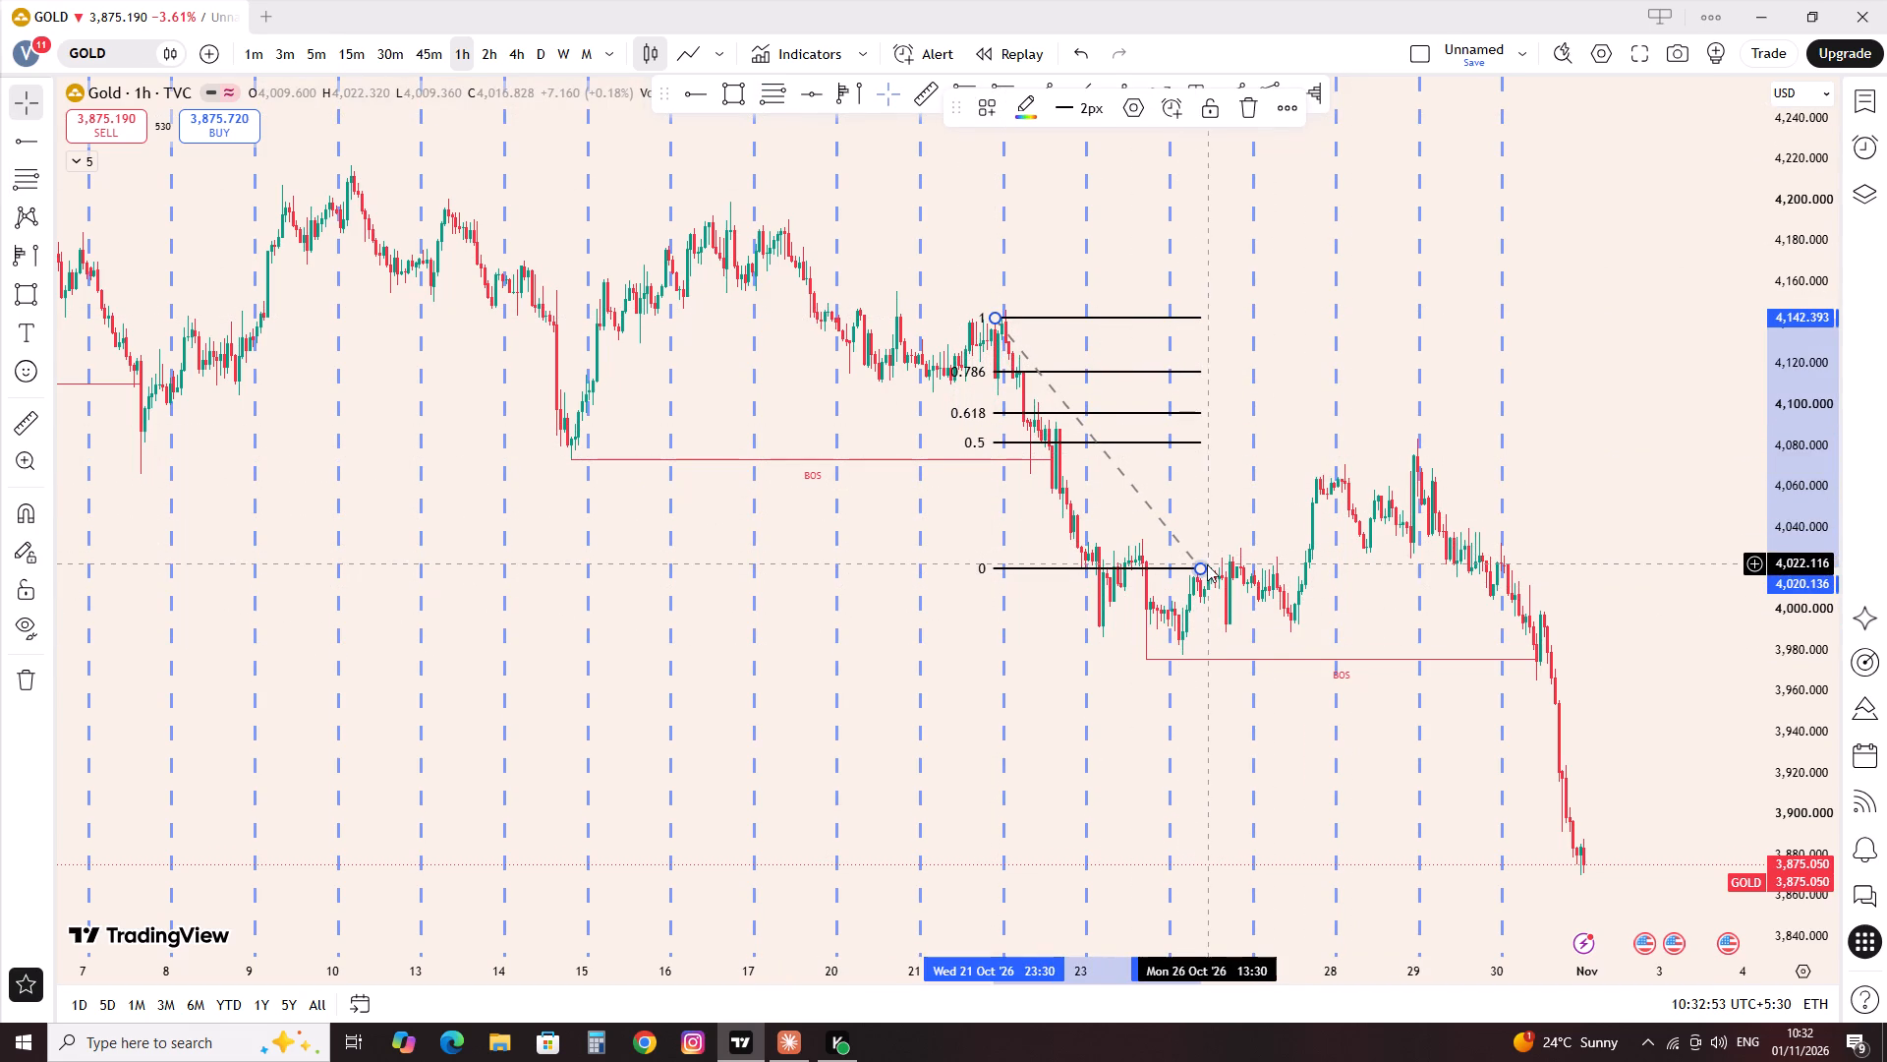
drag(1200, 564, 1447, 659)
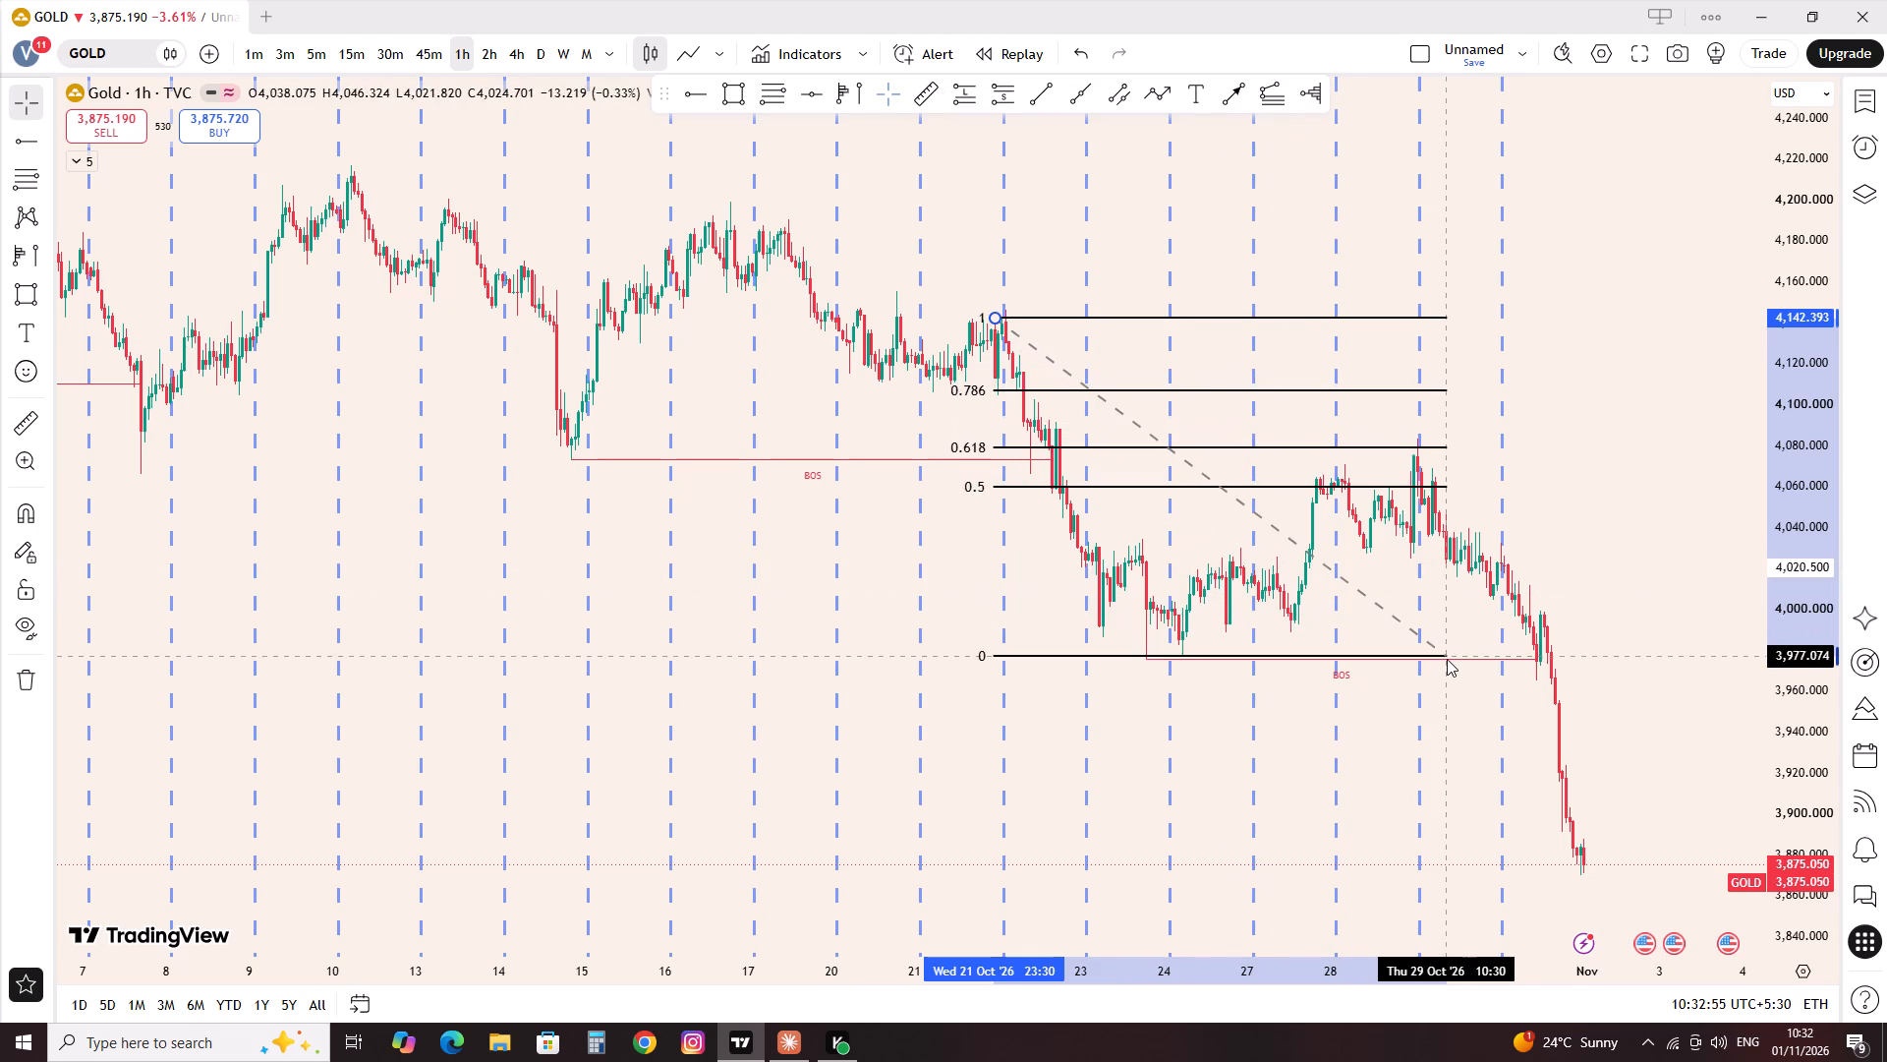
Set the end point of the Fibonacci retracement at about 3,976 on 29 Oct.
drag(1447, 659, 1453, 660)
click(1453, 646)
Draw a rectangle zone between about 4,073 and 4,084 from the 14 Oct swing low, extended to 29 Oct.
scroll(1538, 490, up, 5)
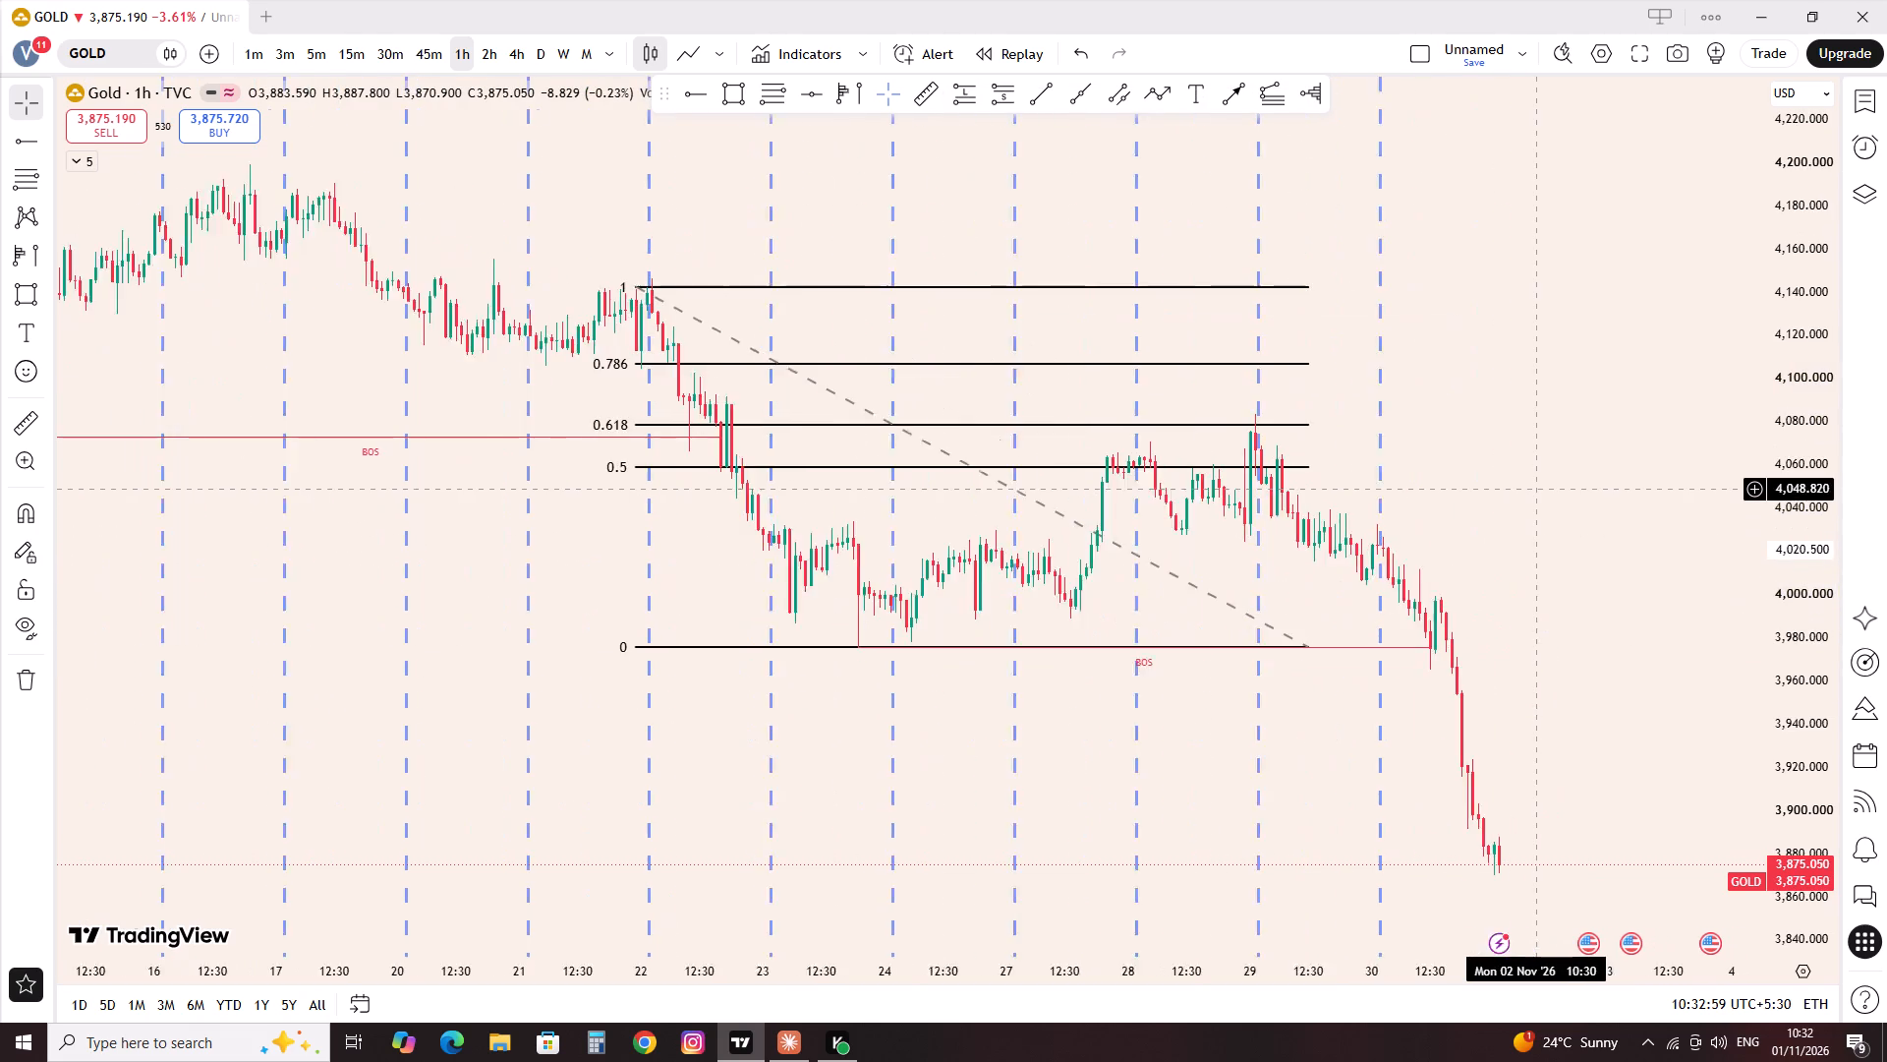
scroll(1537, 488, up, 3)
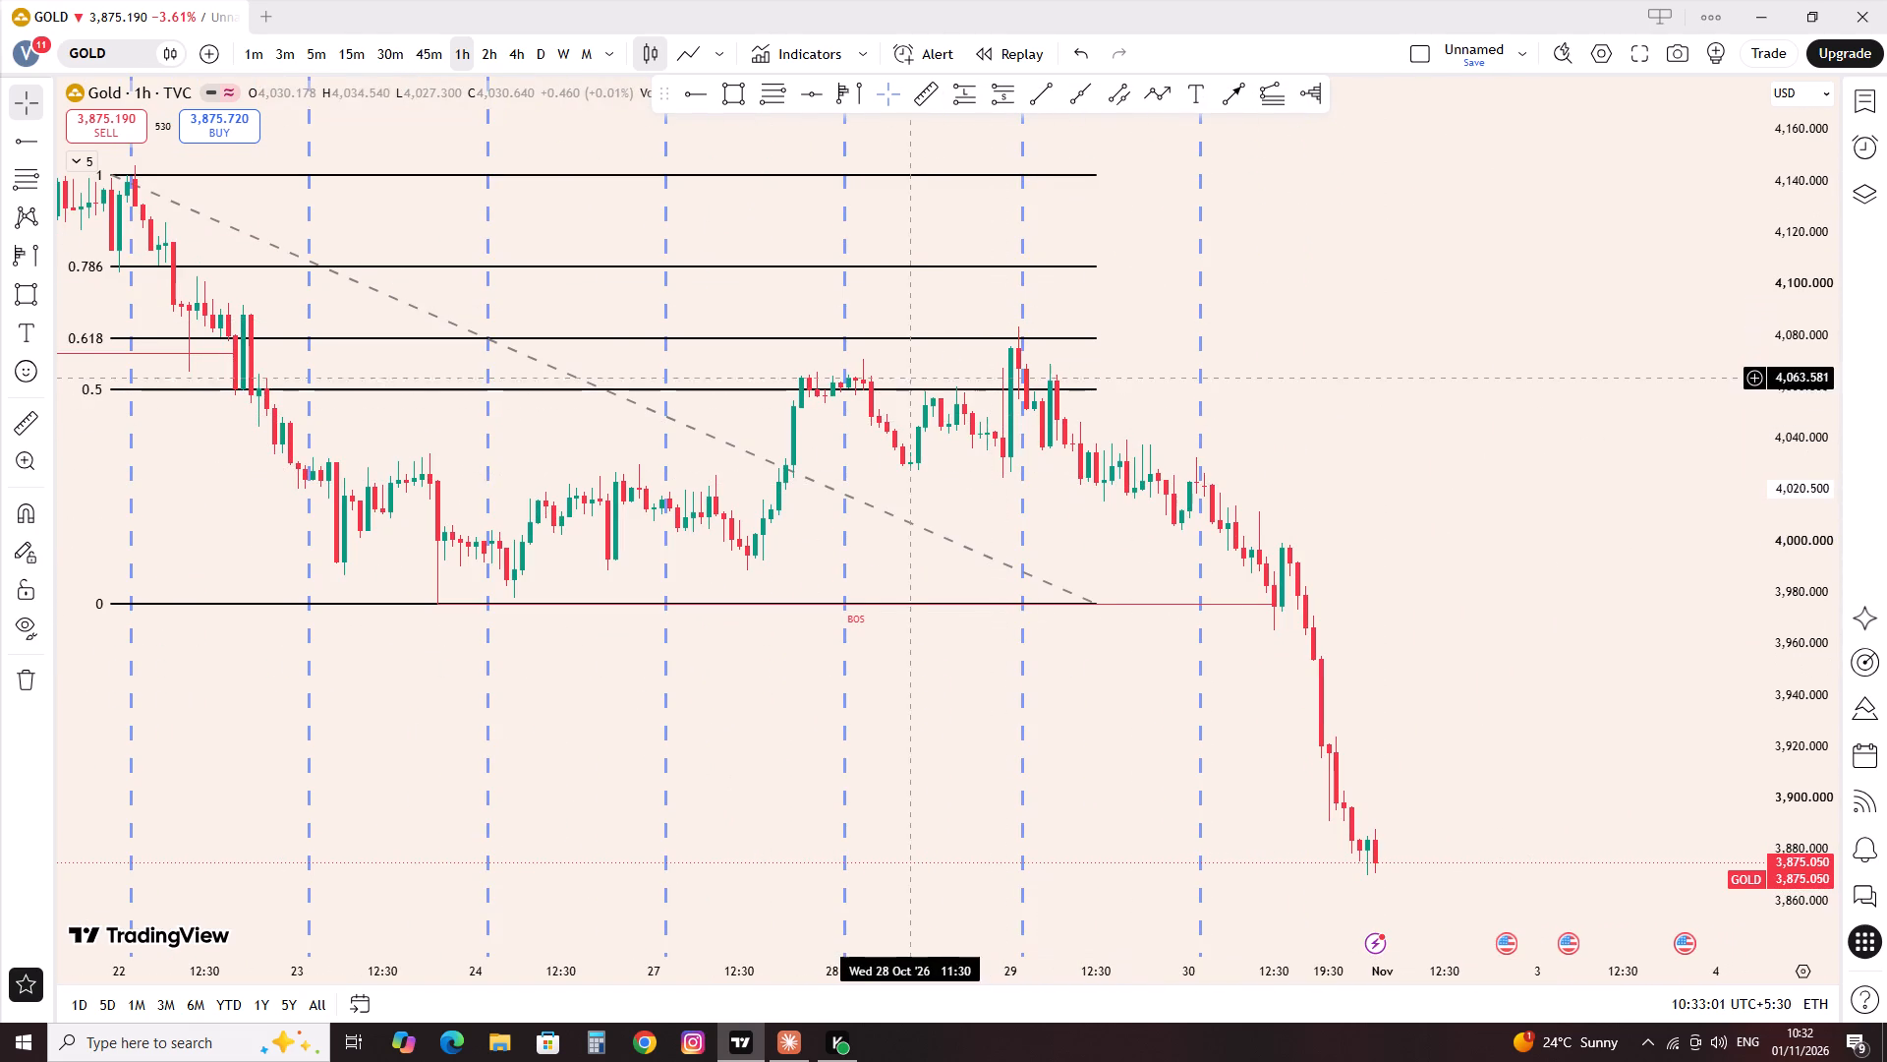
drag(644, 467, 788, 526)
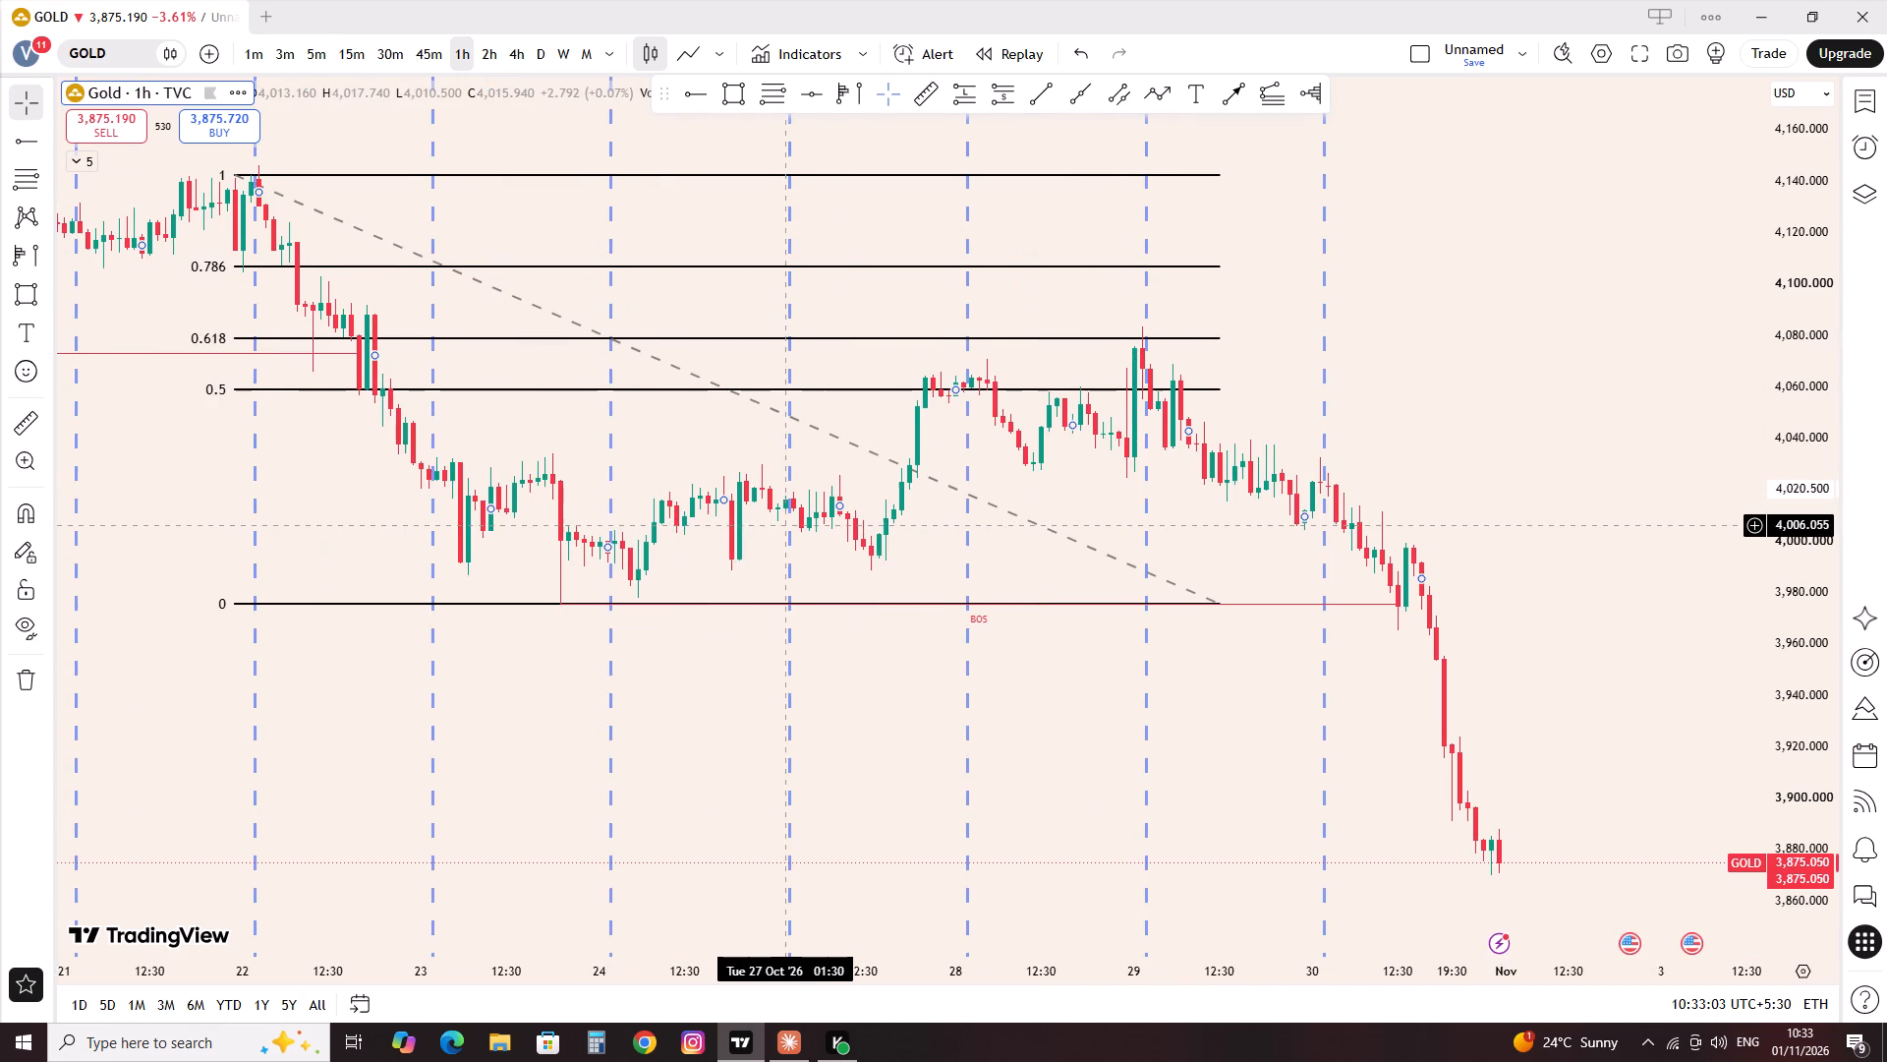
drag(788, 526, 1319, 568)
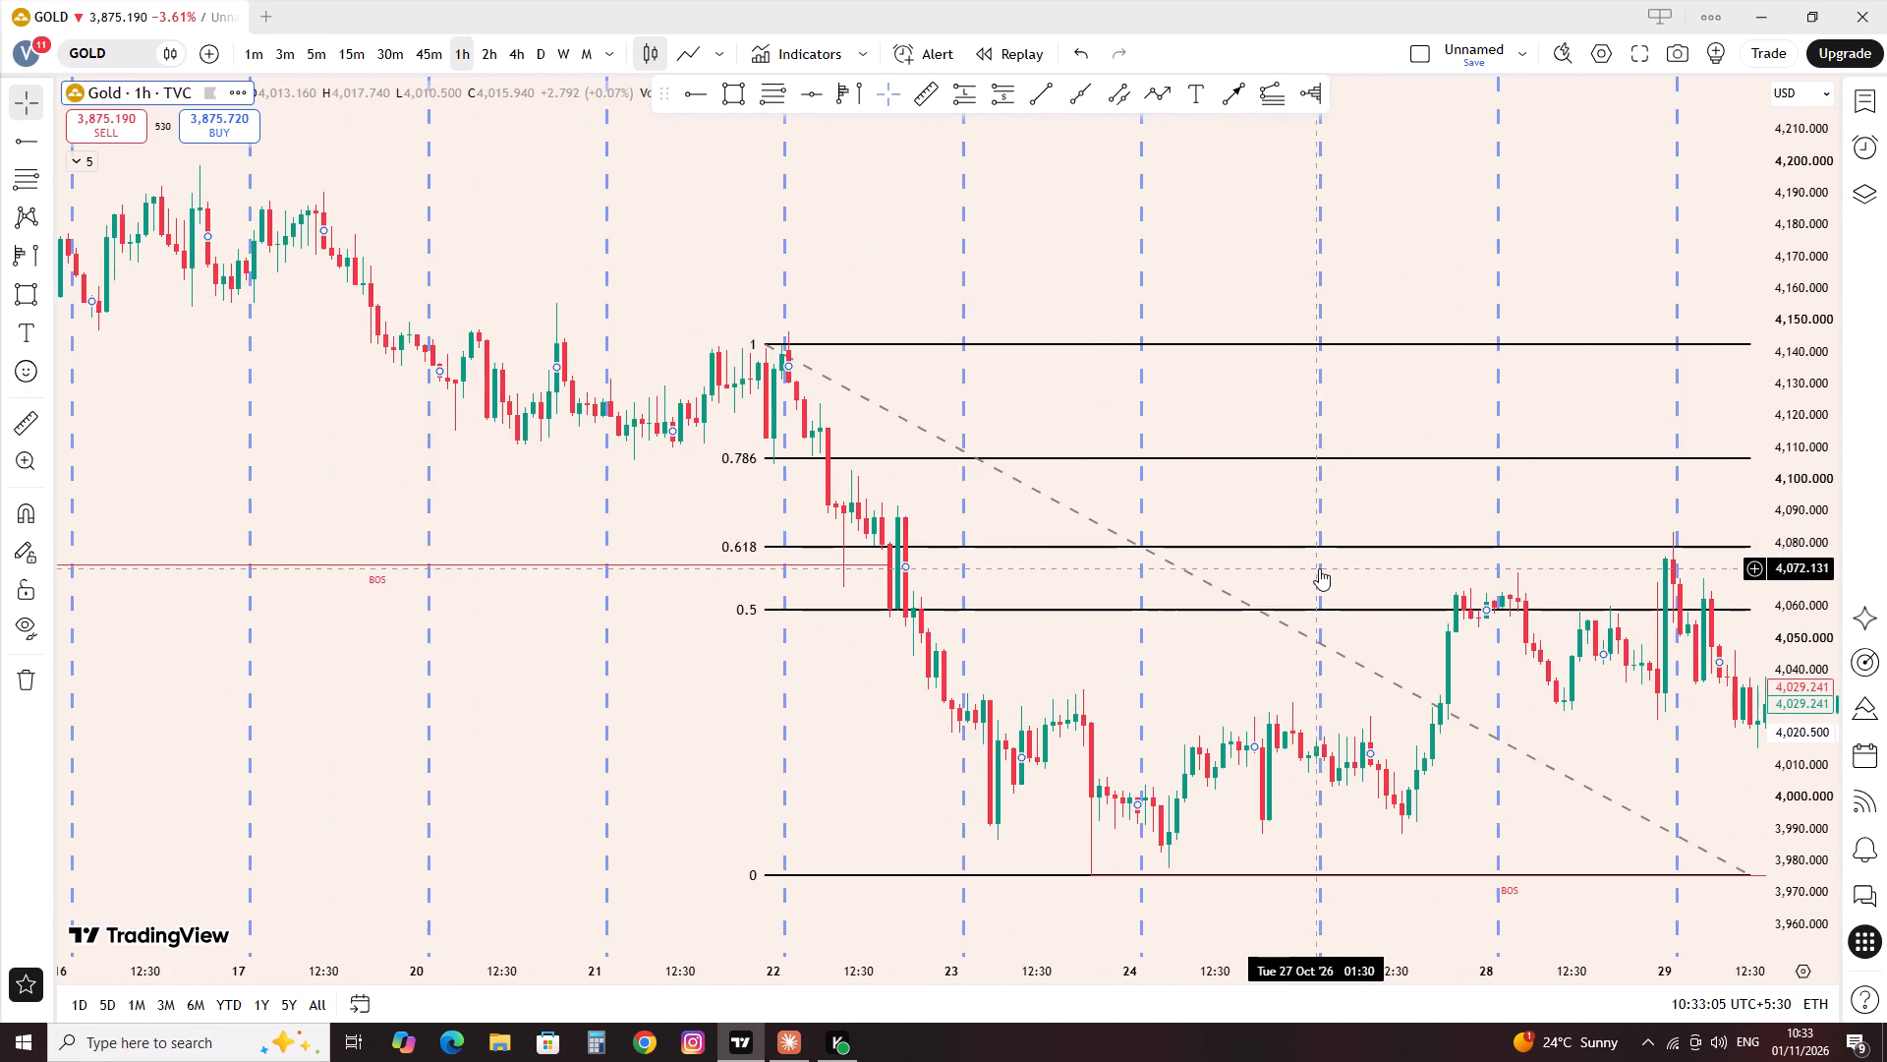
scroll(1319, 568, down, 2)
scroll(1207, 461, down, 1)
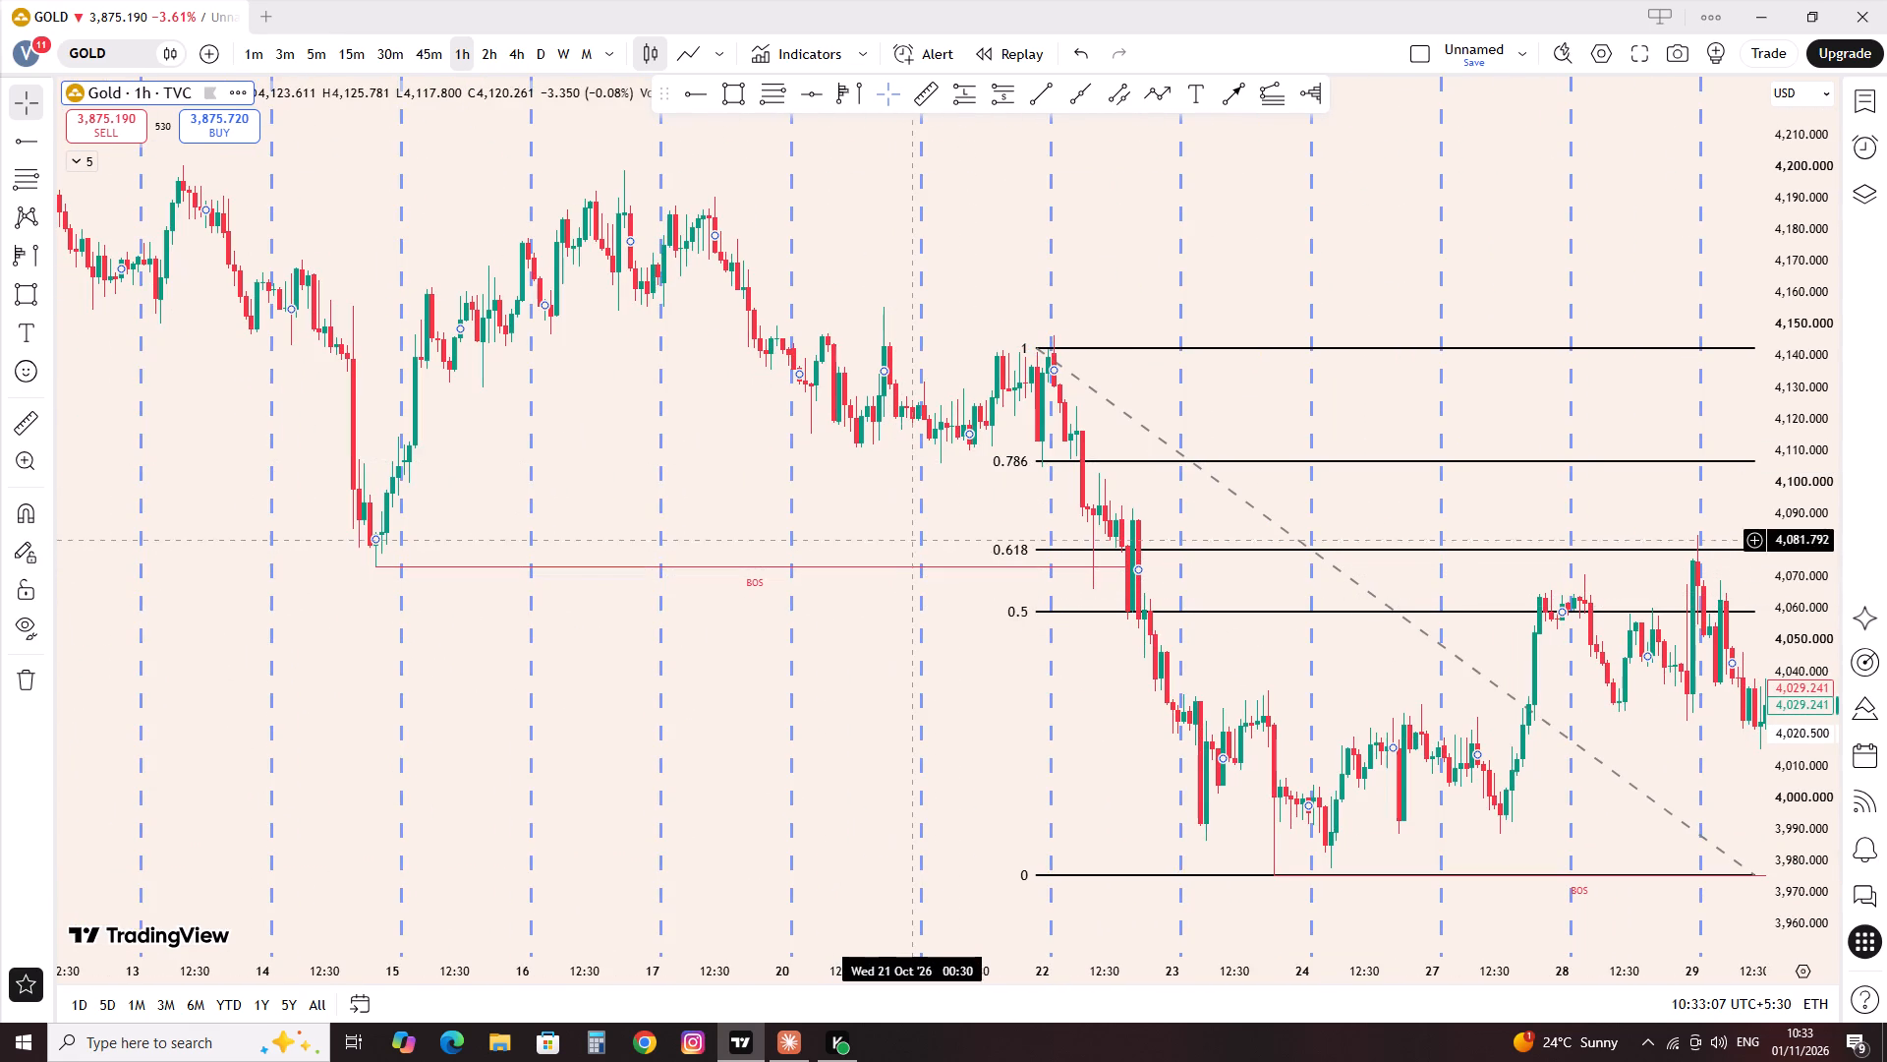
click(831, 659)
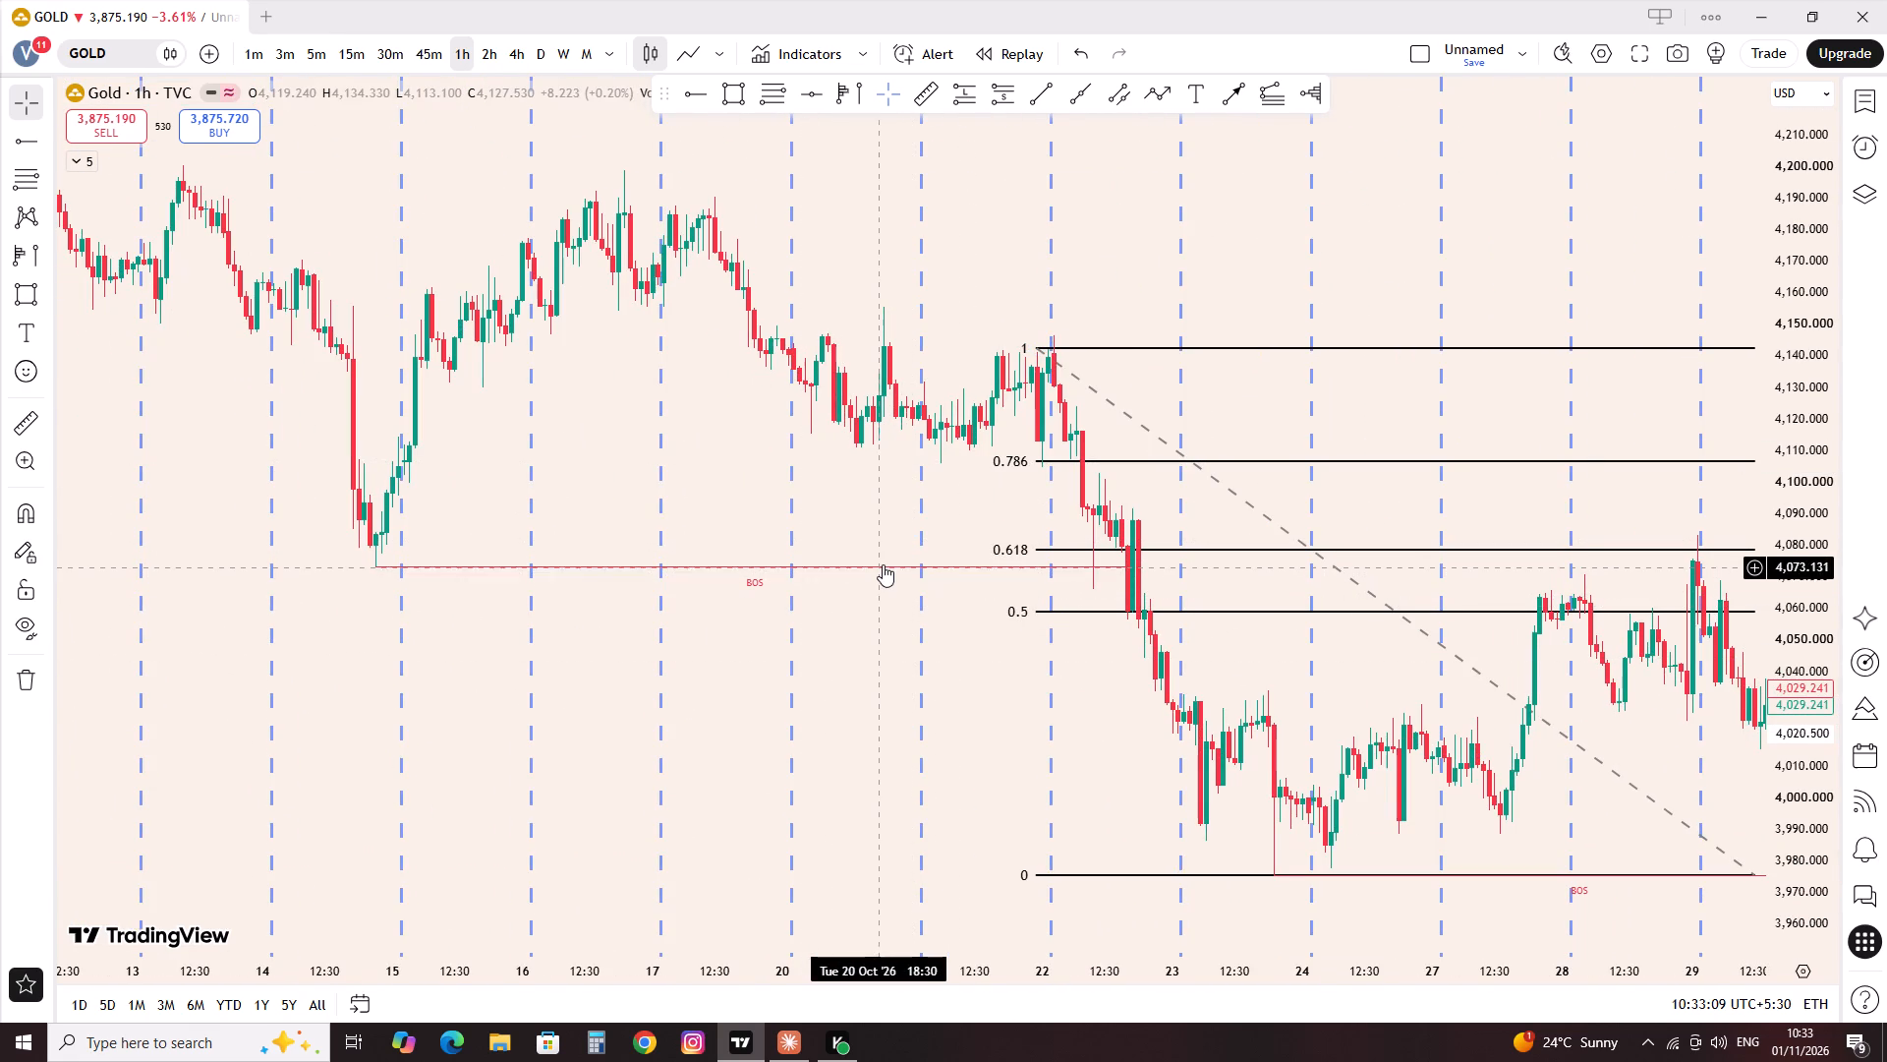
click(724, 92)
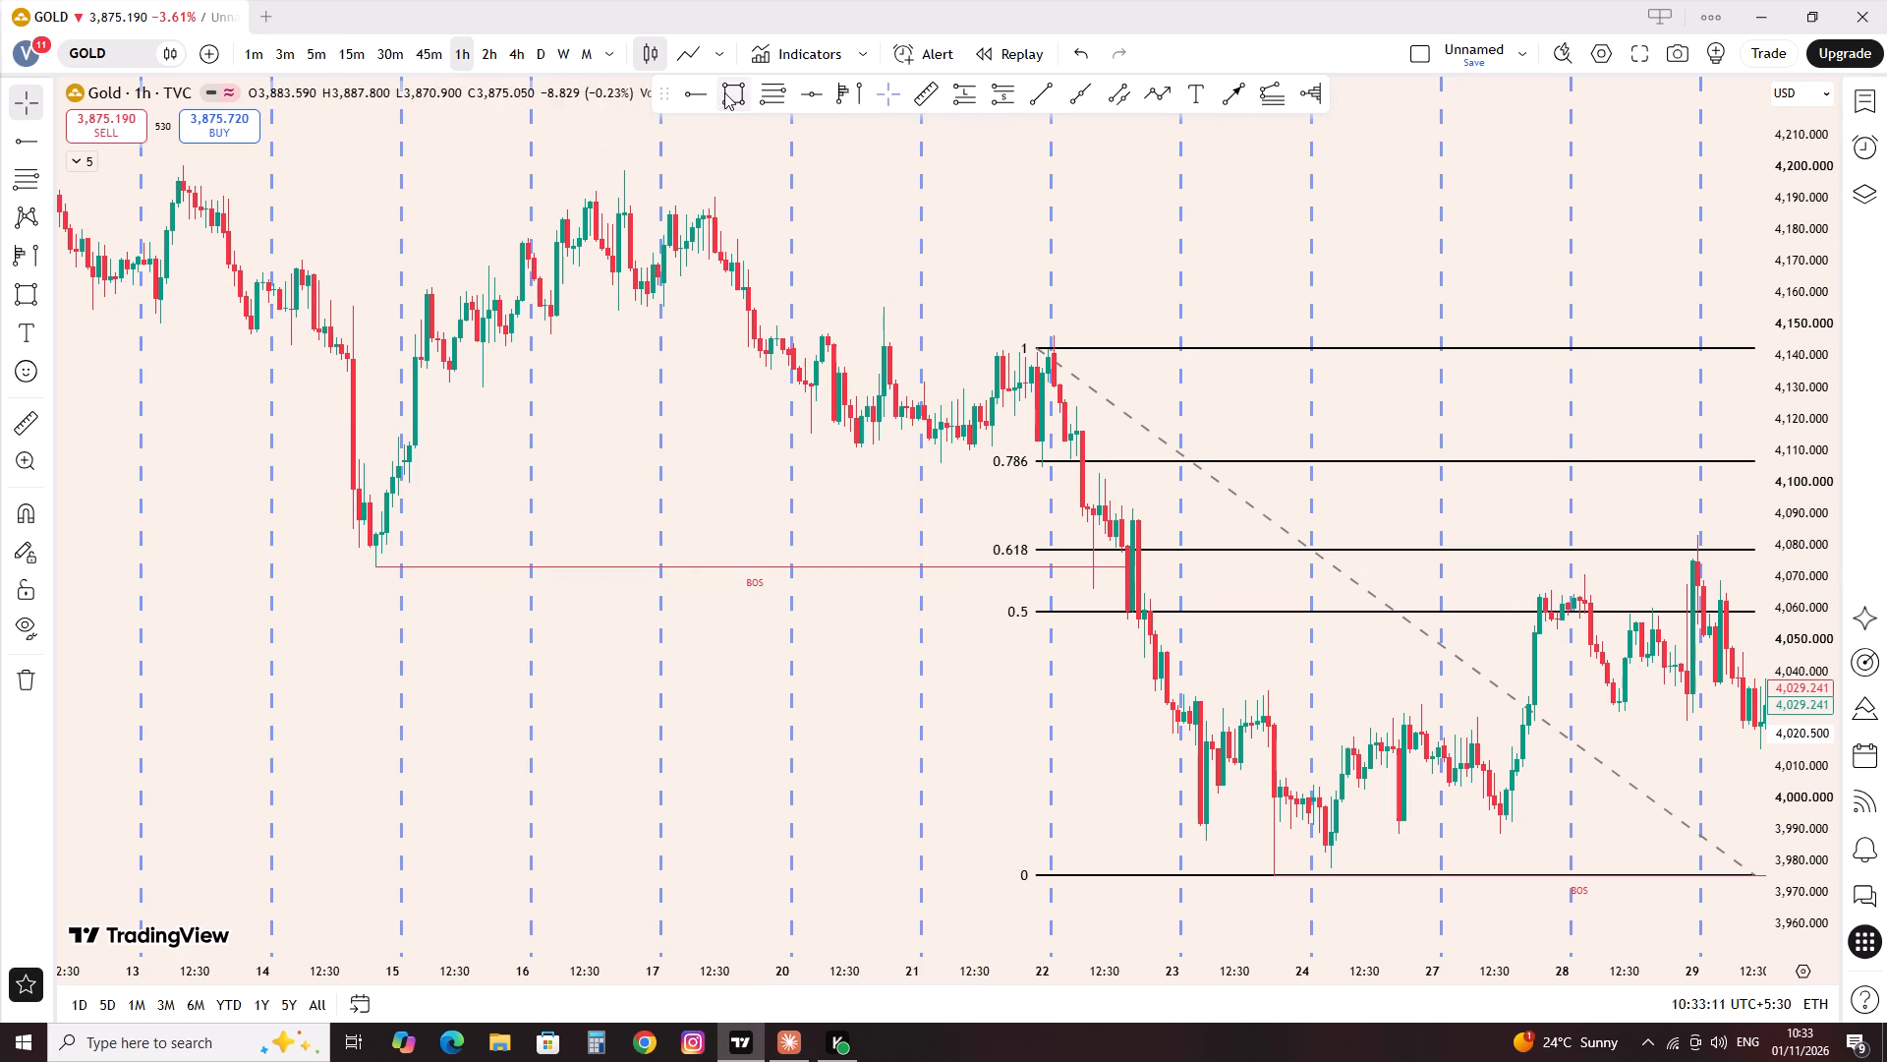
click(382, 567)
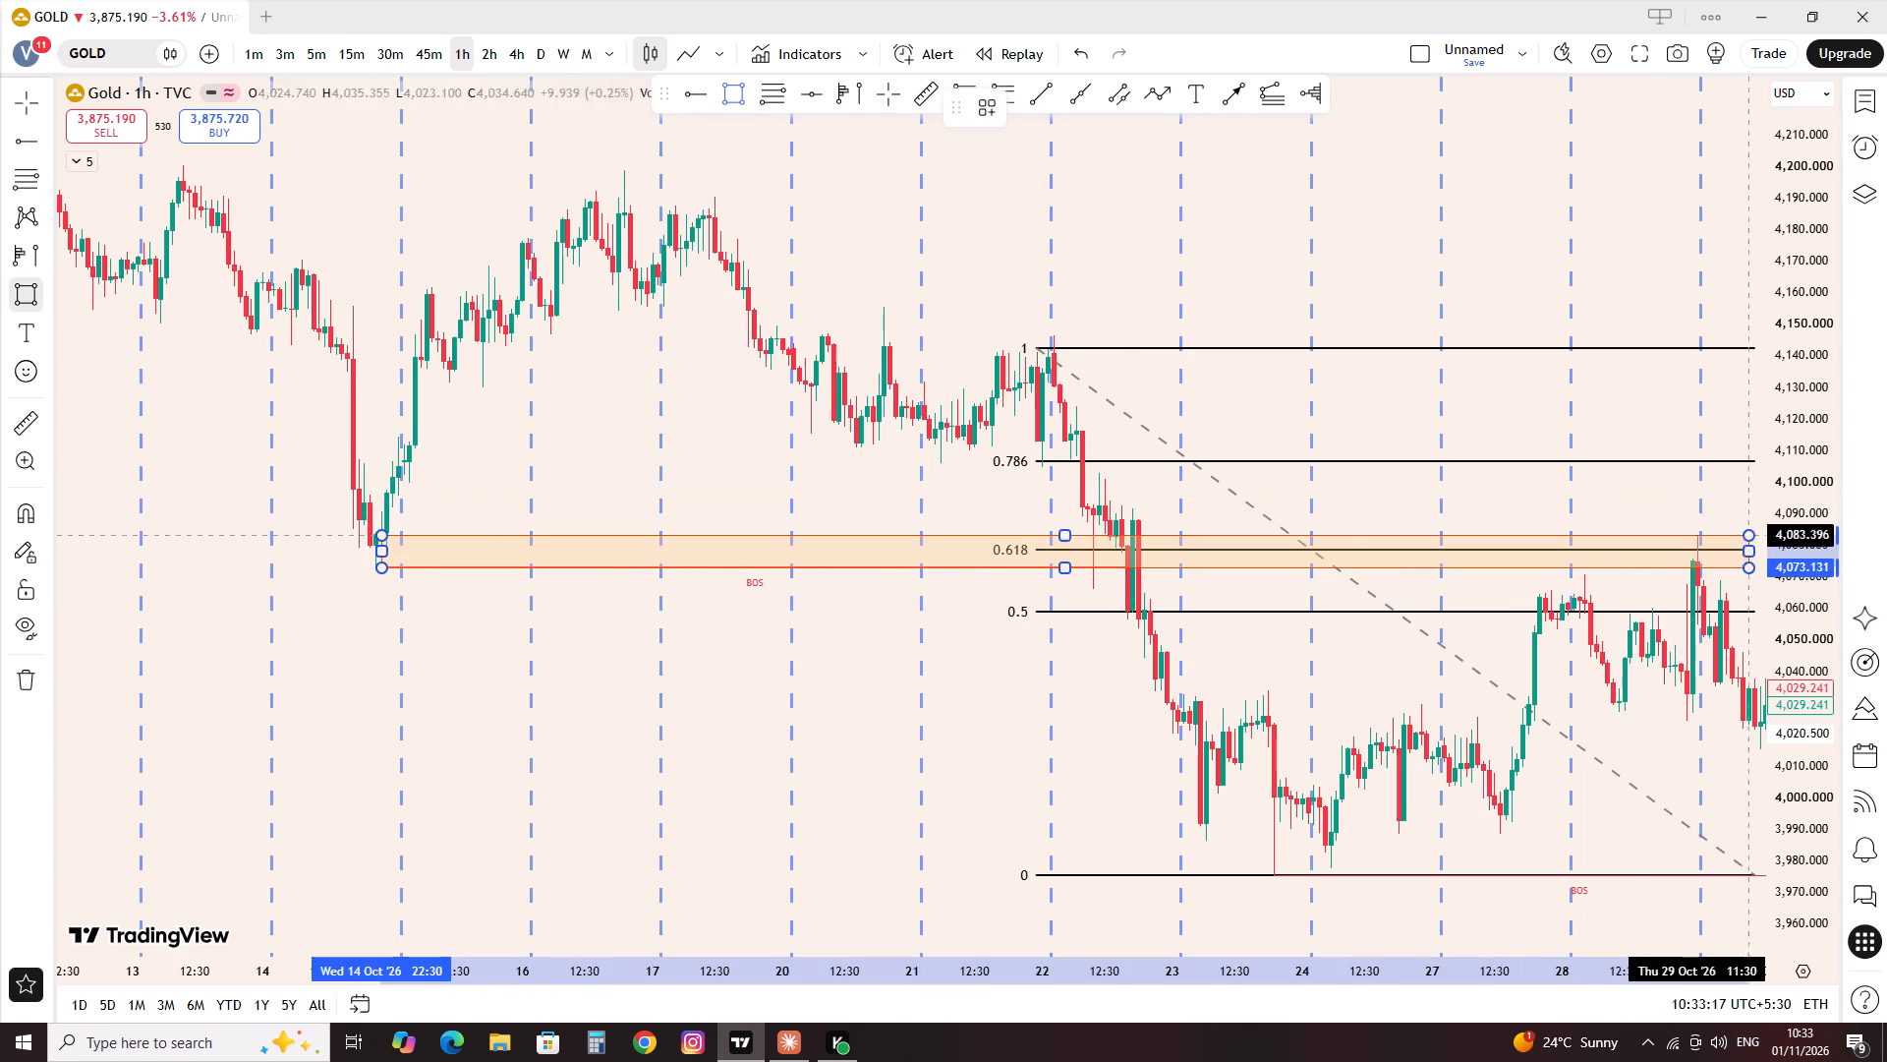
click(1746, 532)
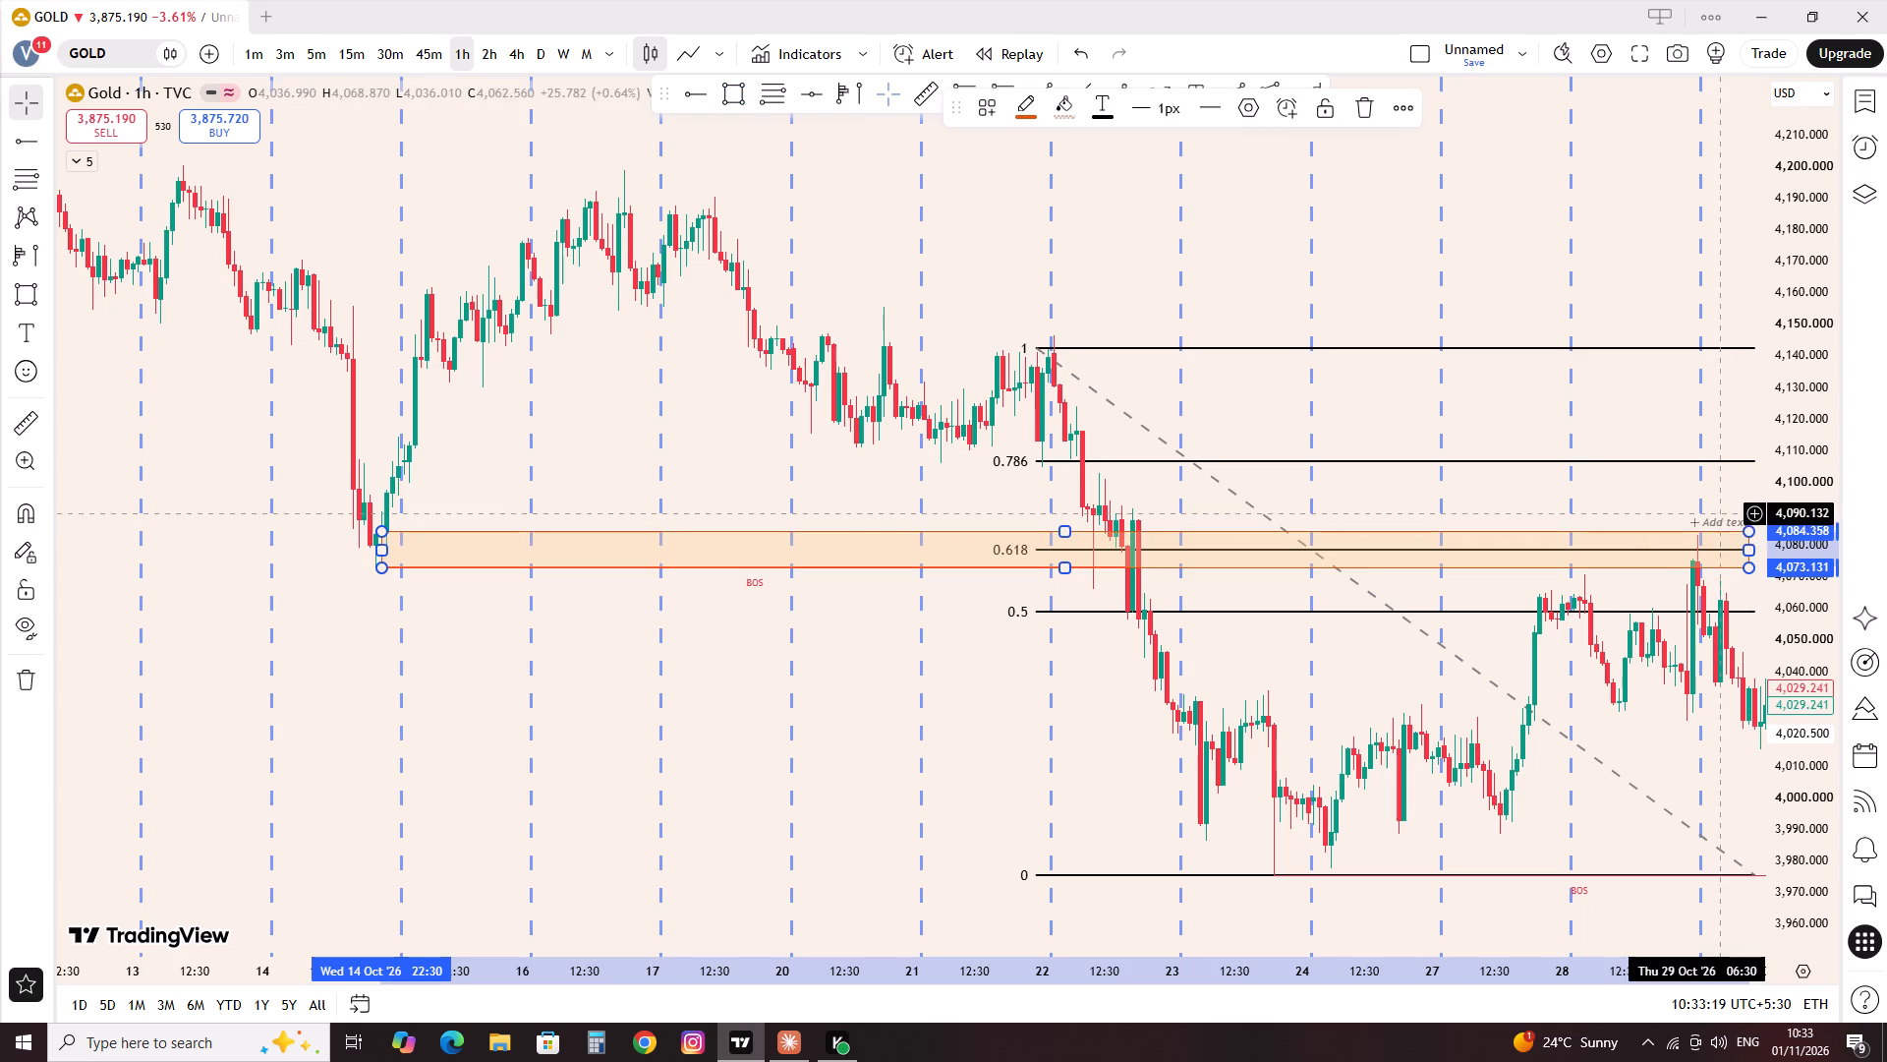
drag(1710, 514, 1268, 502)
click(1086, 57)
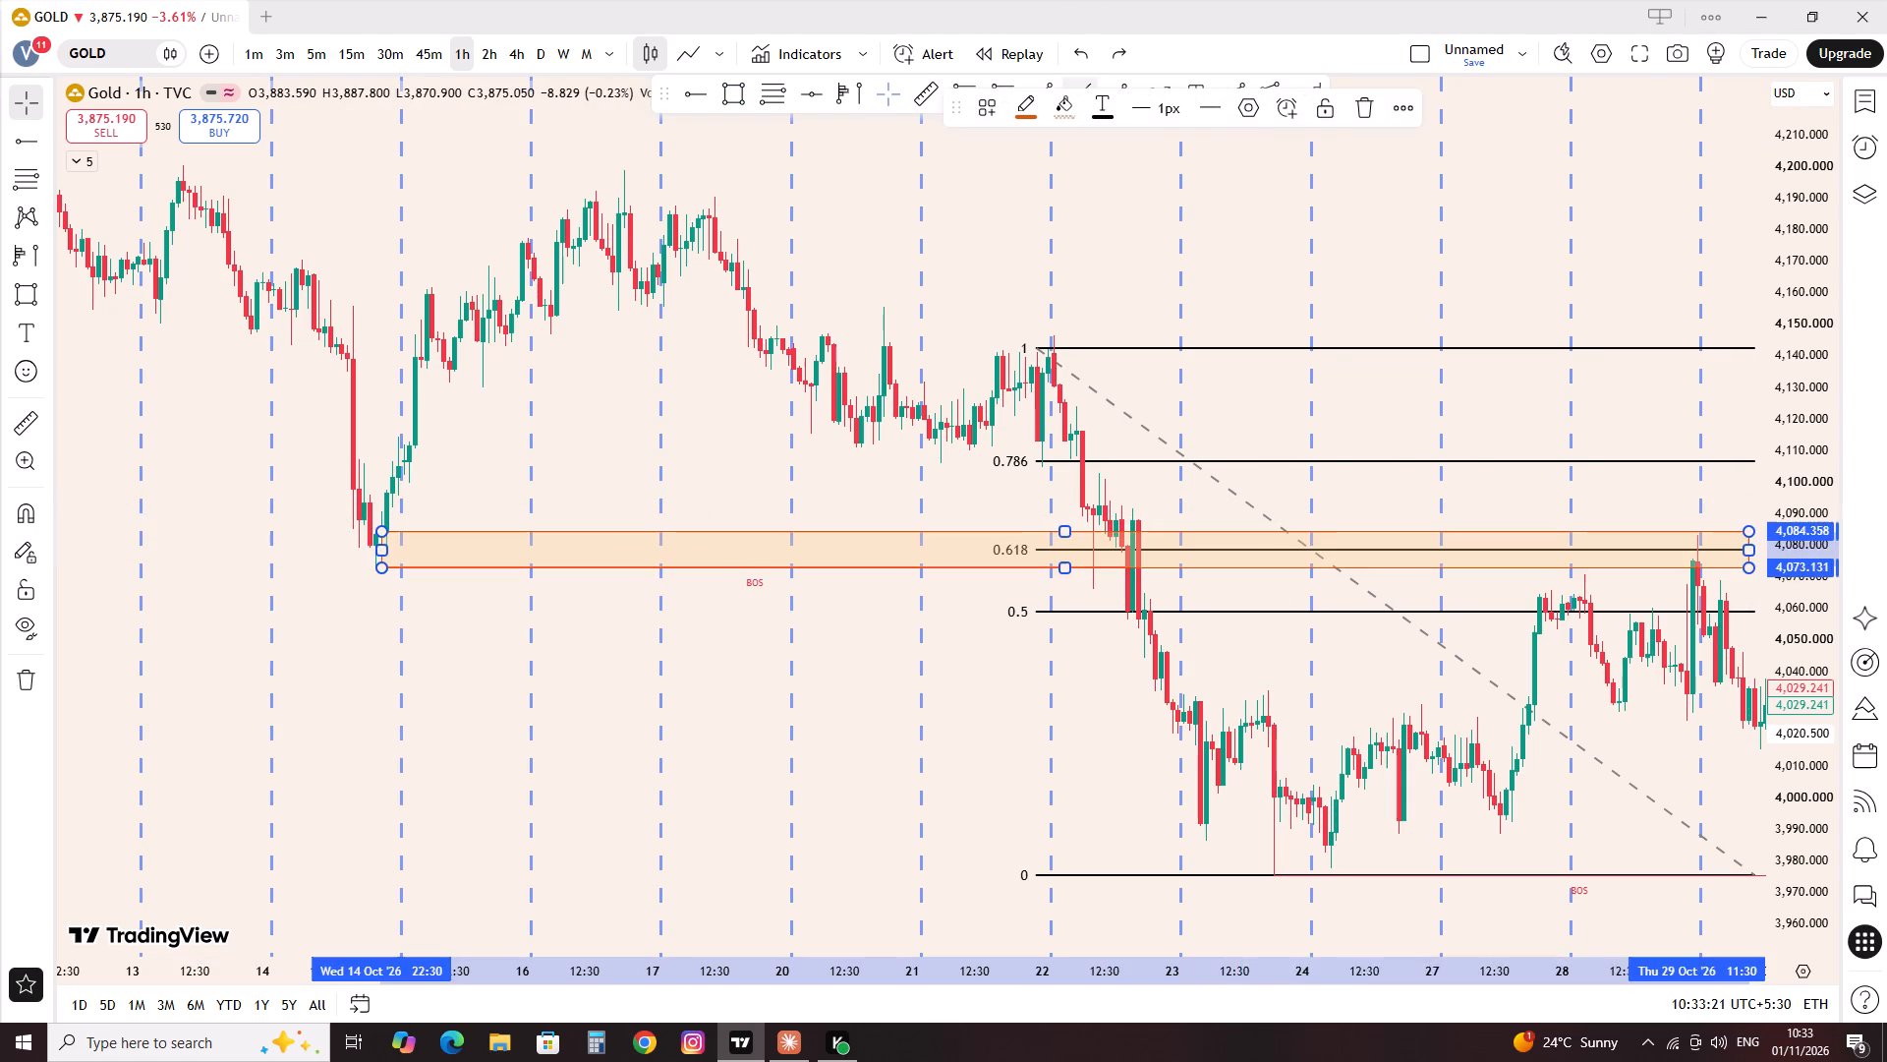
click(1310, 302)
Examine the price action from 22 to 30 Oct around the new zone and the Fibonacci levels.
drag(1426, 268, 859, 222)
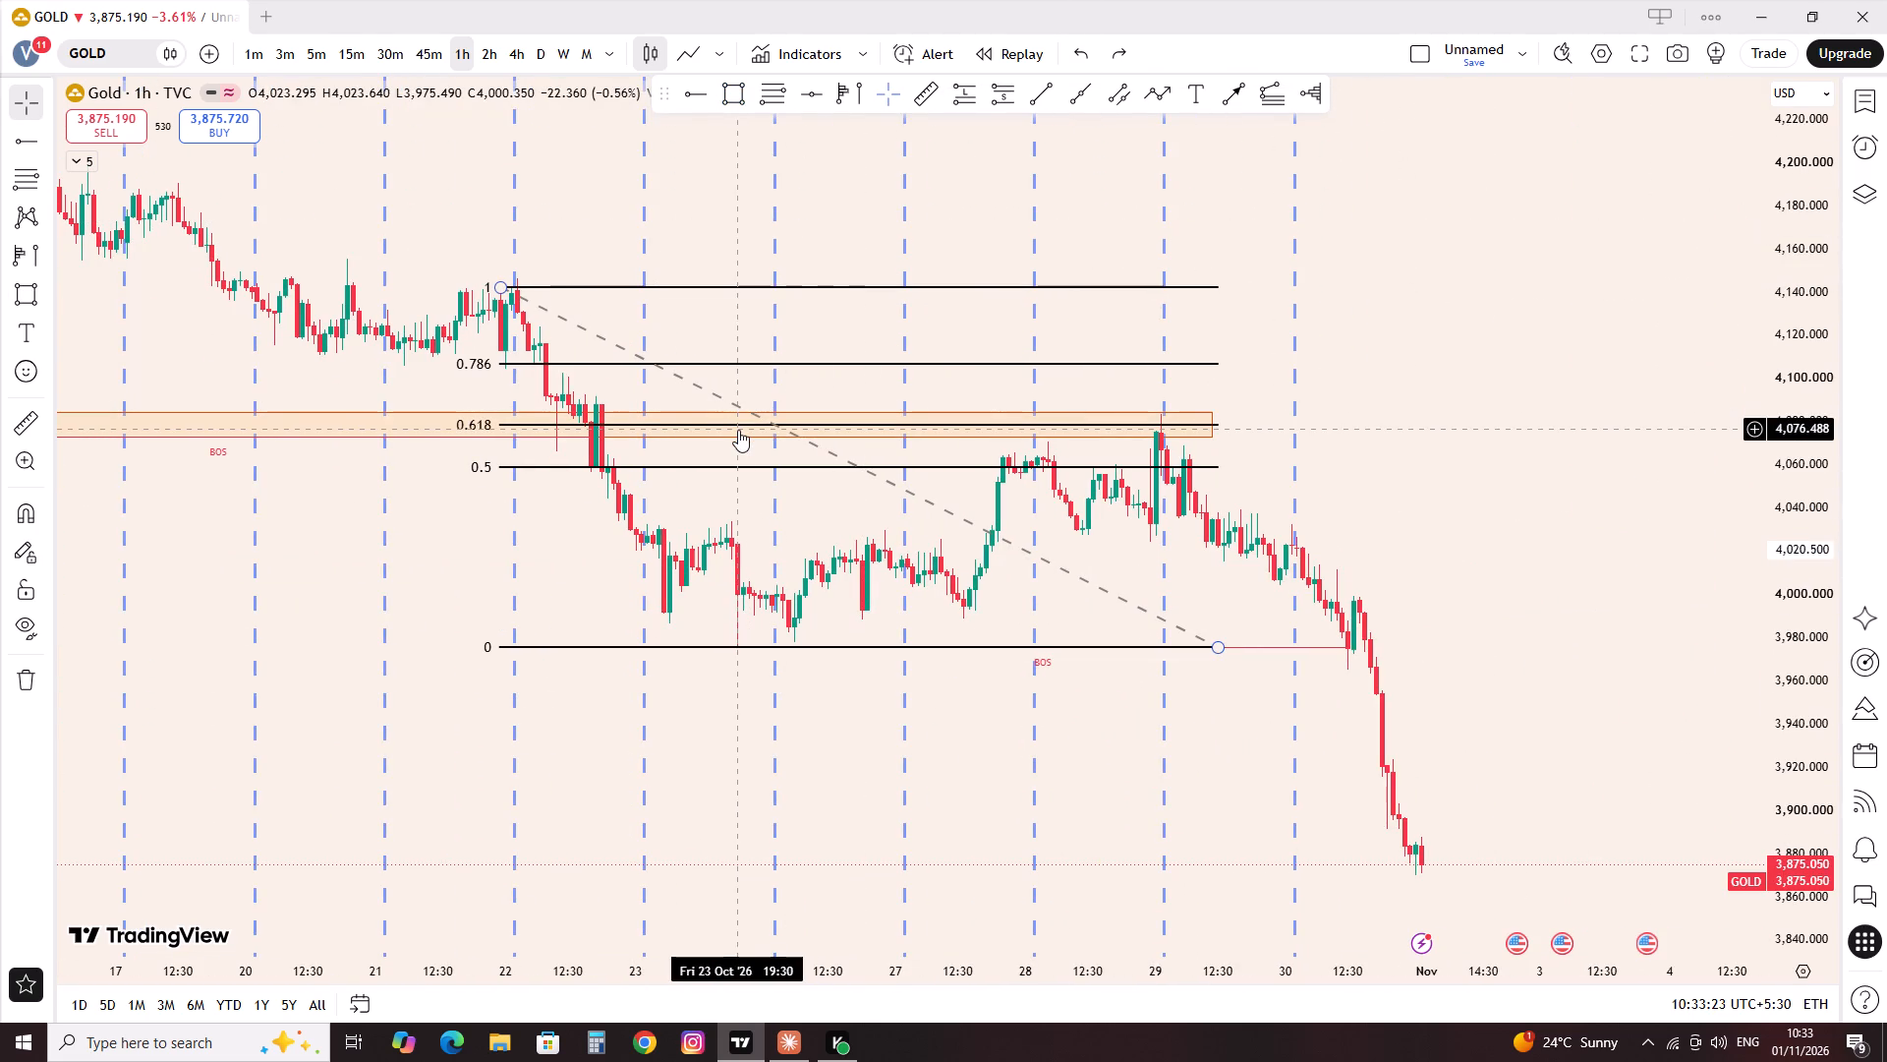
scroll(739, 432, up, 2)
drag(234, 483, 515, 576)
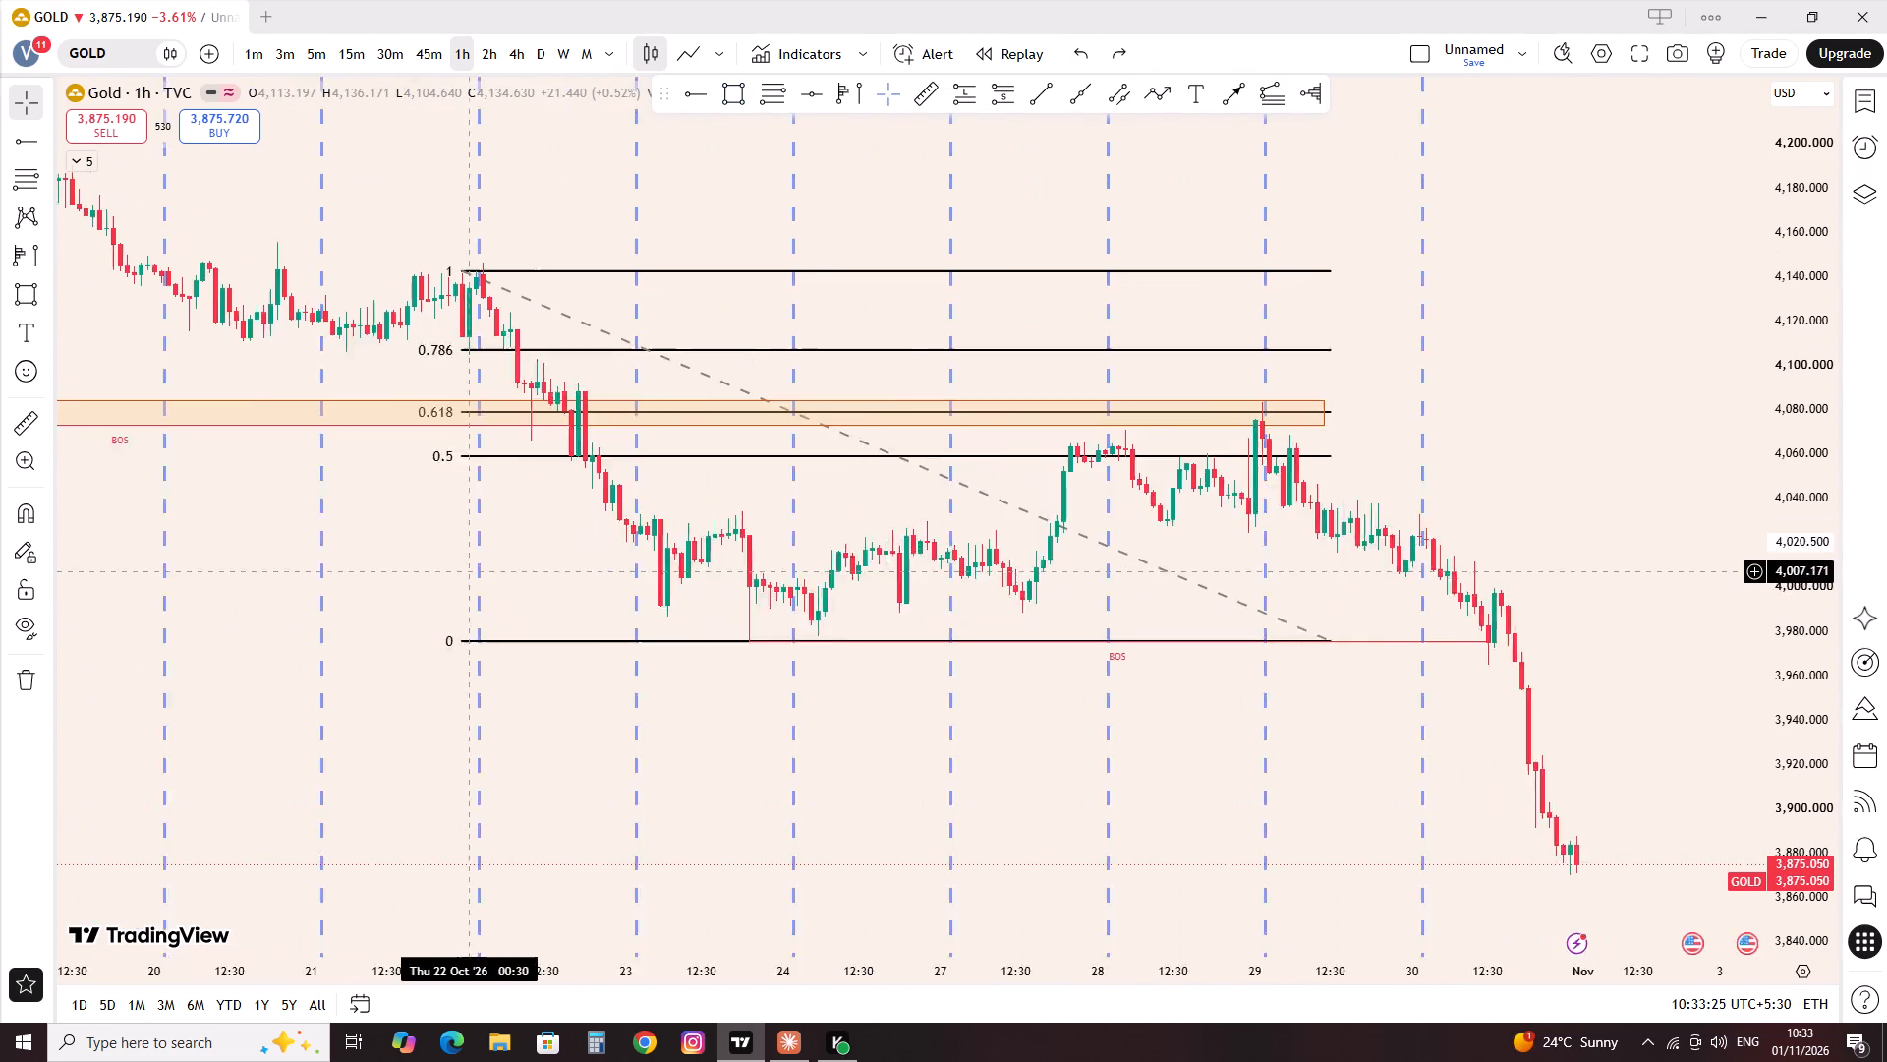
drag(515, 576, 579, 581)
scroll(579, 579, up, 4)
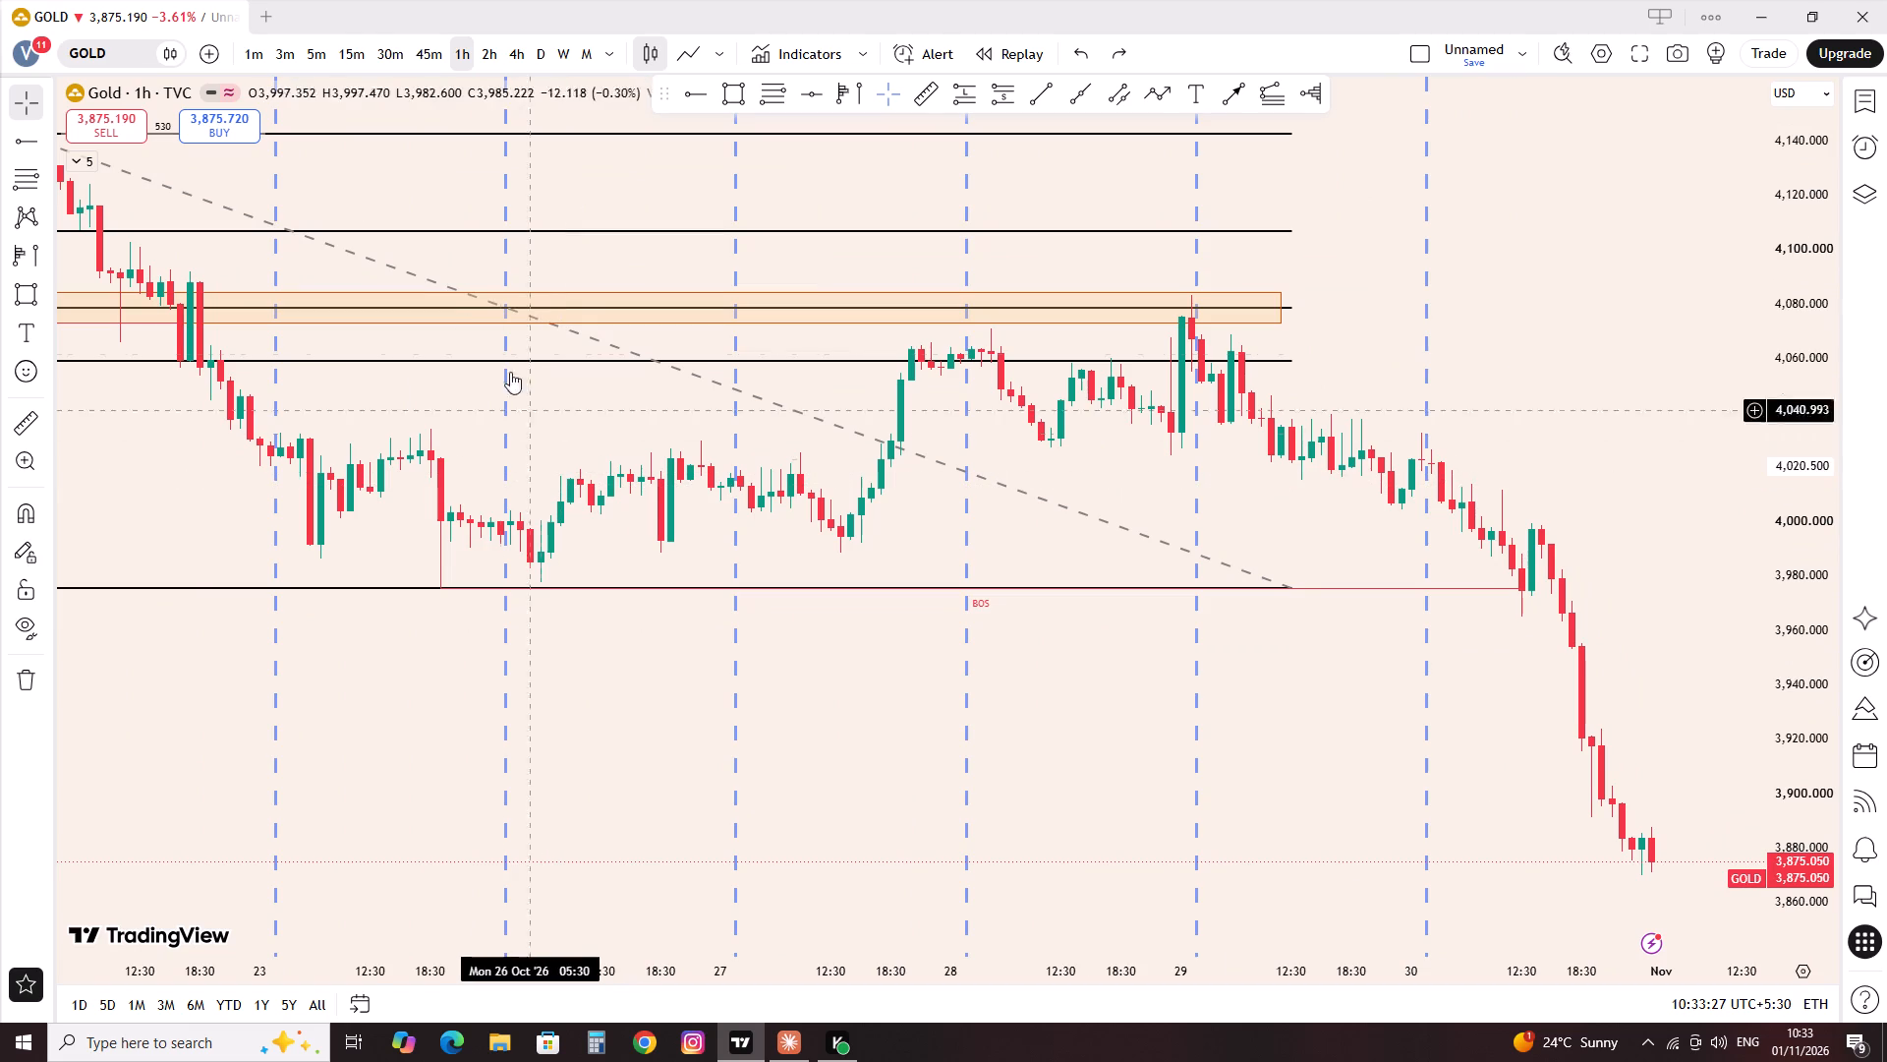
scroll(422, 240, up, 1)
scroll(429, 355, down, 1)
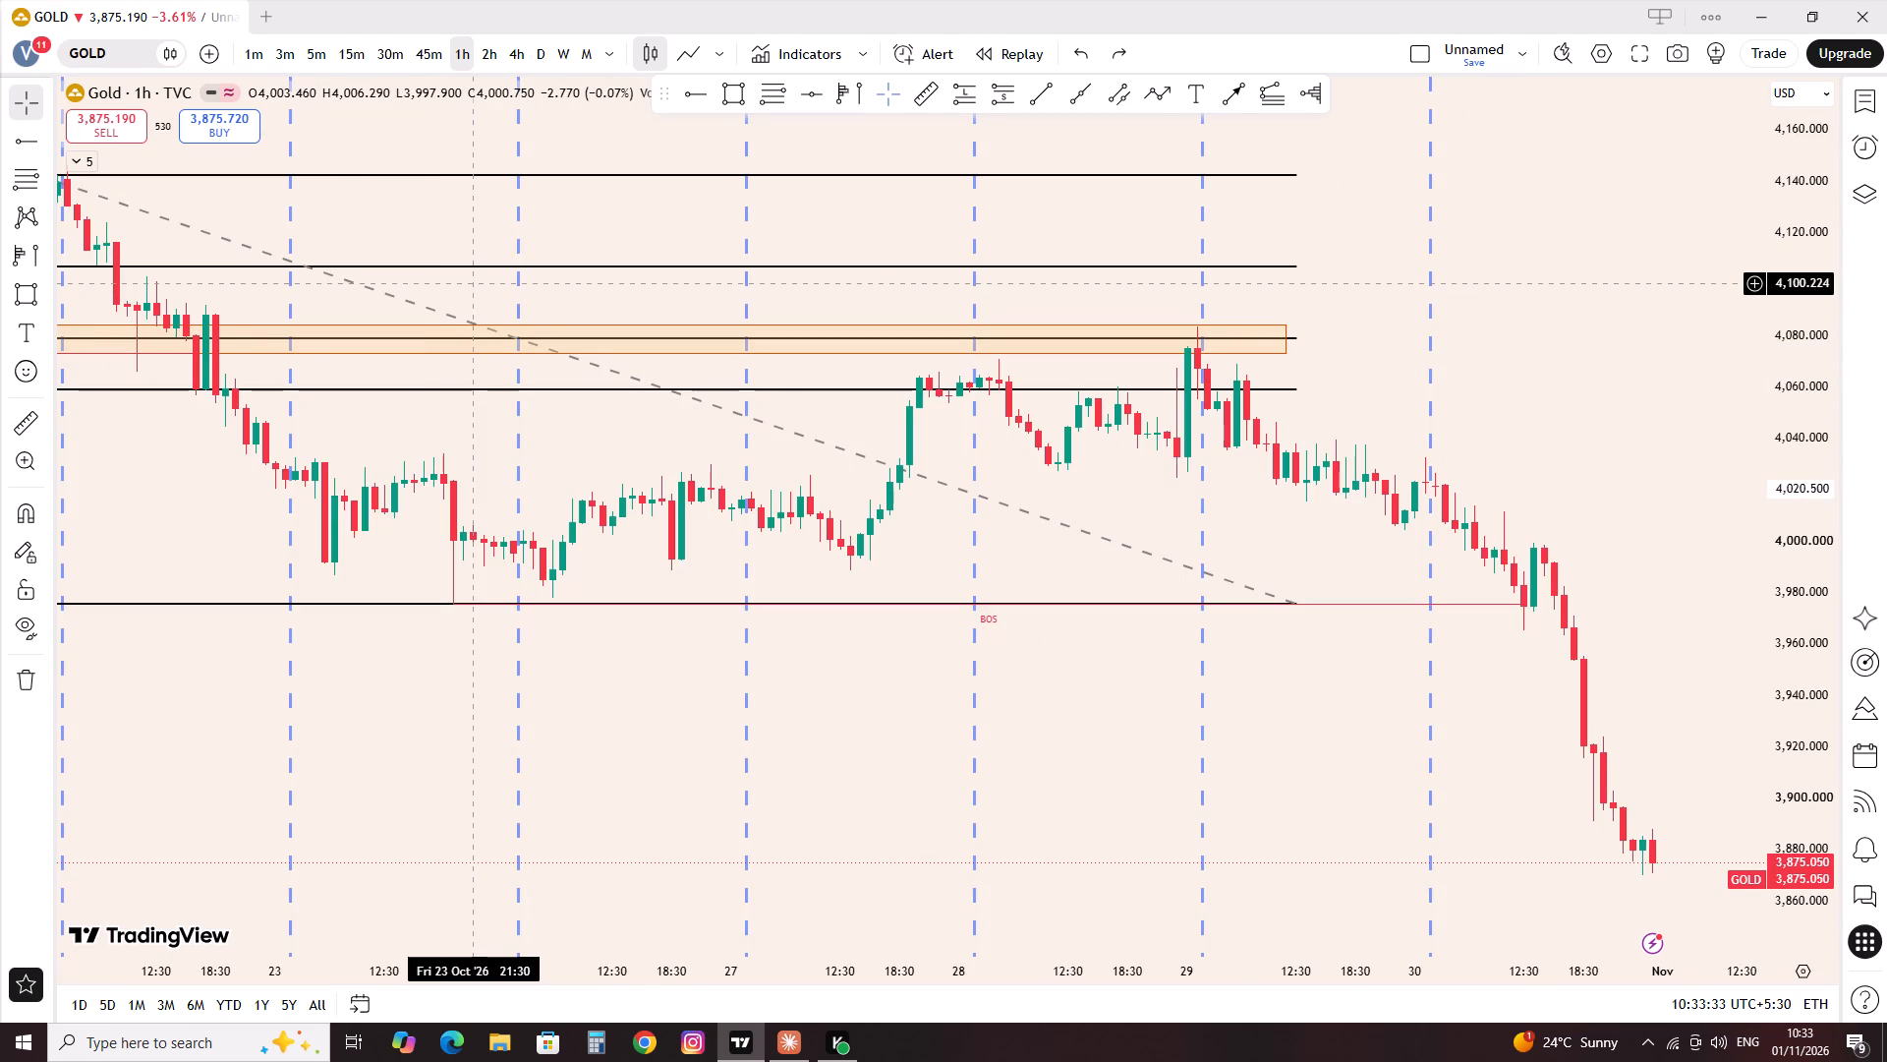
scroll(1051, 398, up, 1)
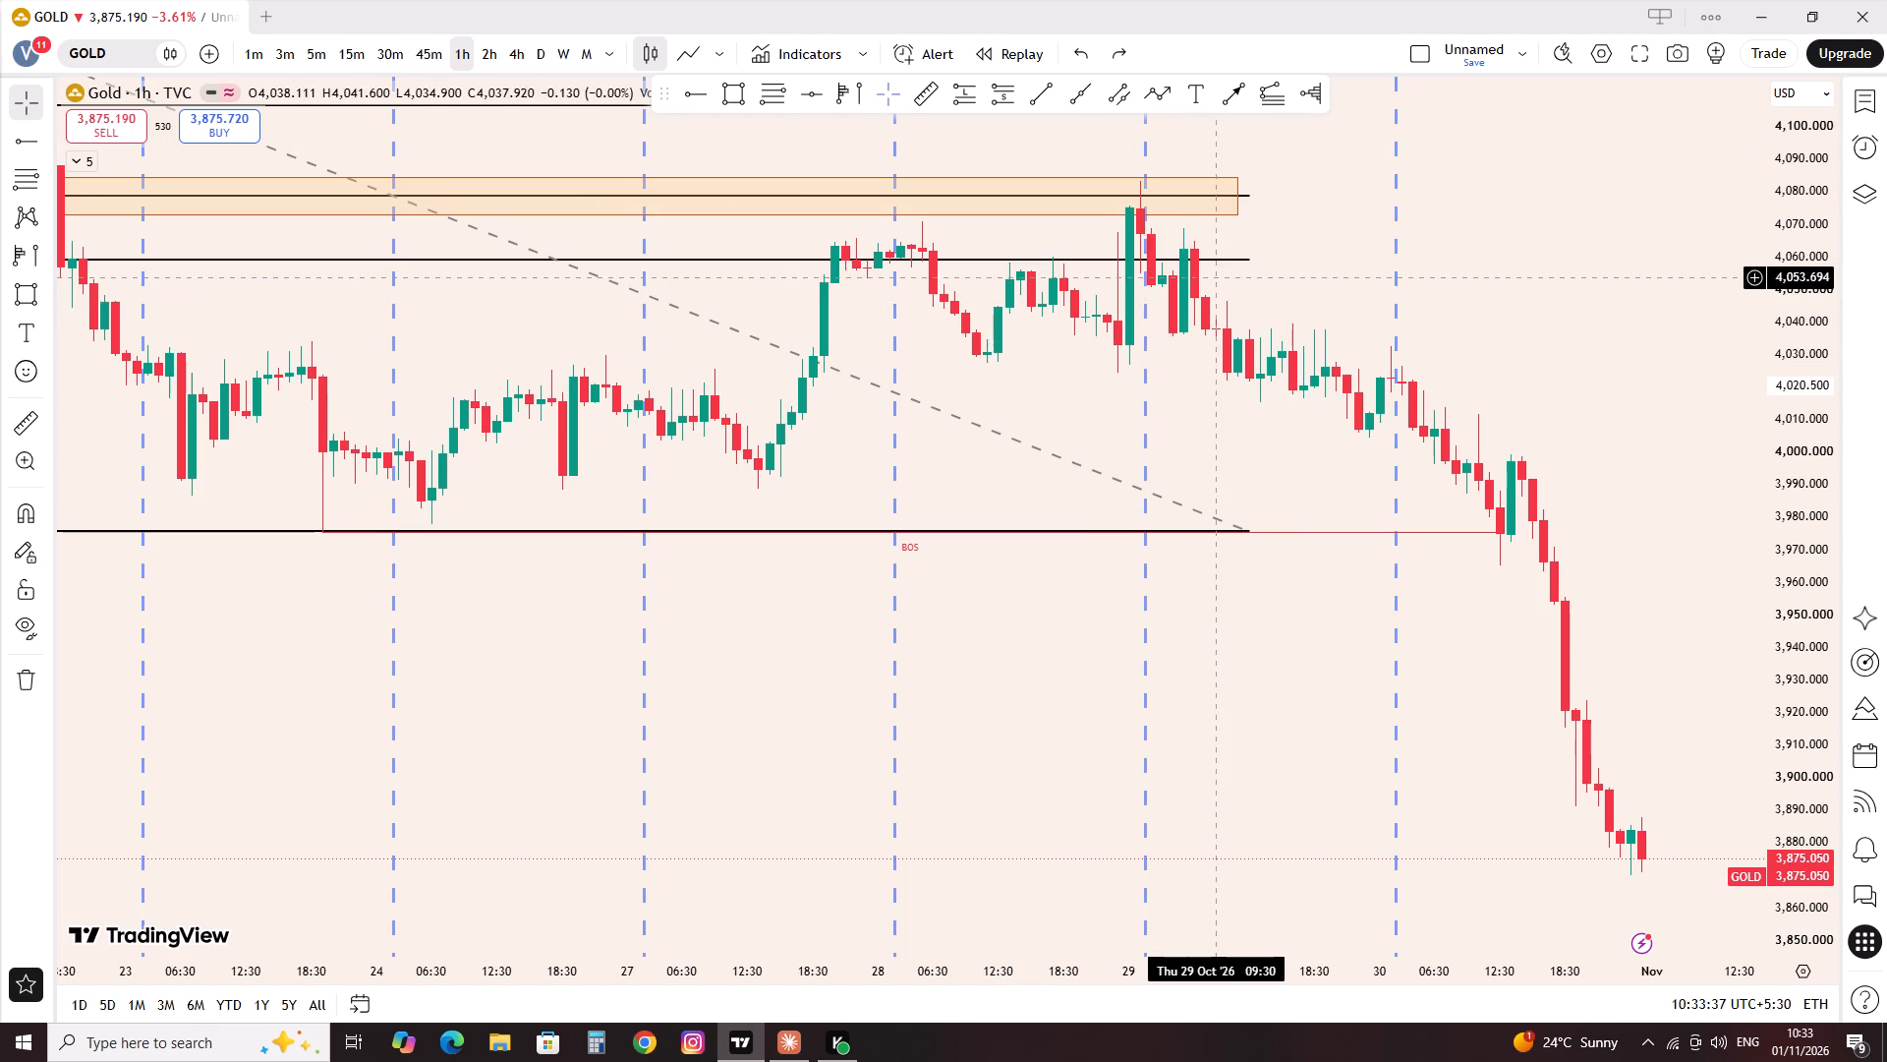
scroll(1233, 271, down, 2)
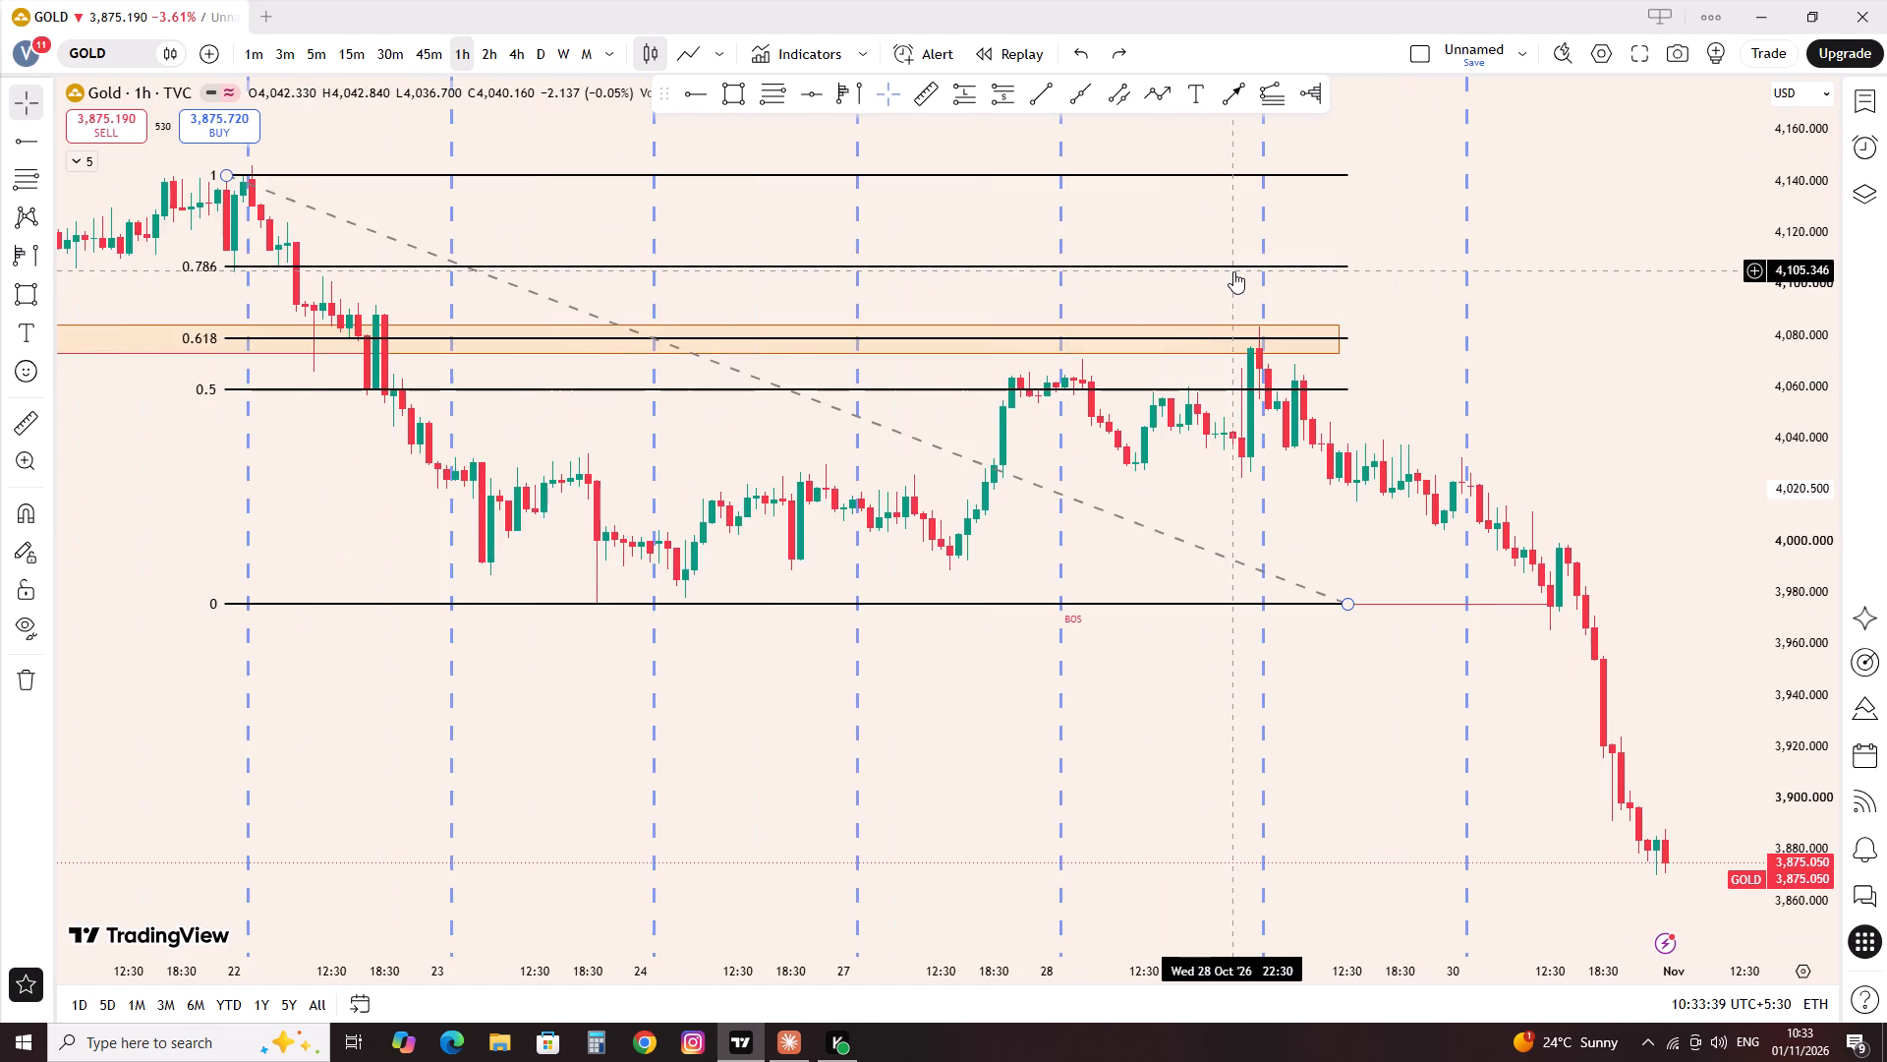
Draw a rectangle zone on the 22 Oct decline between about 4,126 and 4,094, and extend it to 30 Oct.
scroll(1207, 272, down, 1)
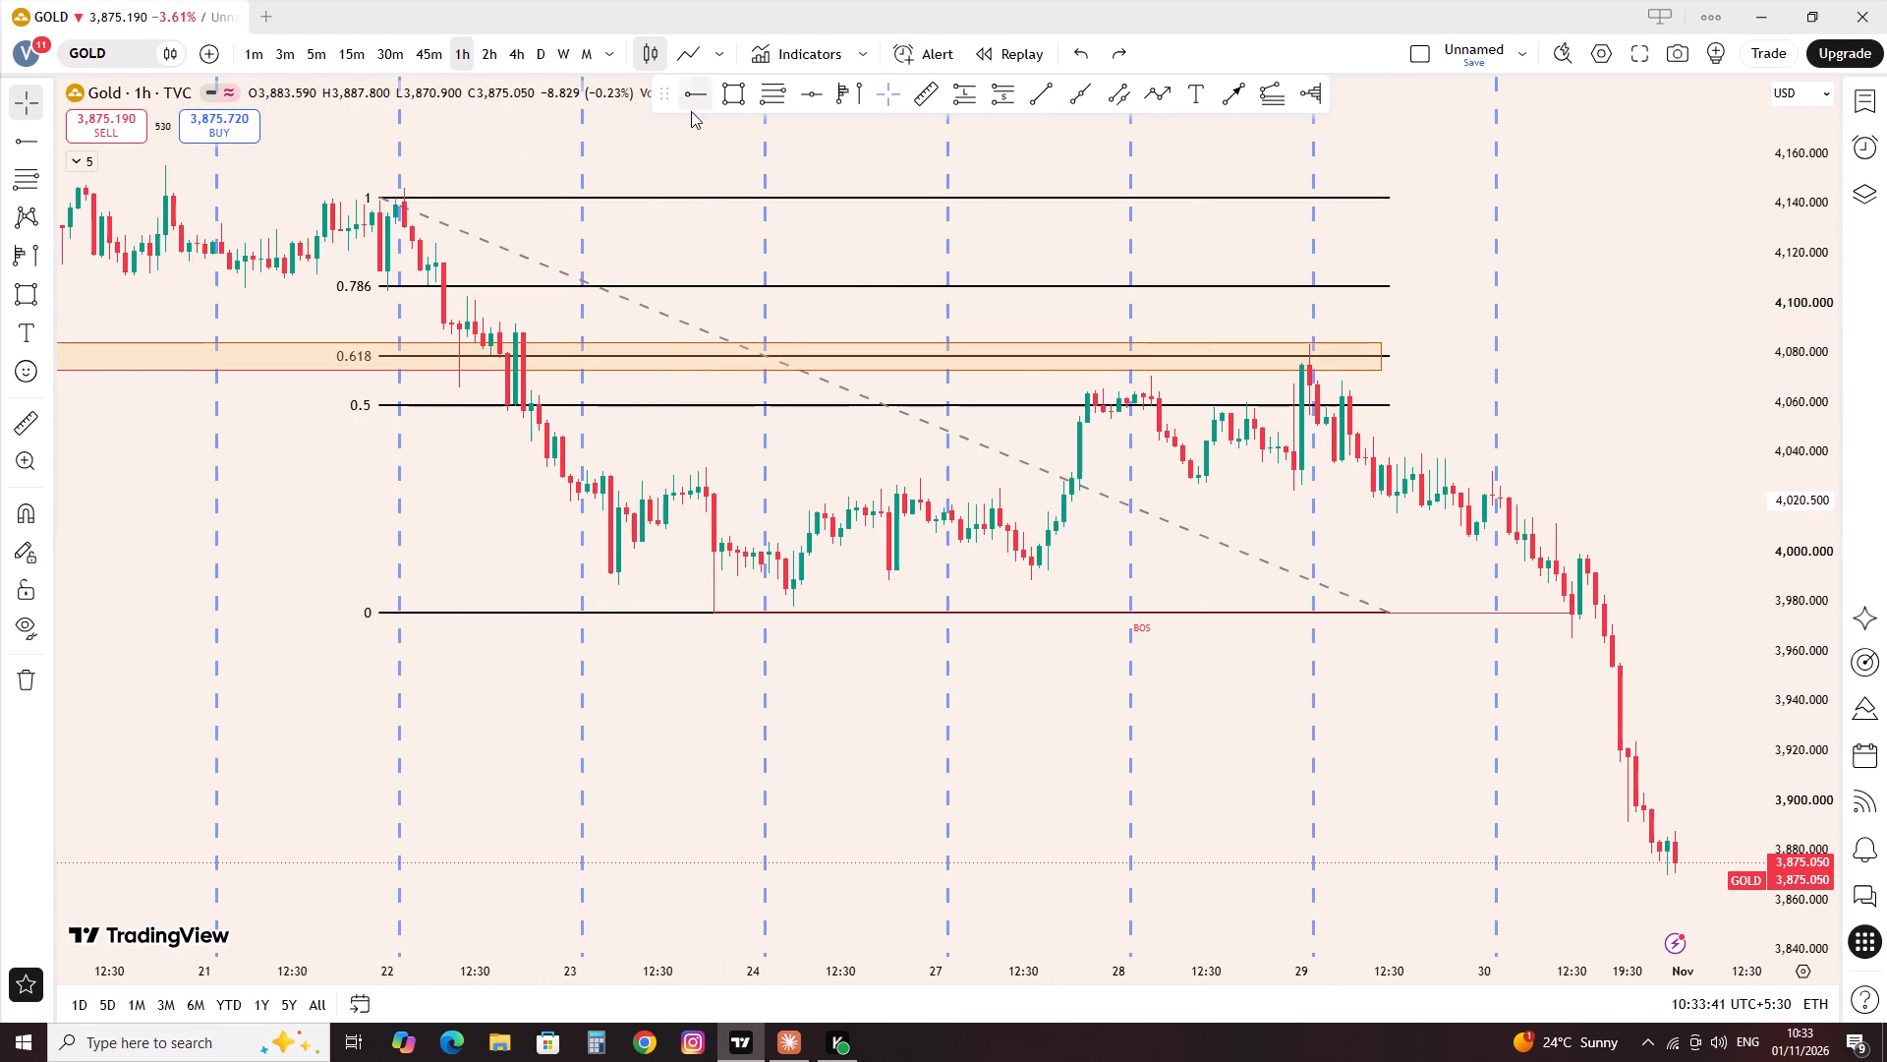
click(726, 100)
click(434, 239)
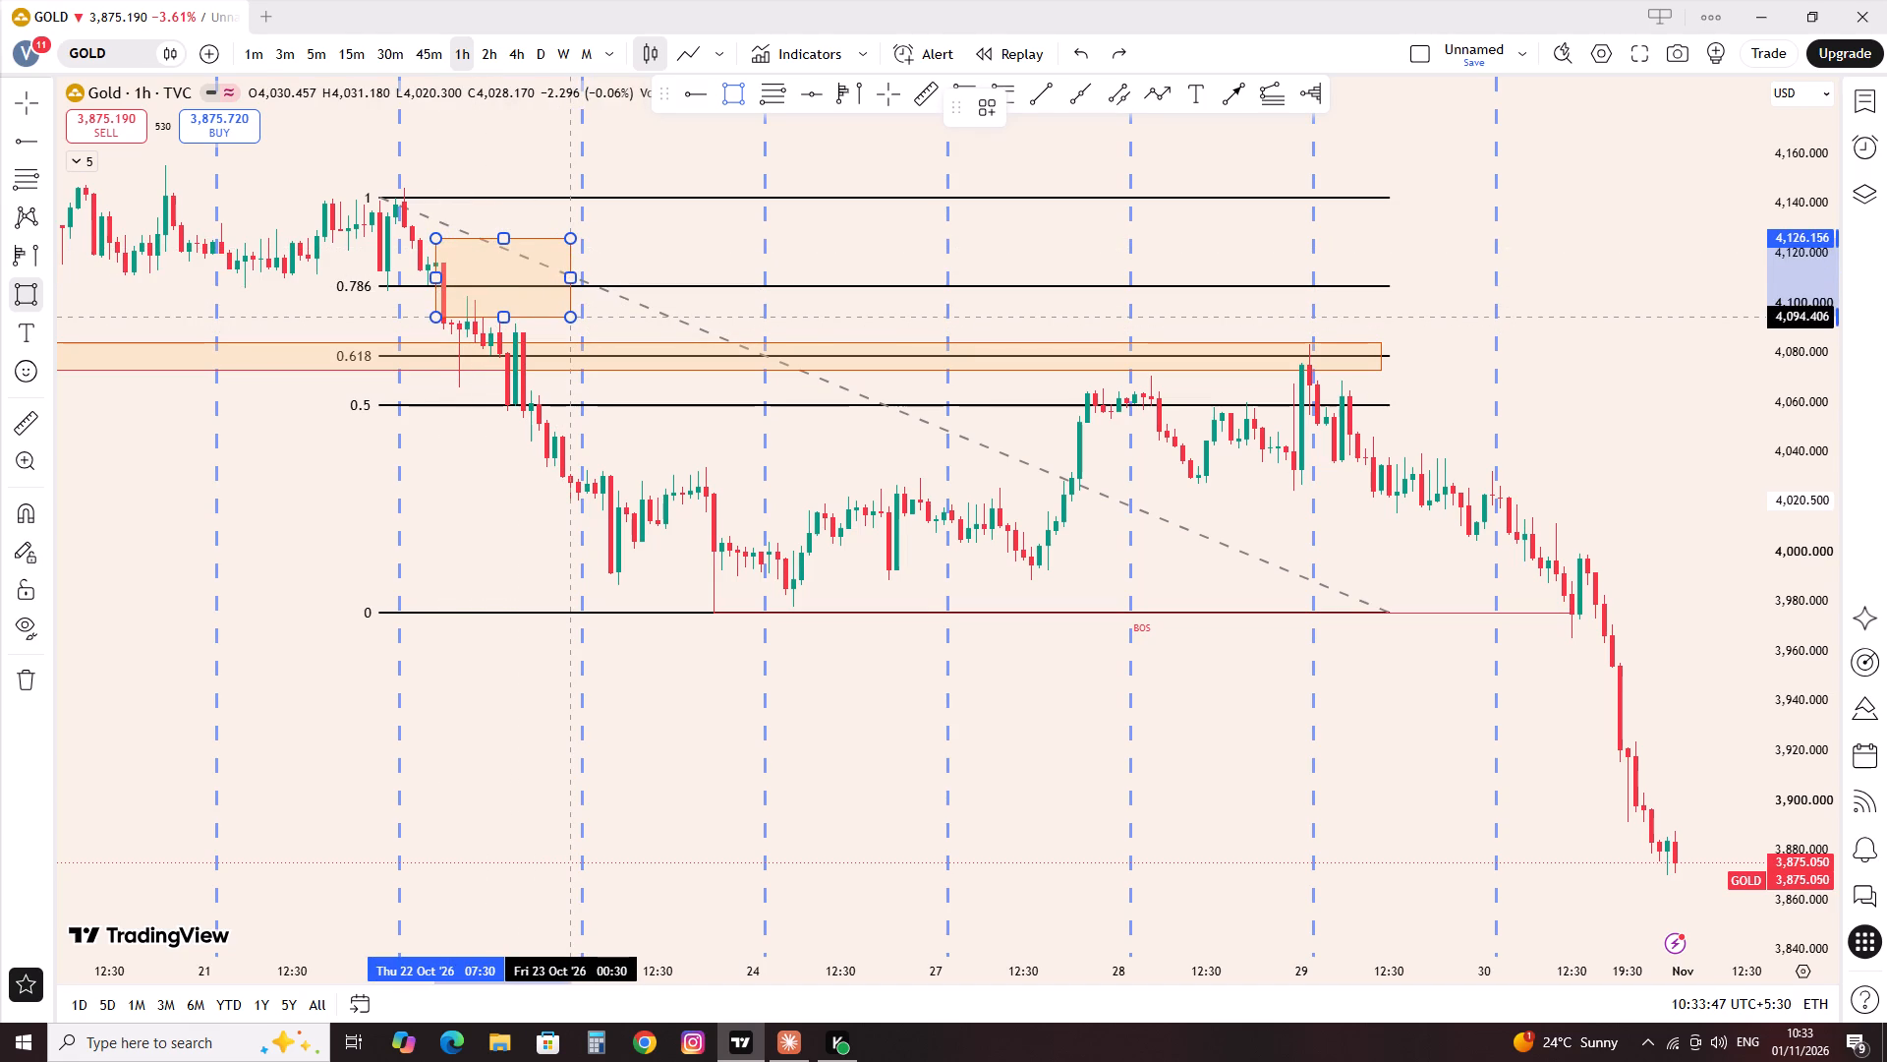
click(574, 320)
drag(570, 274, 1582, 356)
click(1594, 356)
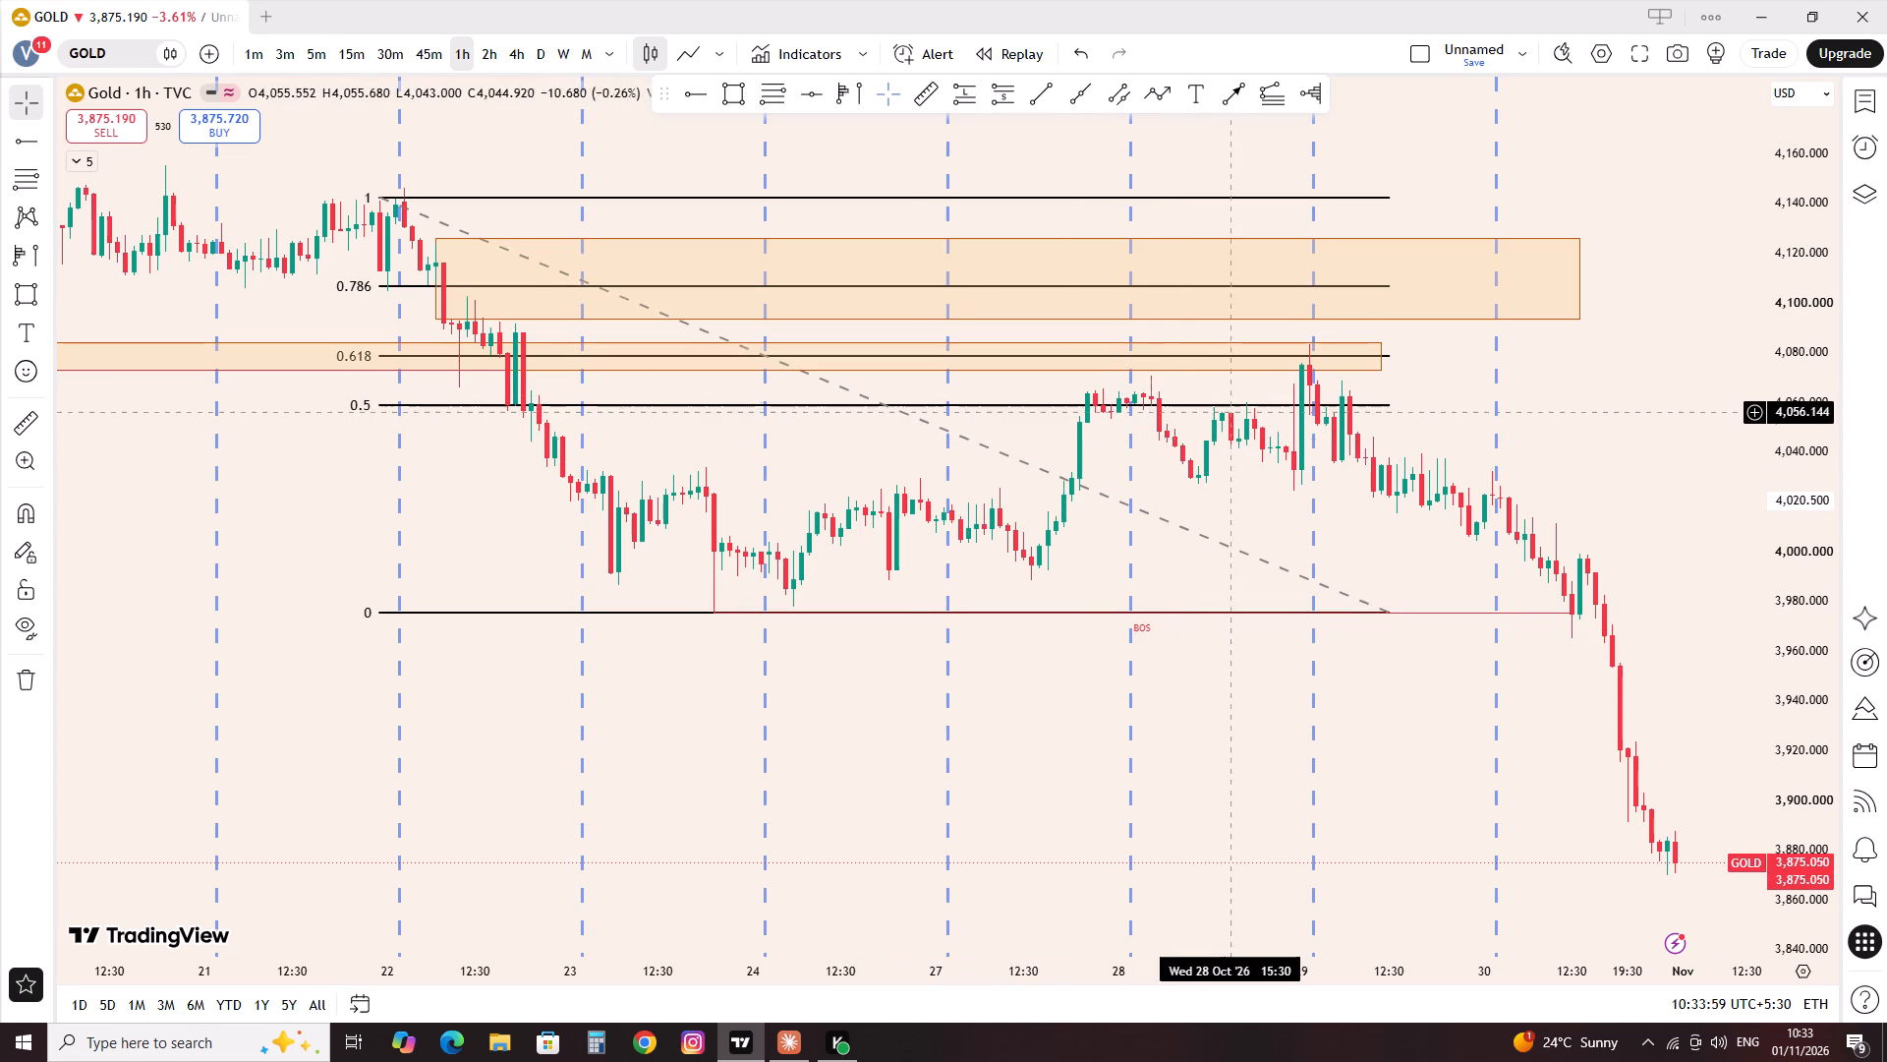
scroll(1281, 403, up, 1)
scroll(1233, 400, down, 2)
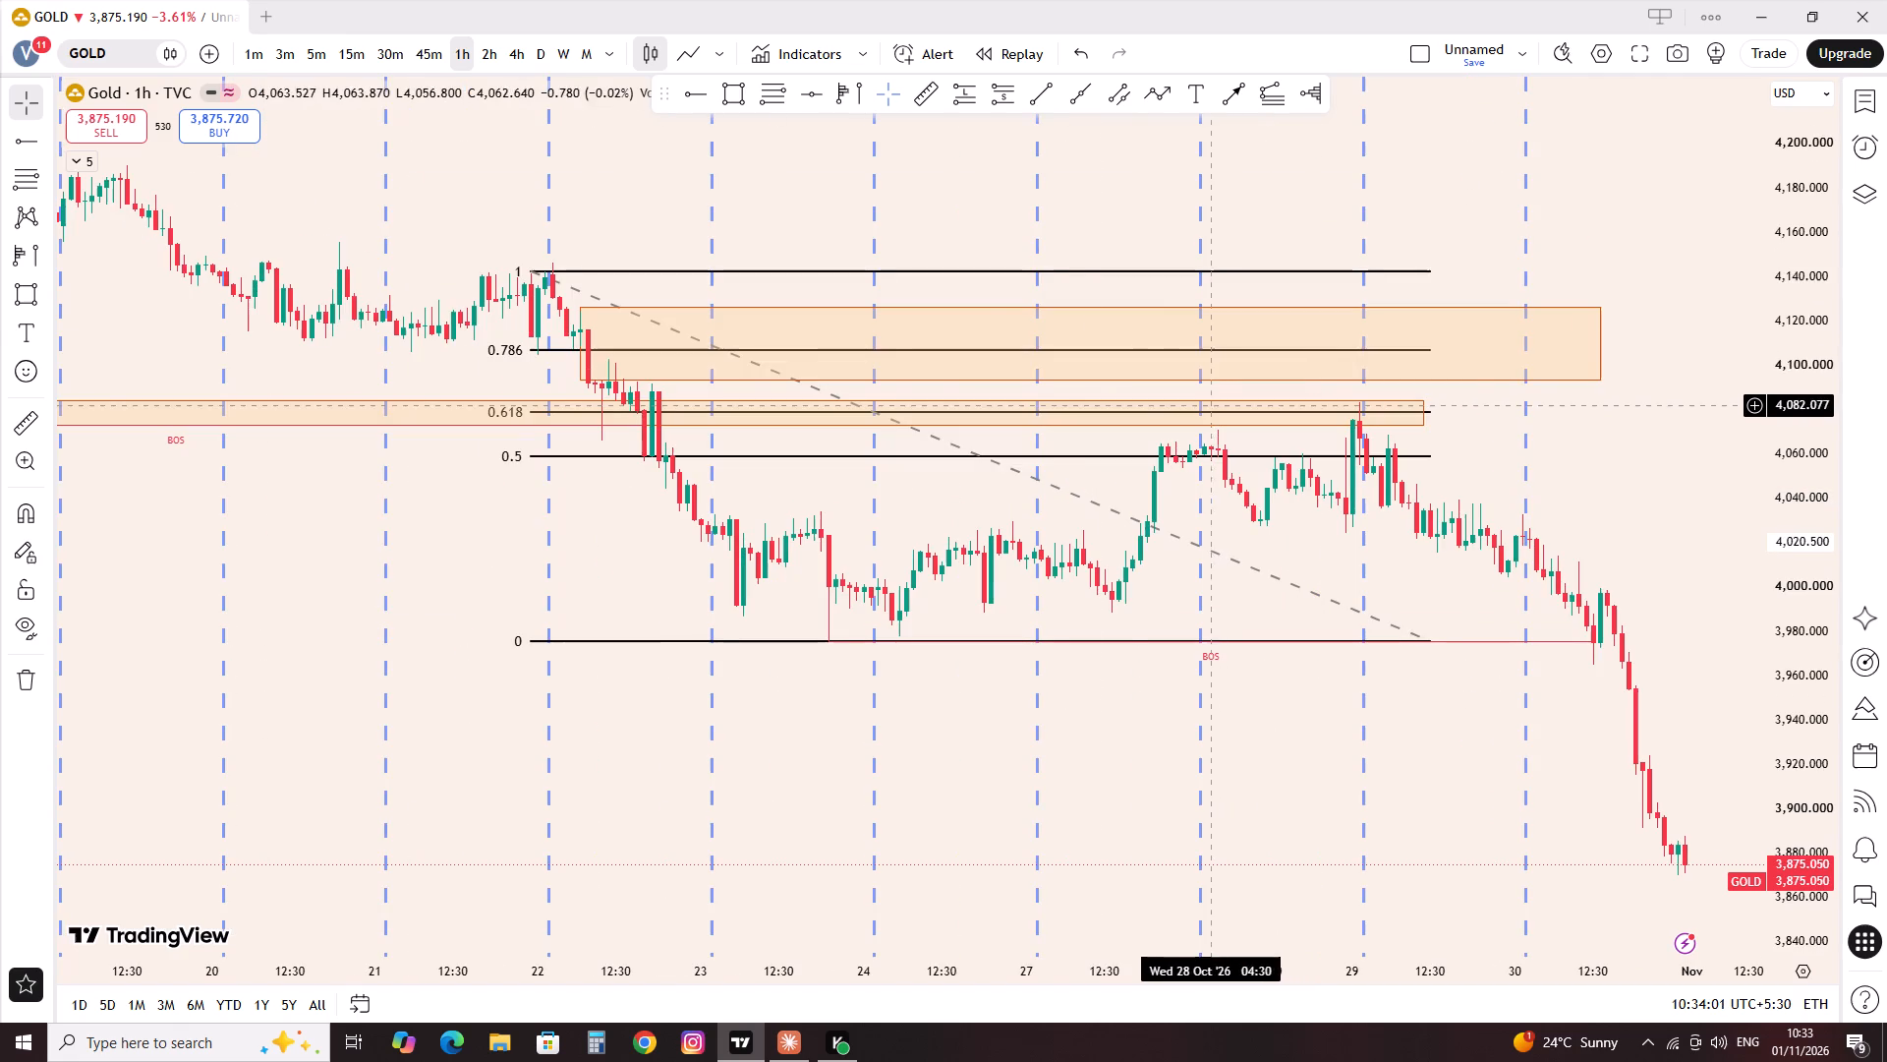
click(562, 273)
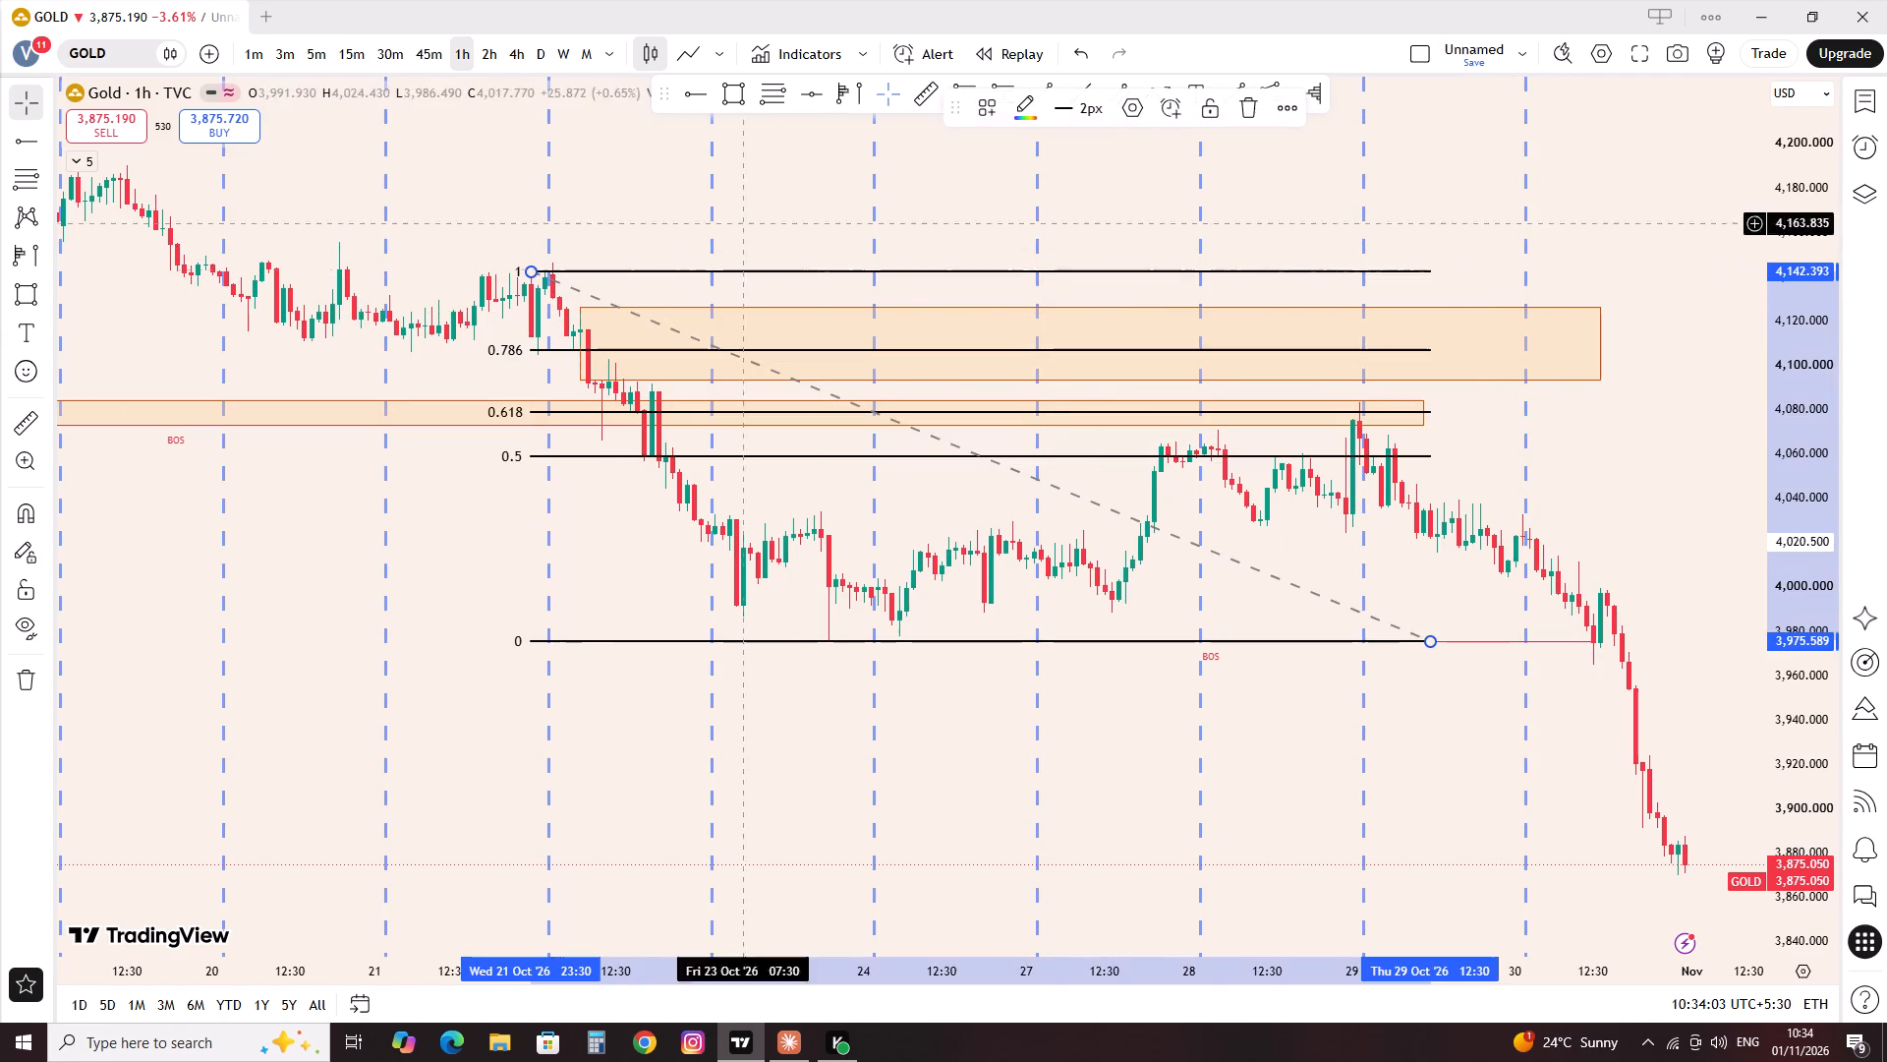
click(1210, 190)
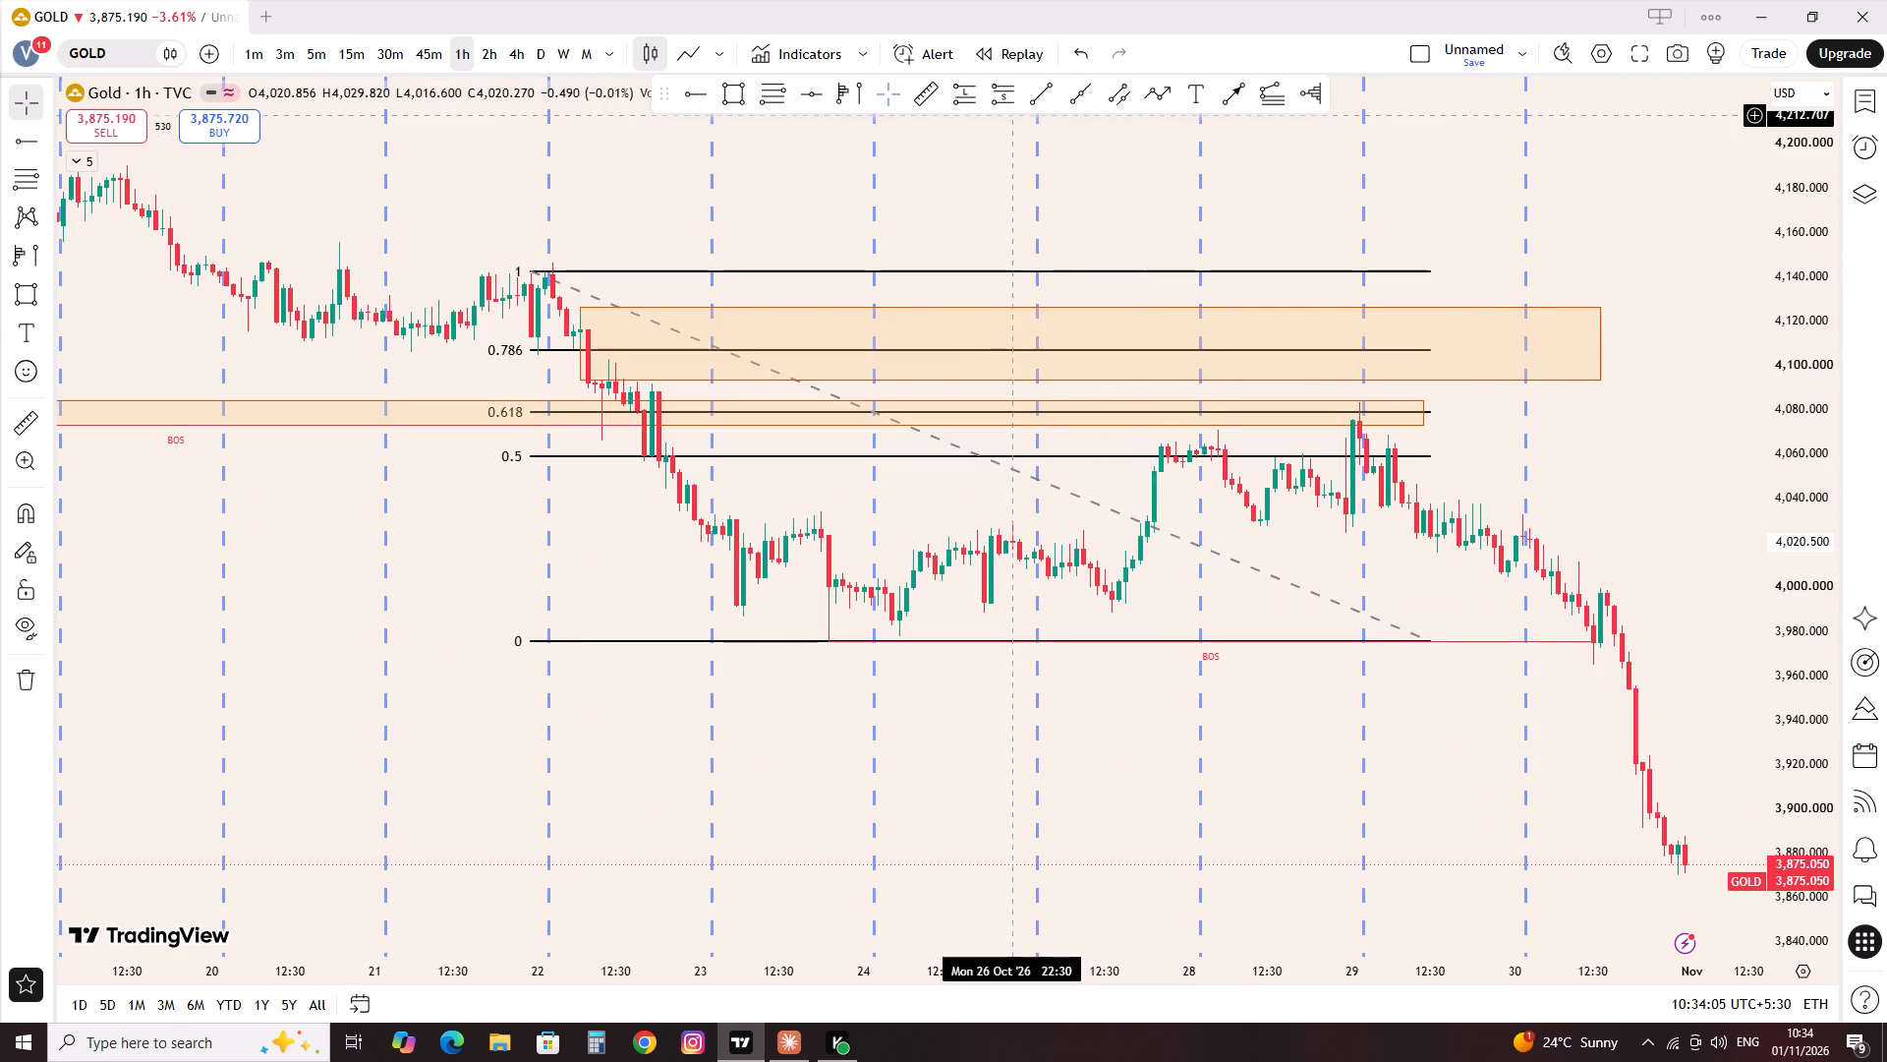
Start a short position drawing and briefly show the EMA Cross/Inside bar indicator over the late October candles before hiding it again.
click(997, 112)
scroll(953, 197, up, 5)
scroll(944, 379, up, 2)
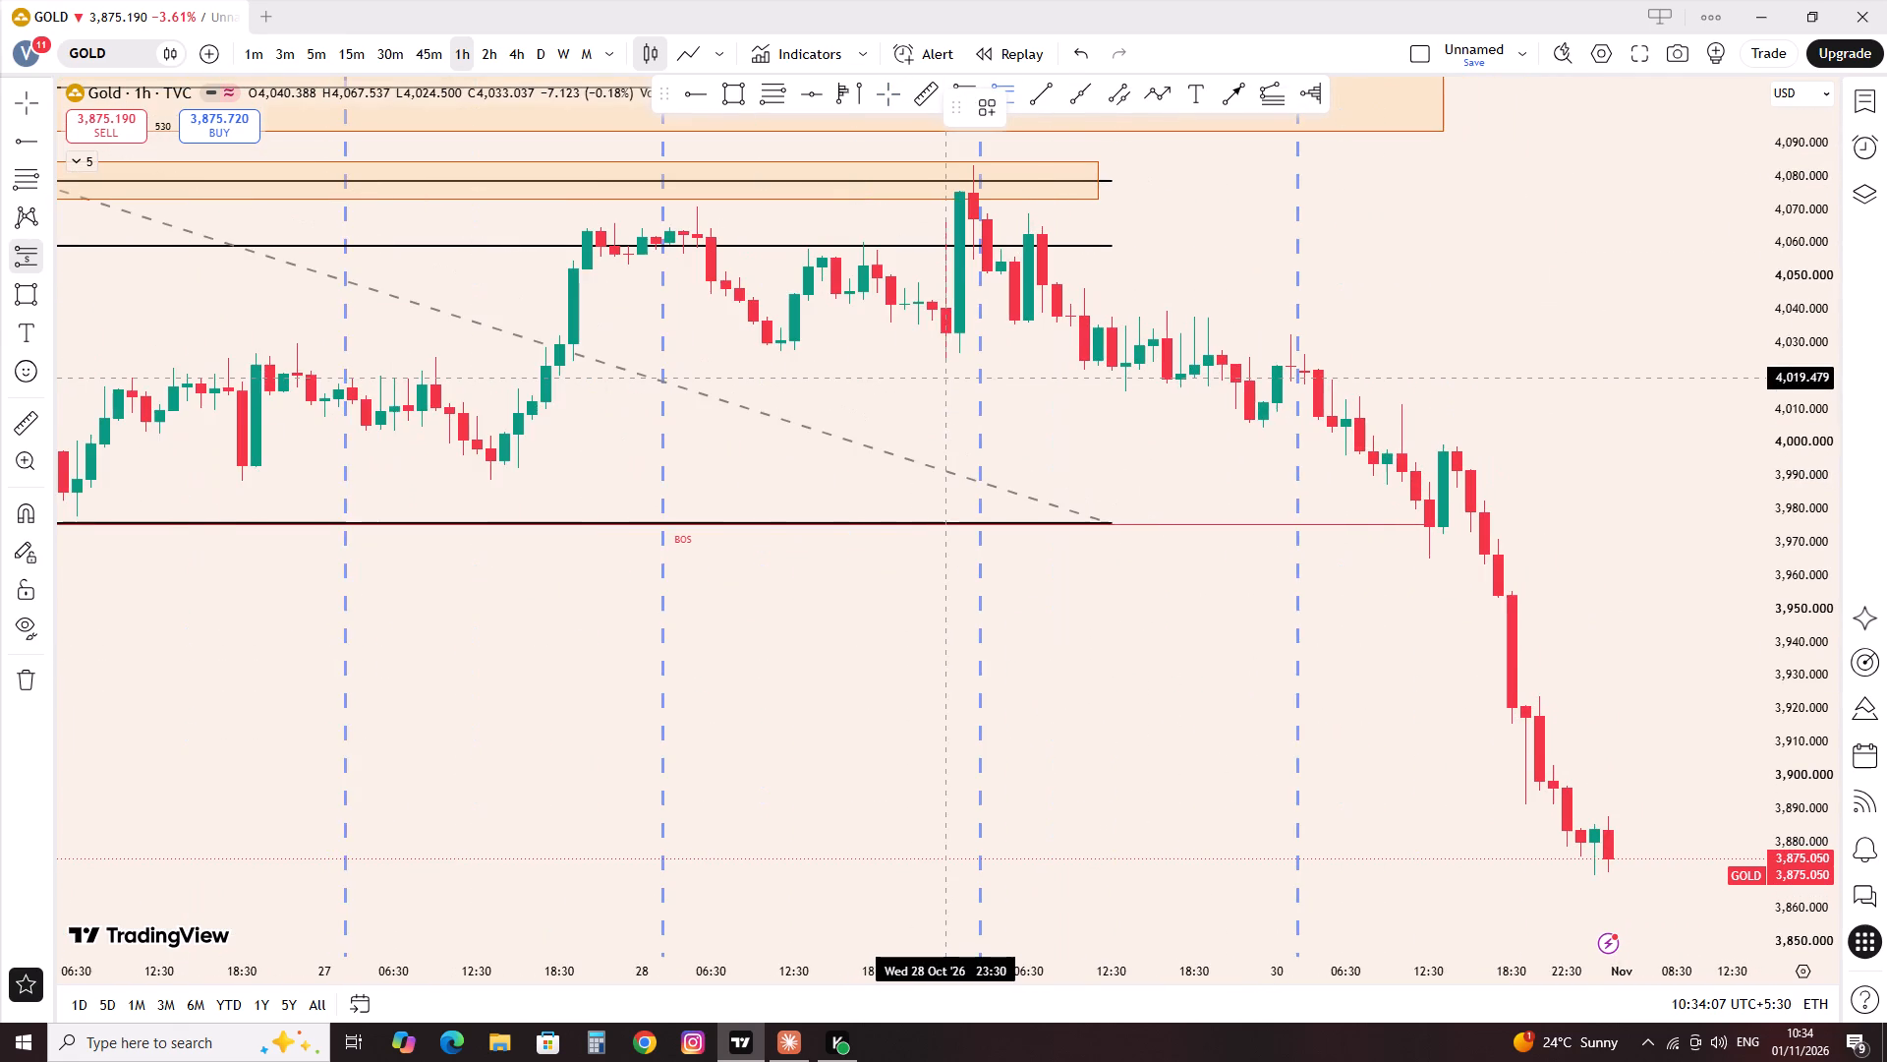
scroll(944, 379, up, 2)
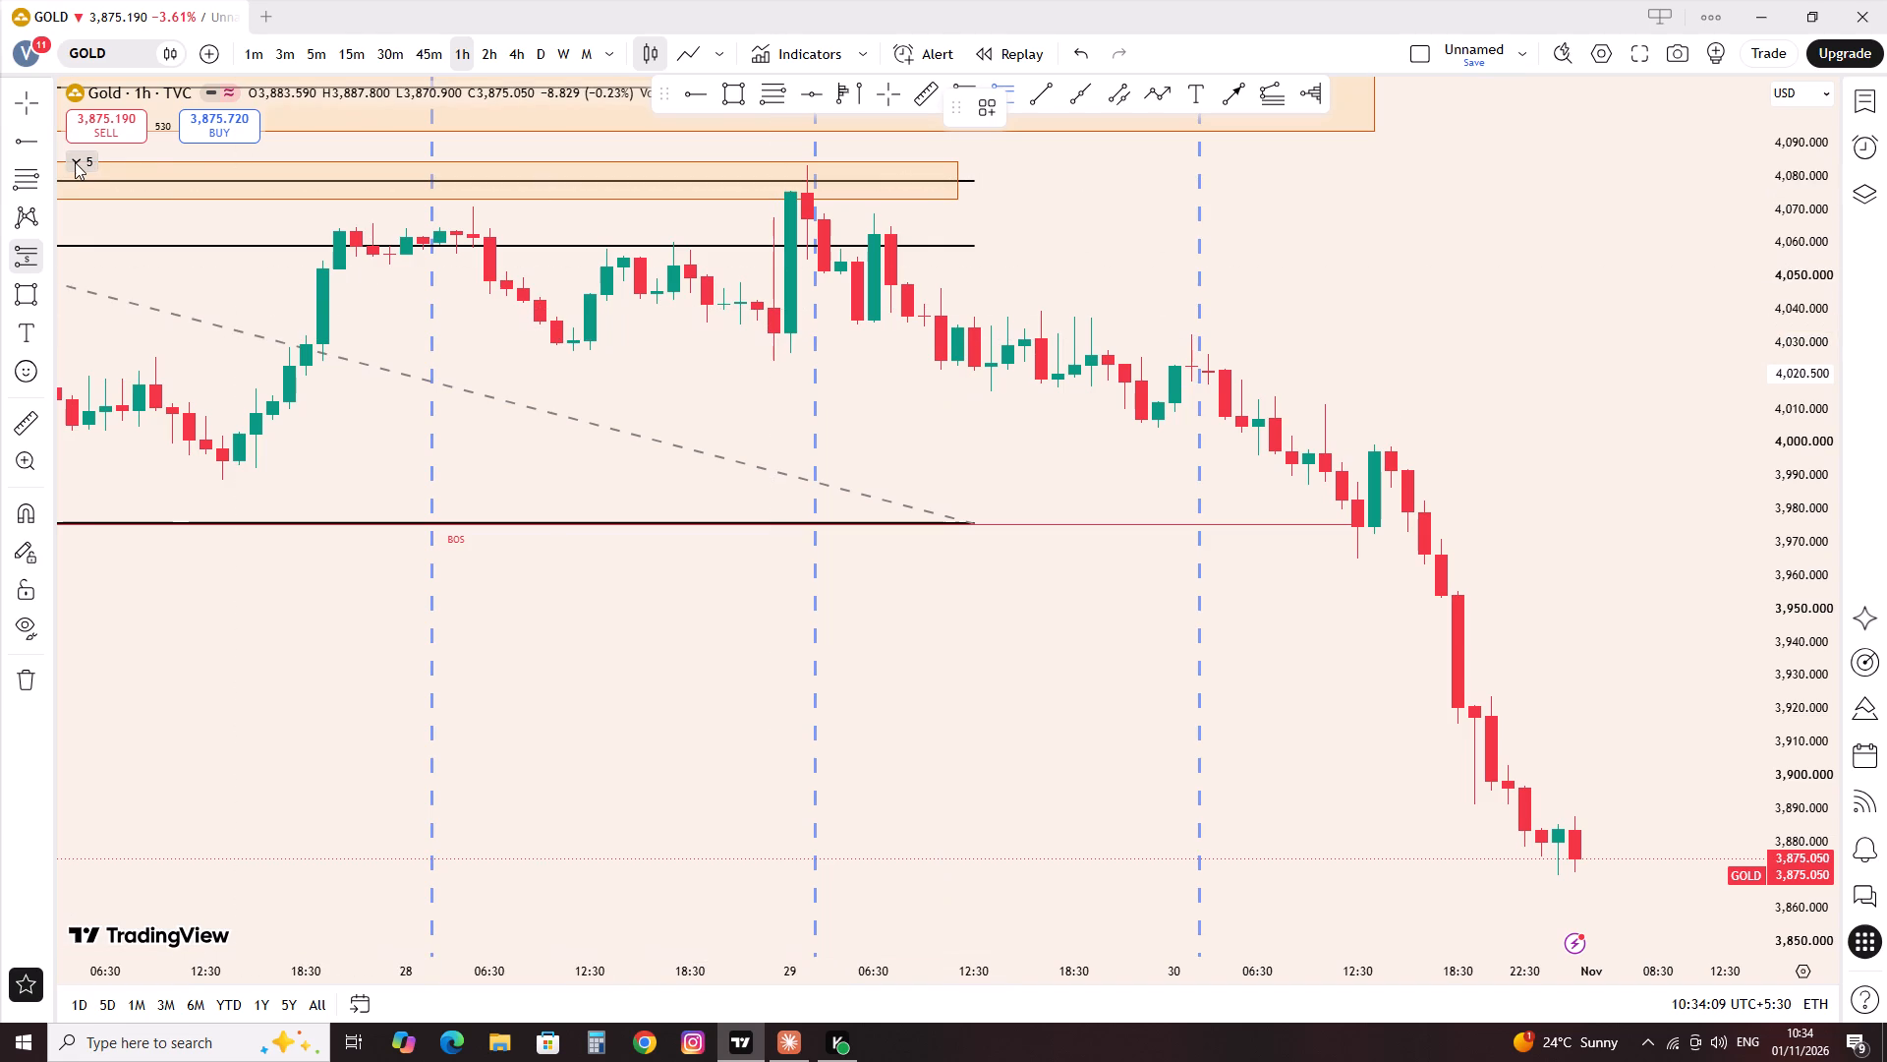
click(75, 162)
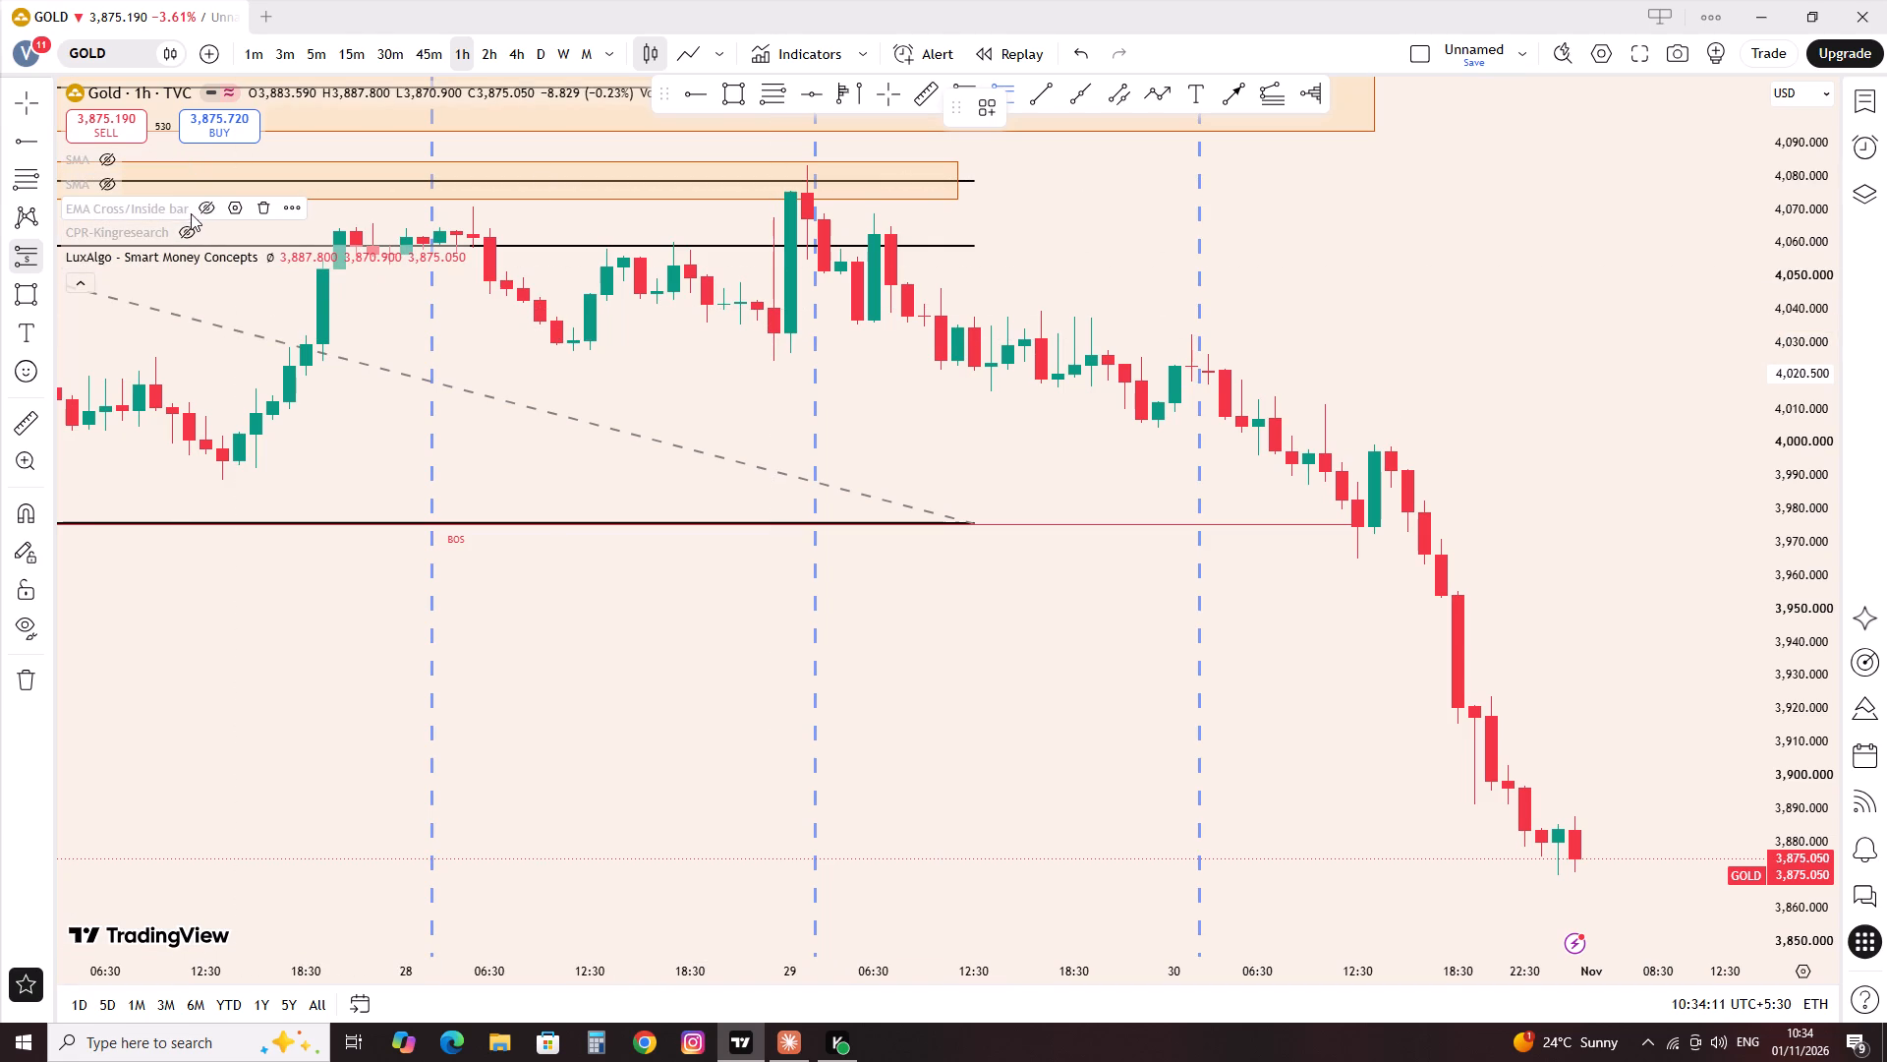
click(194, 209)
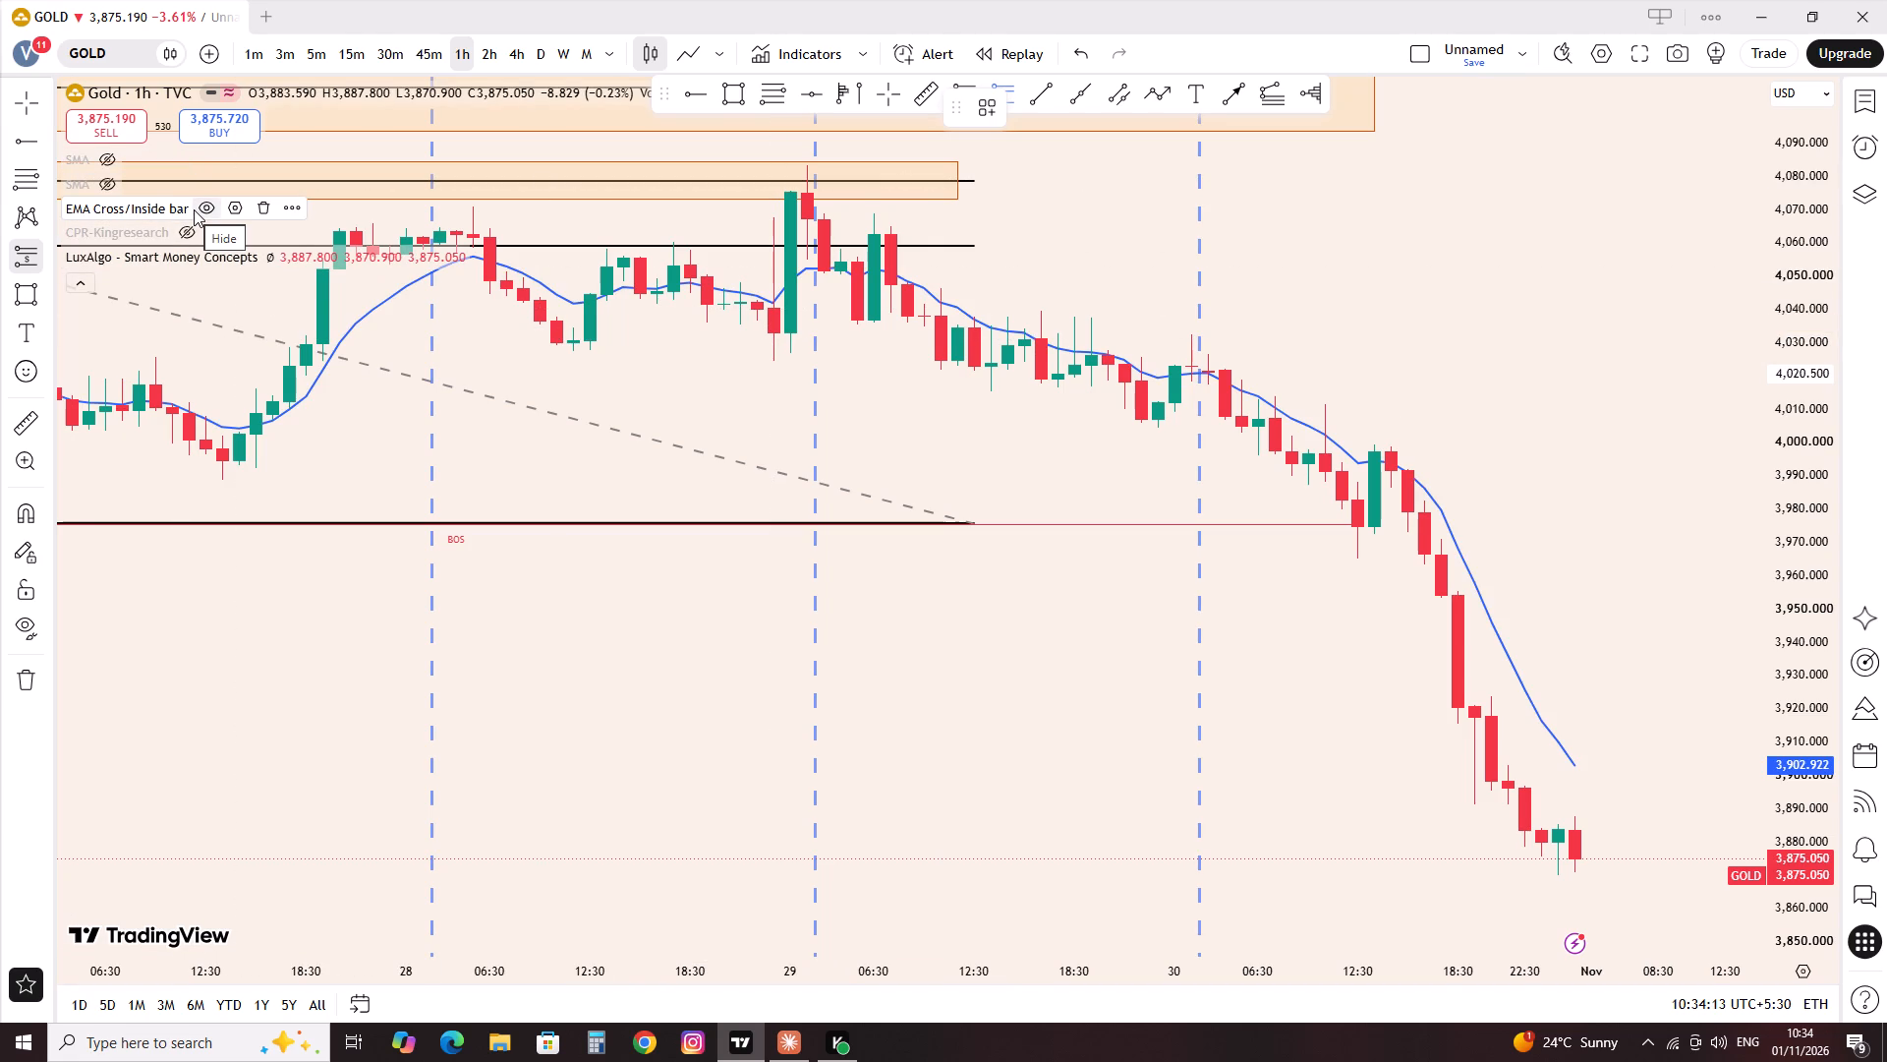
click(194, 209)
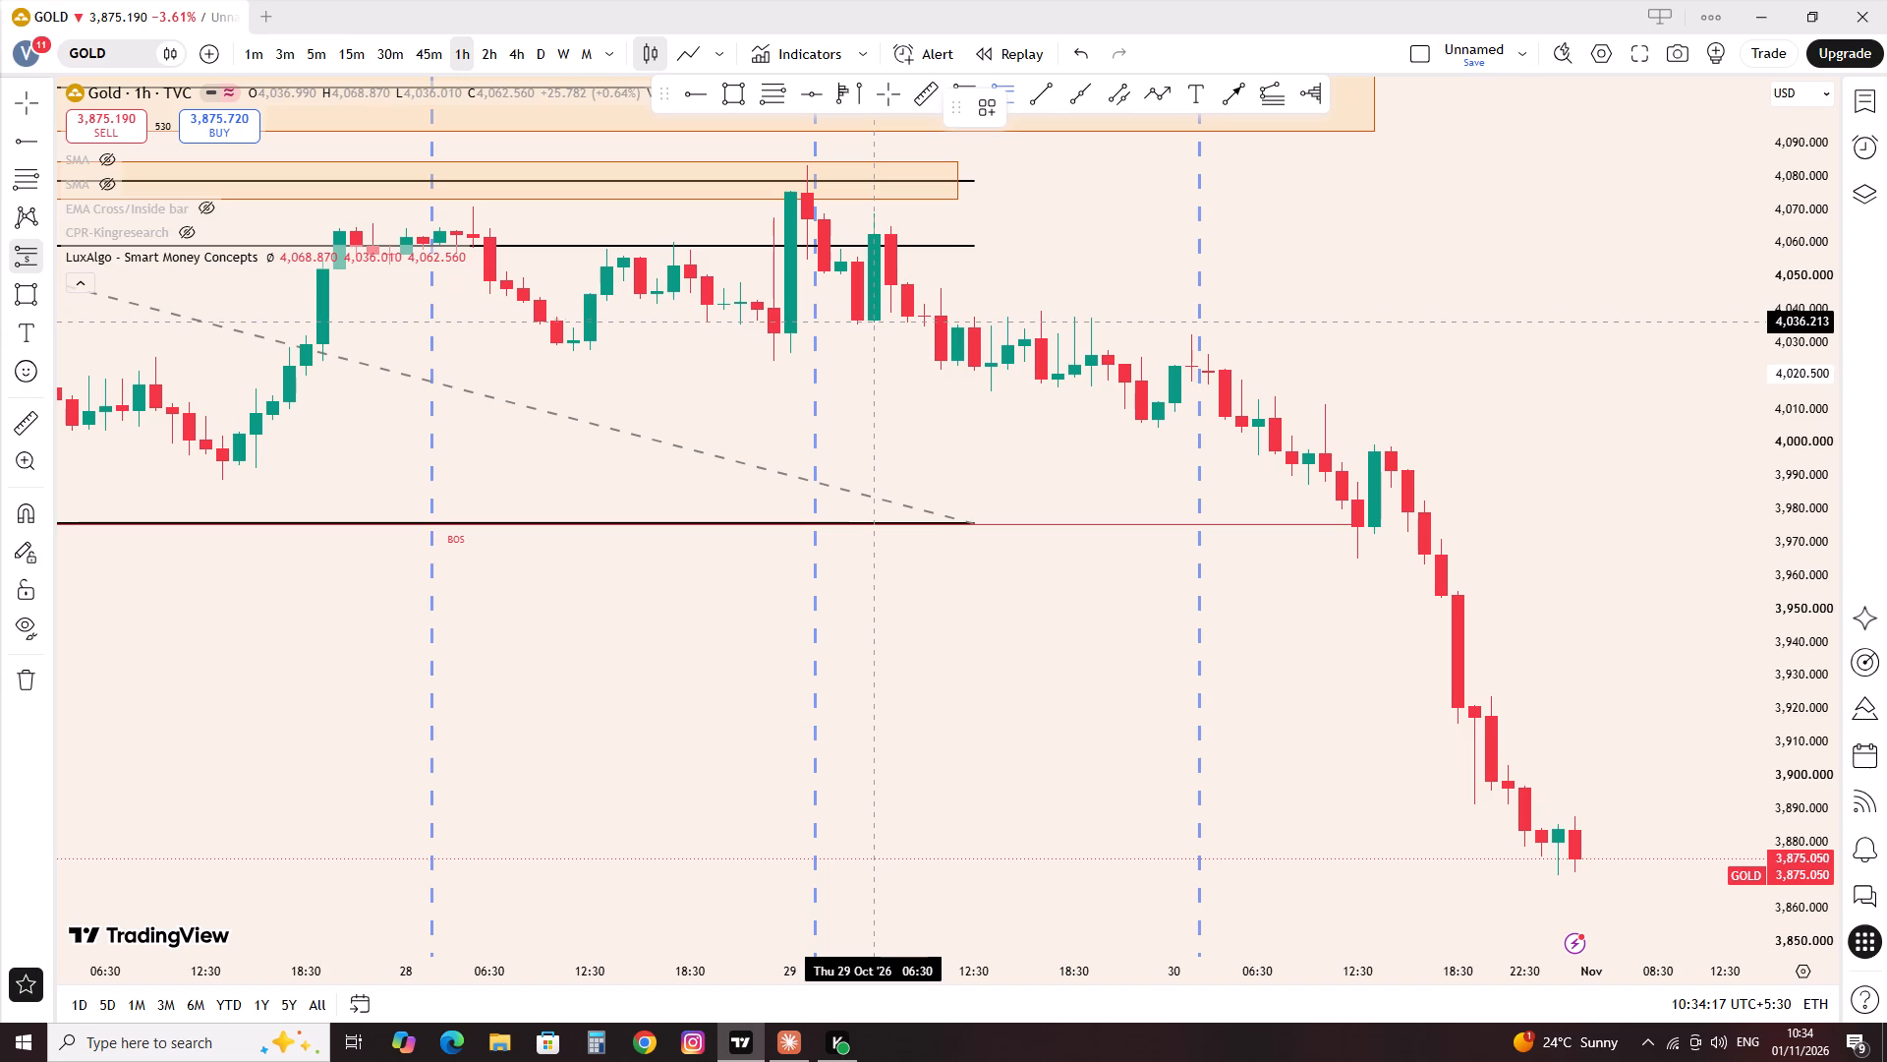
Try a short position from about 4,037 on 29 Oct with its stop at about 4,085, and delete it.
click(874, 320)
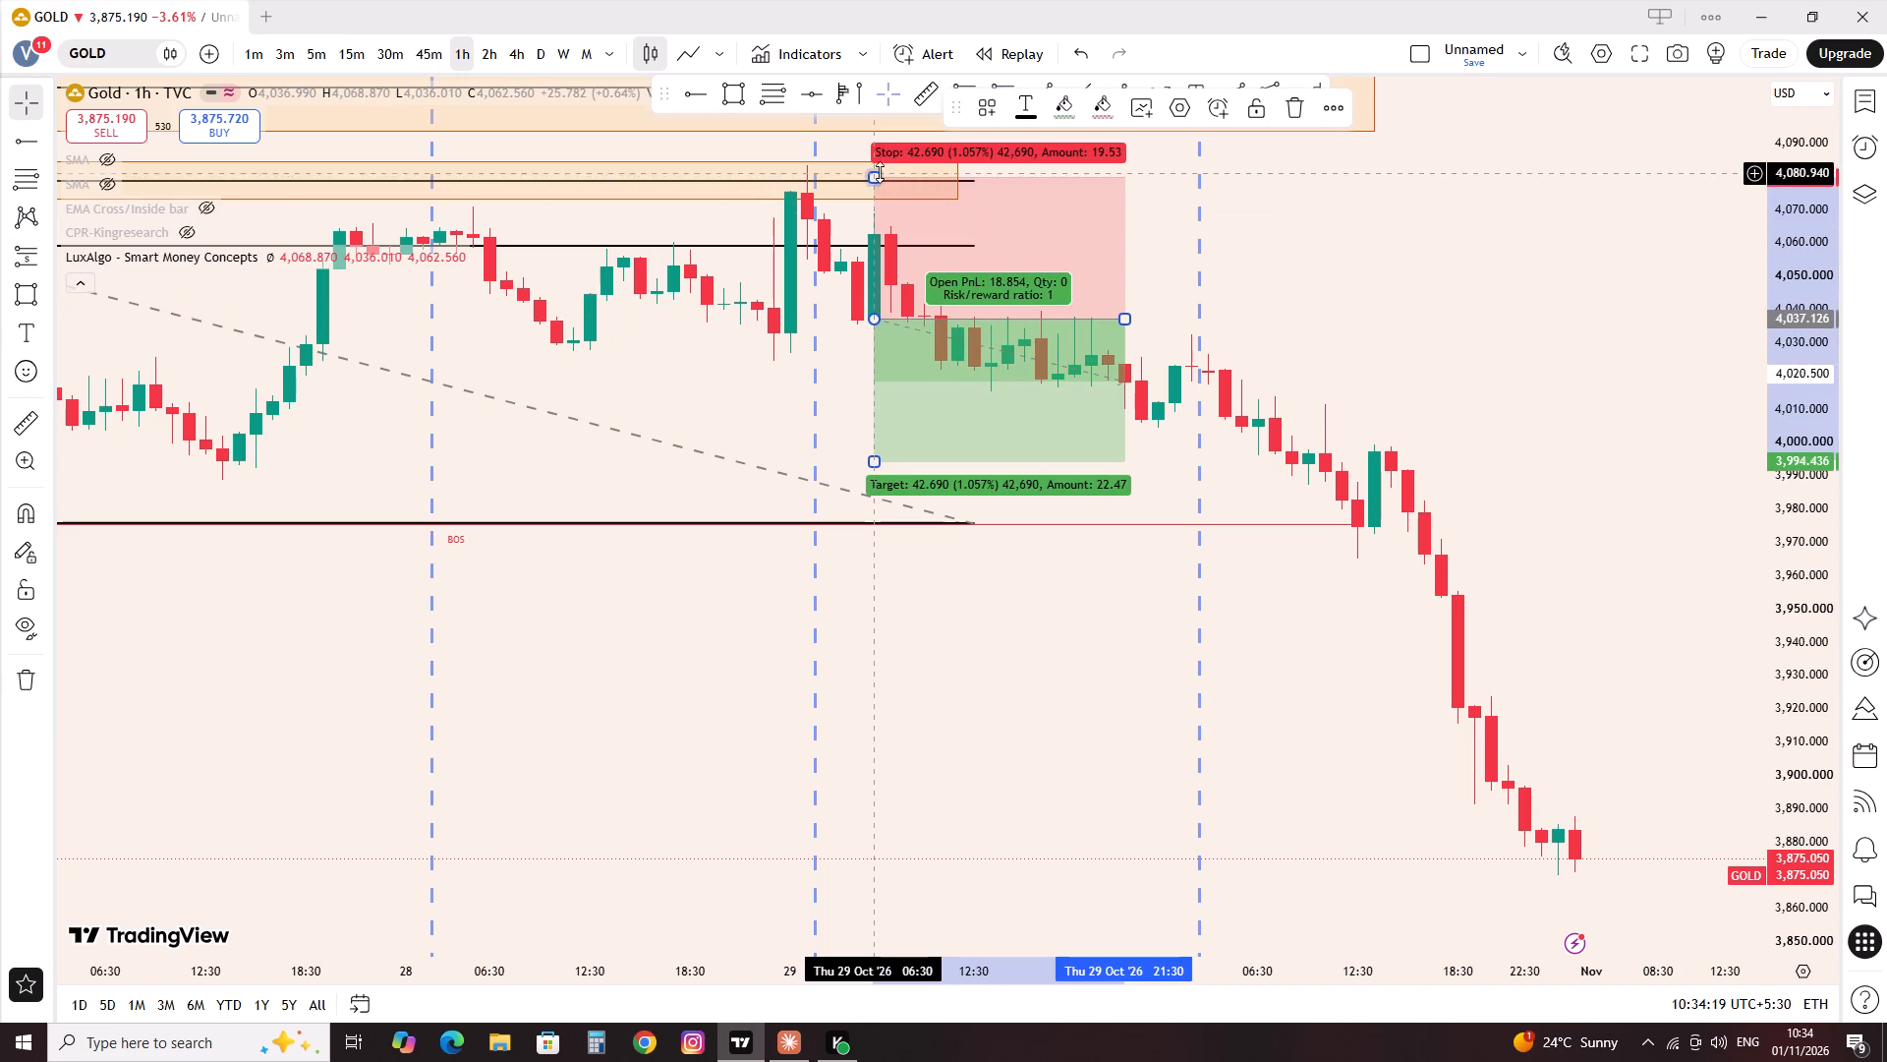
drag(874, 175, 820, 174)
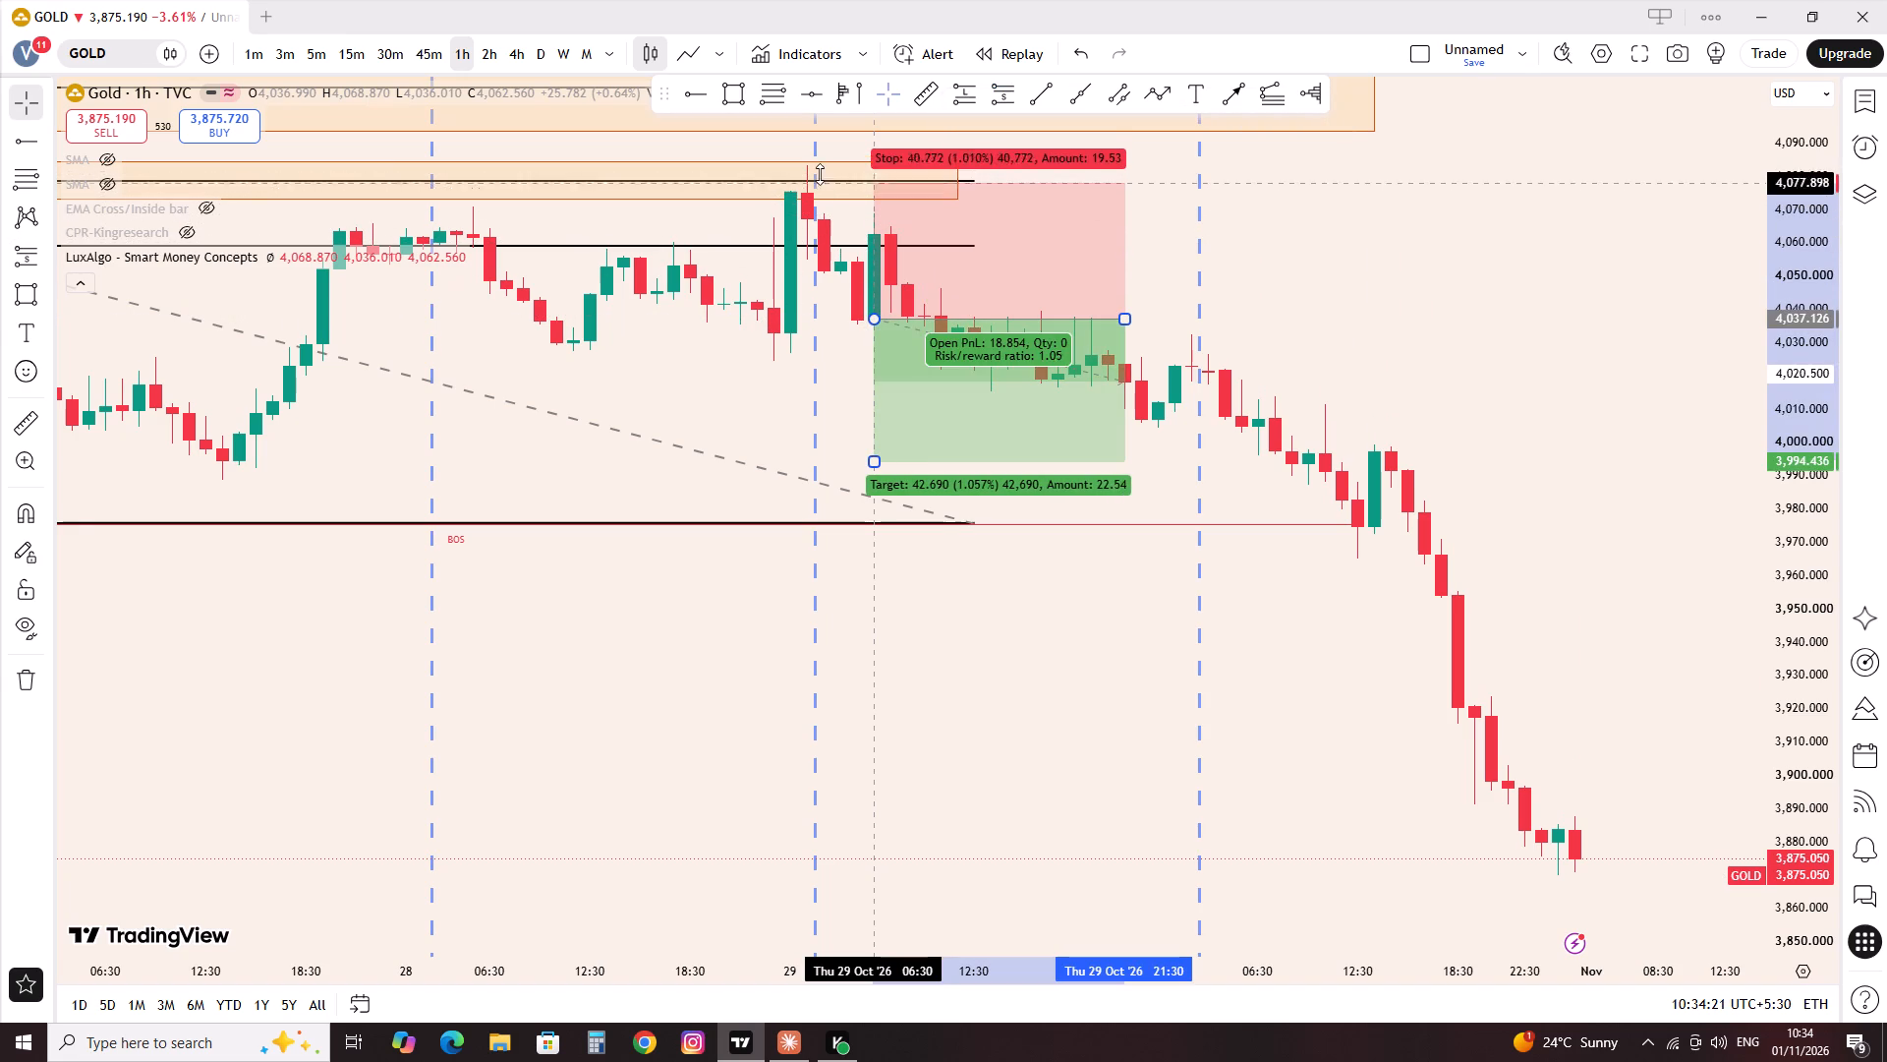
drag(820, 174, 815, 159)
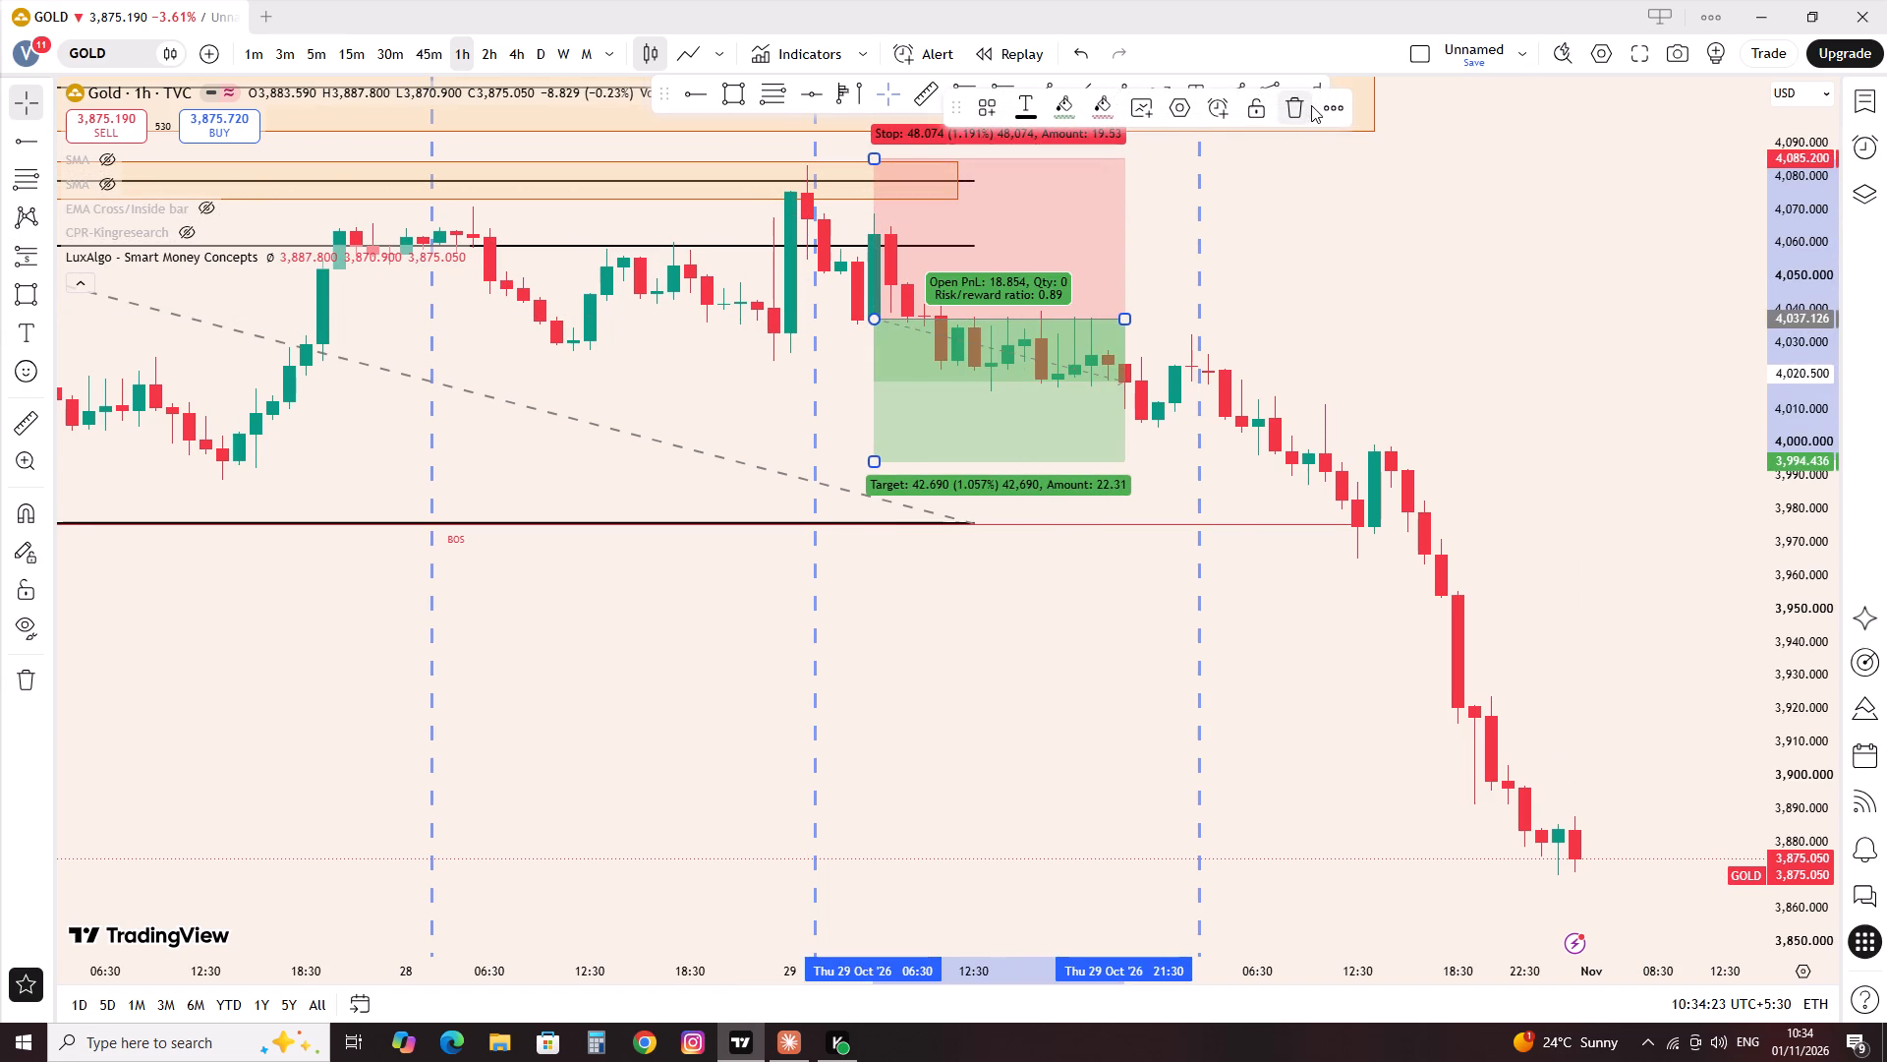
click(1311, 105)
Delete the Fibonacci retracement spanning 21 to 29 Oct from the GOLD chart.
scroll(1239, 267, down, 8)
drag(1134, 227, 1132, 225)
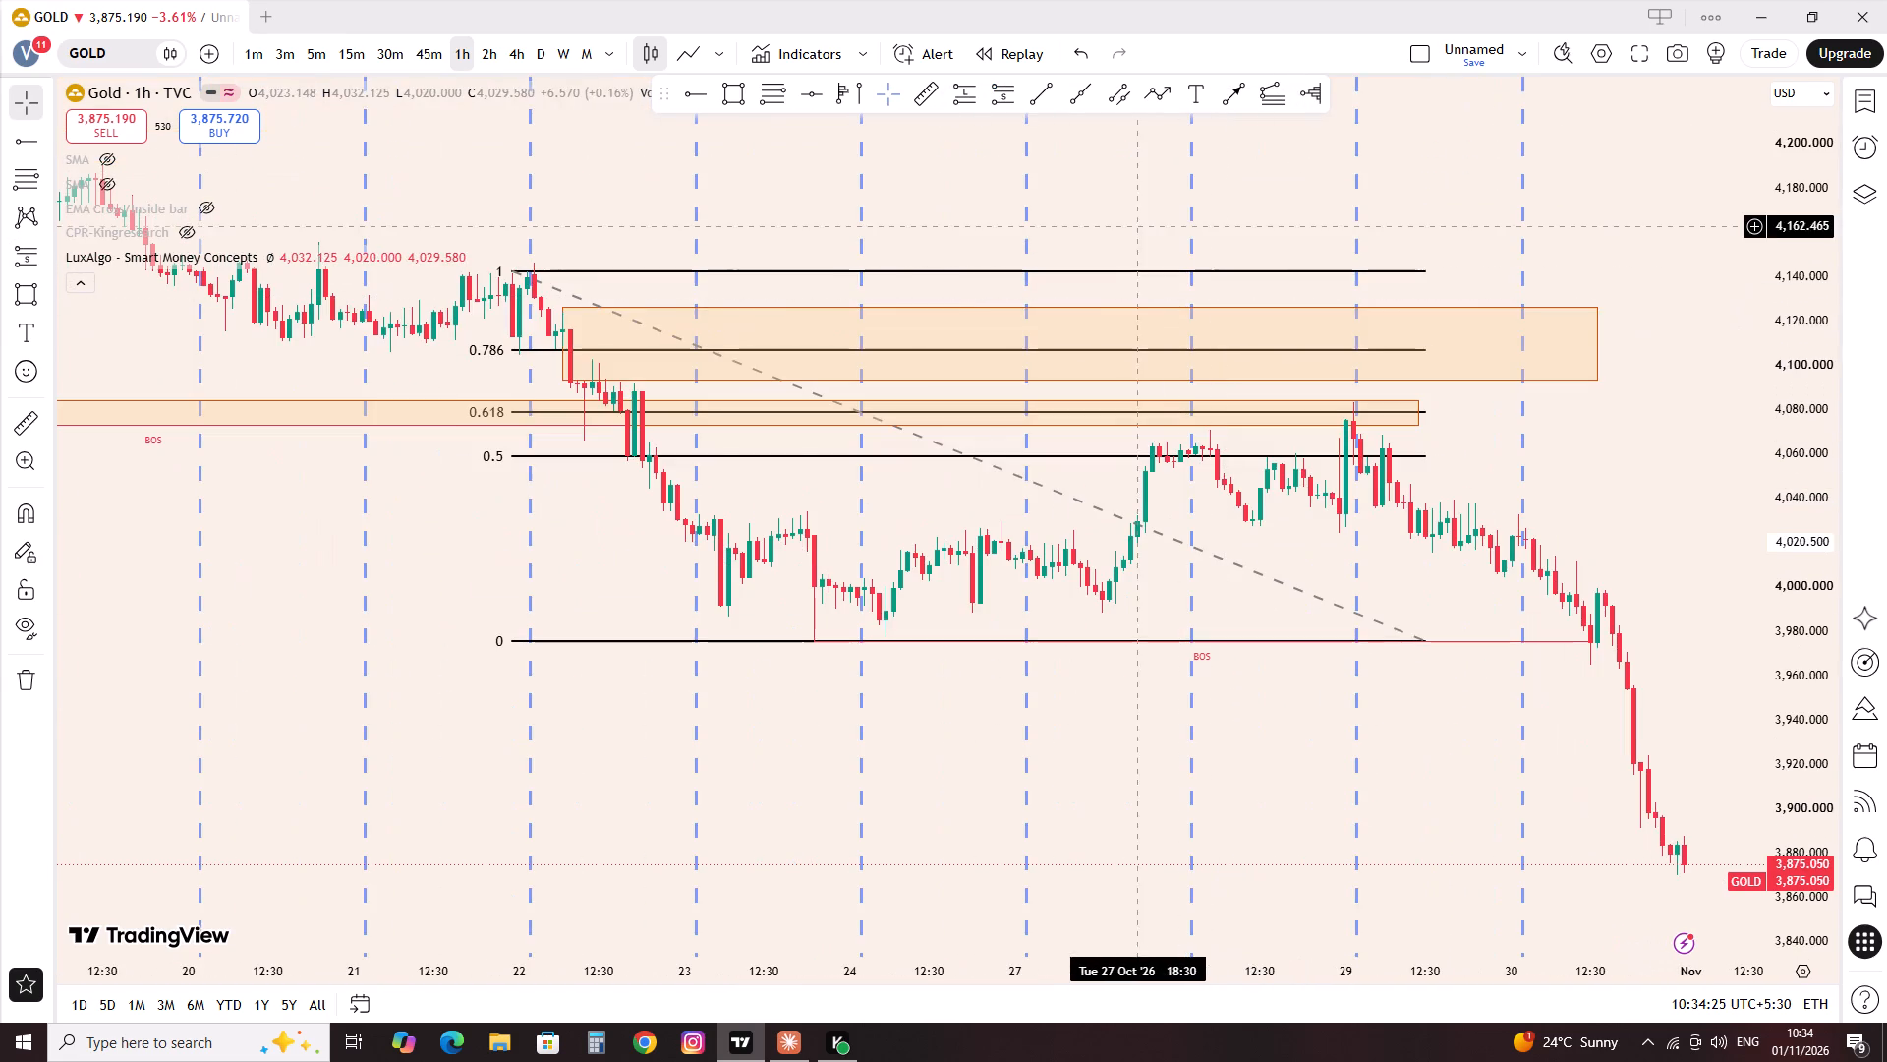
drag(1132, 225, 930, 240)
scroll(879, 272, up, 2)
scroll(732, 432, up, 1)
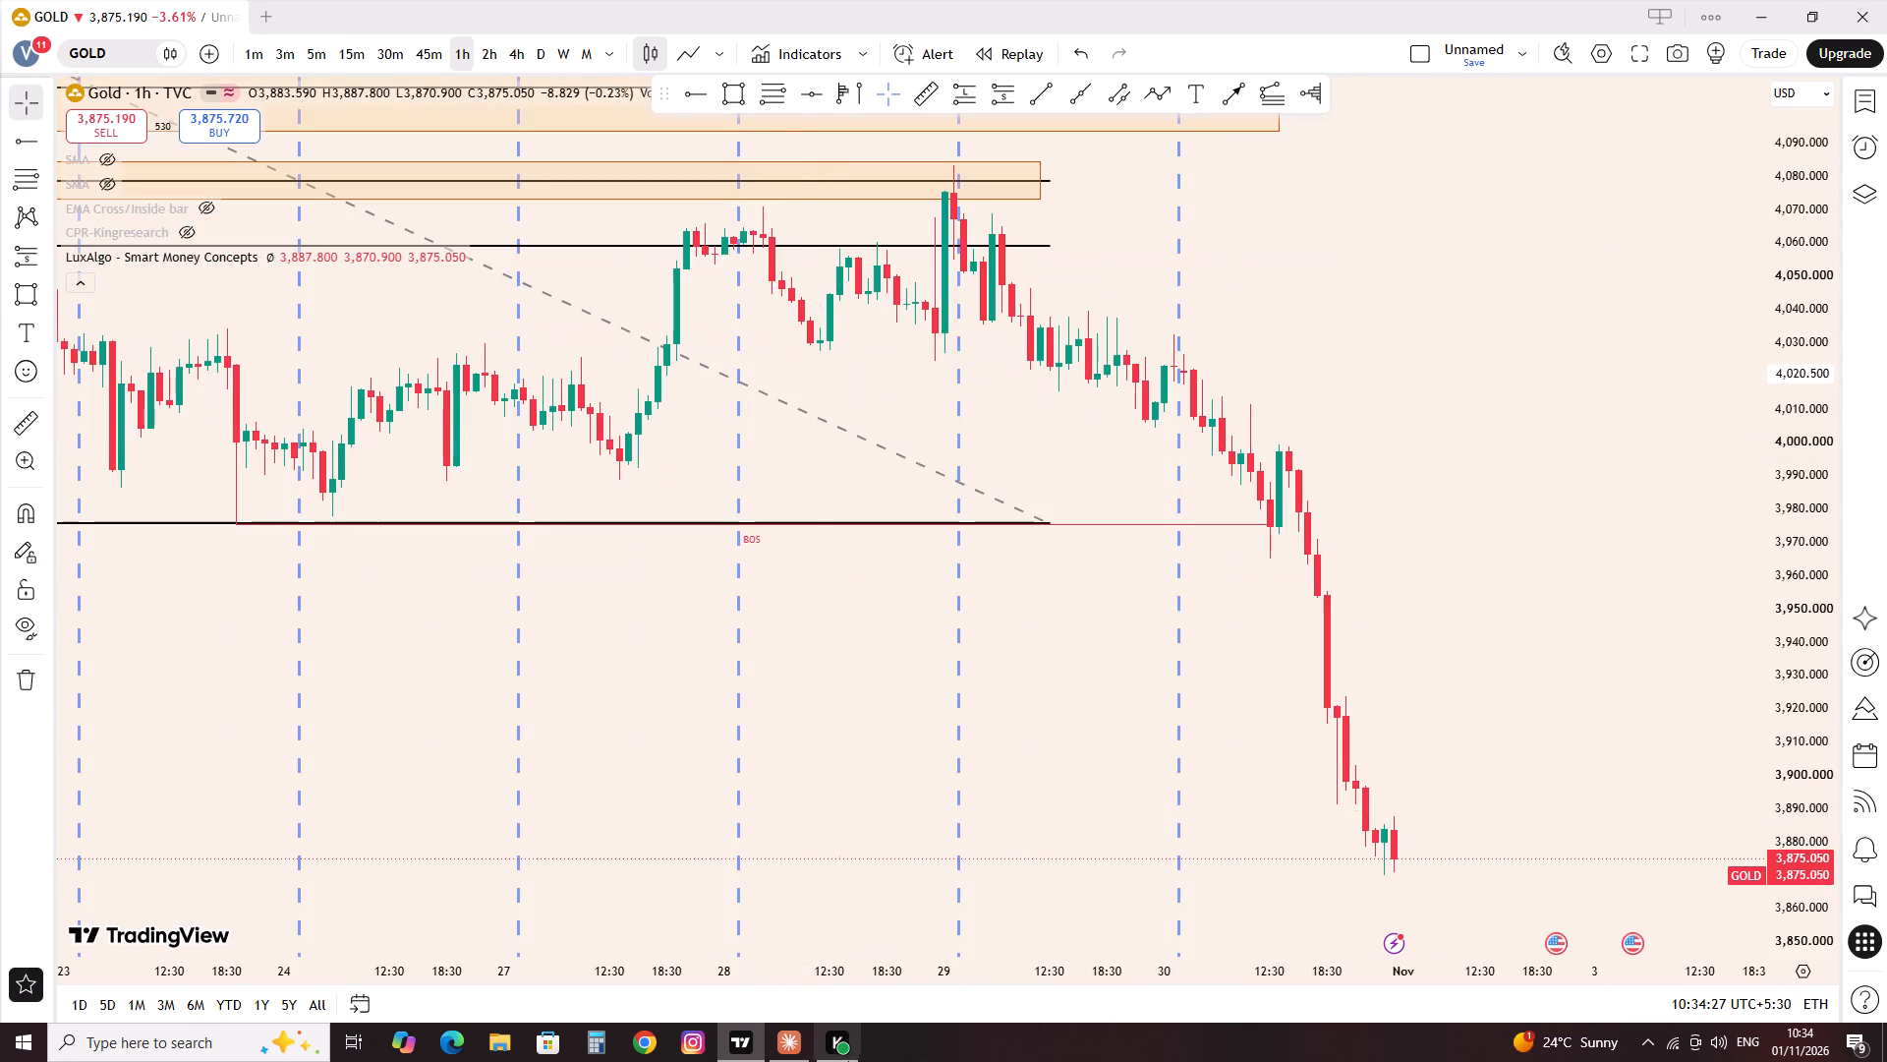
drag(752, 426, 1233, 666)
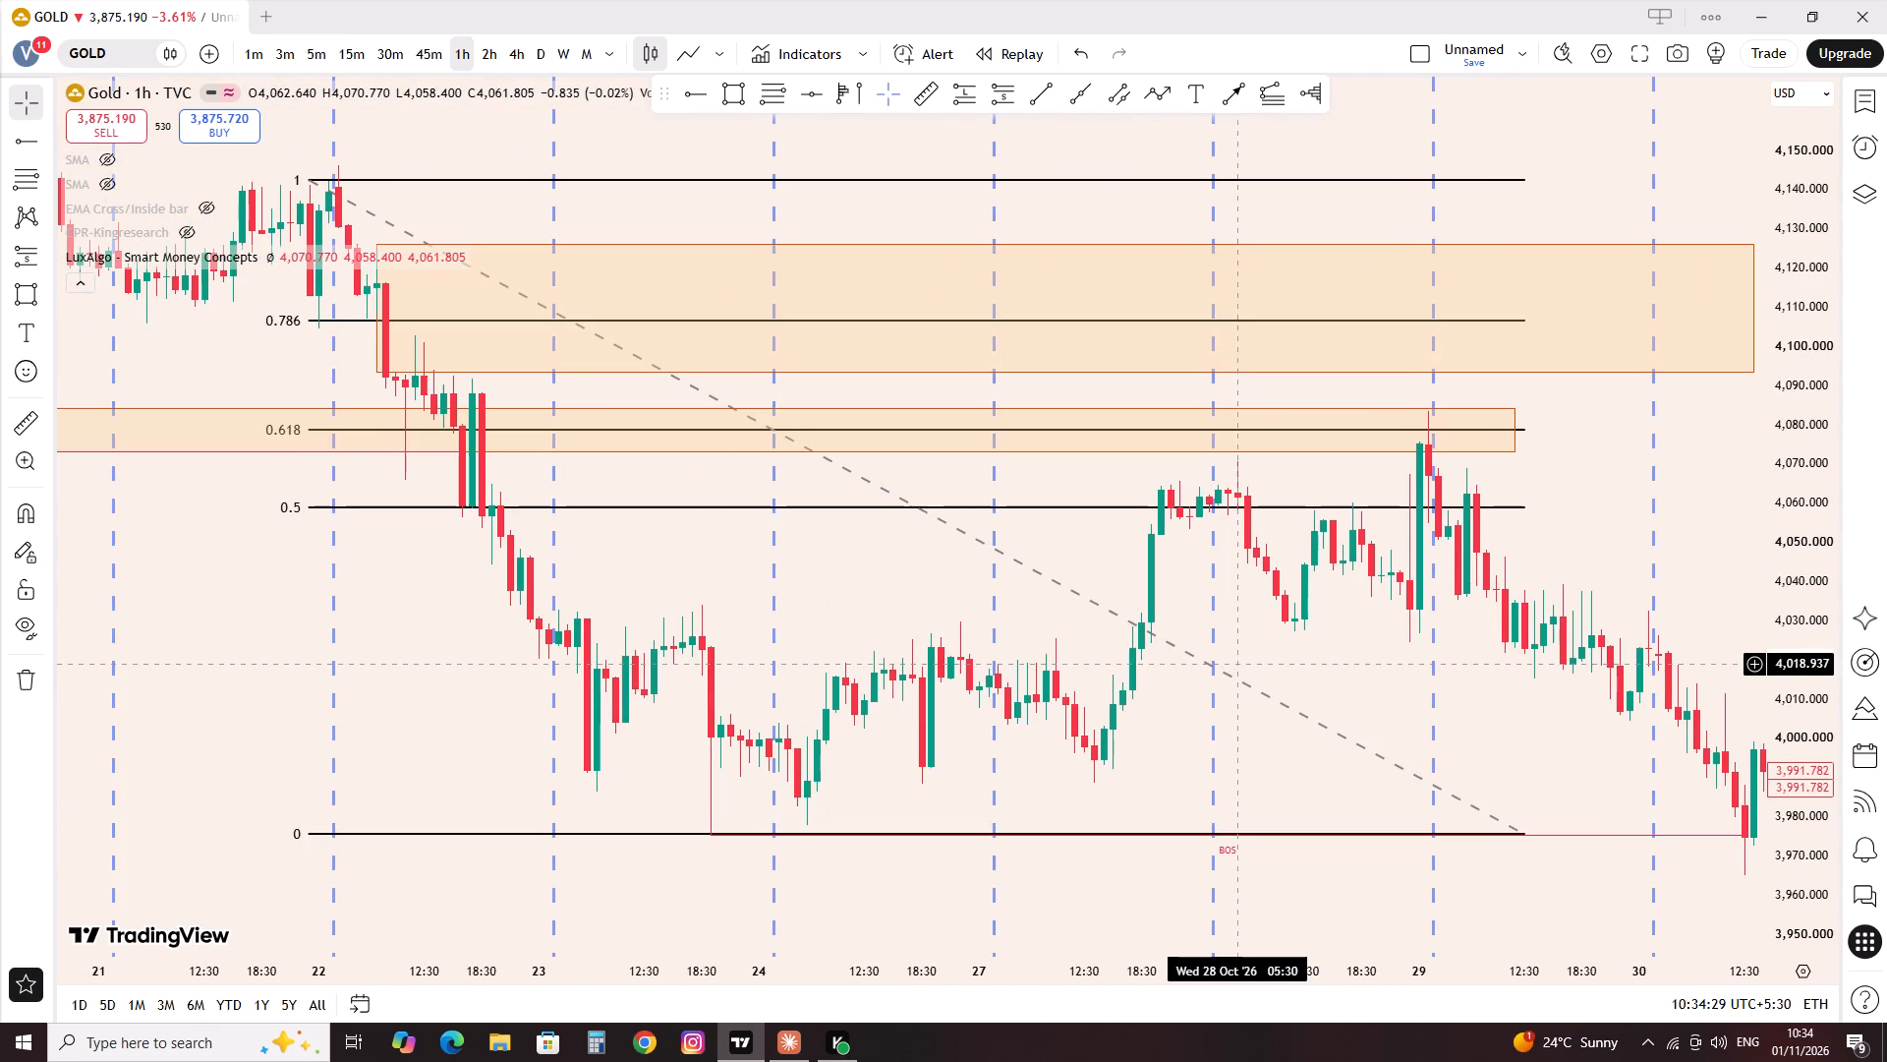
click(1456, 179)
click(1259, 115)
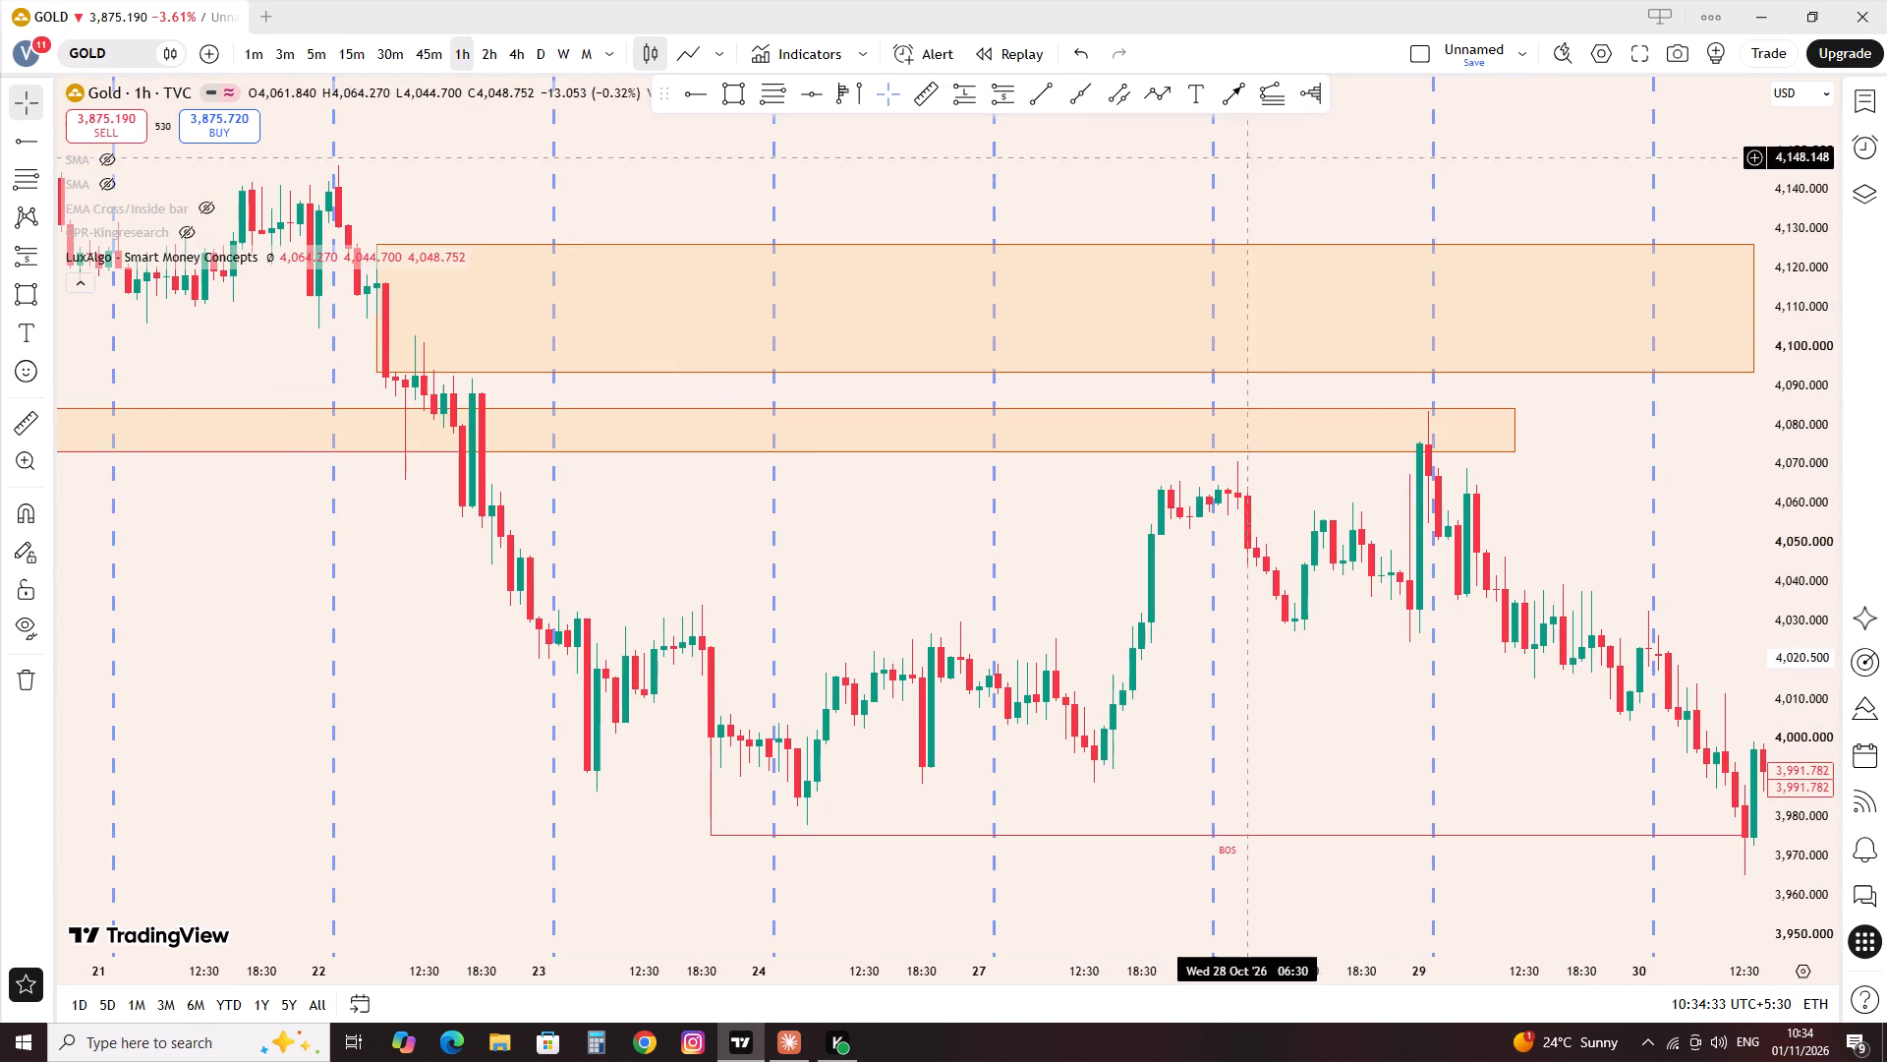
Collapse the indicator list in the chart legend.
drag(1337, 206, 1209, 219)
click(86, 284)
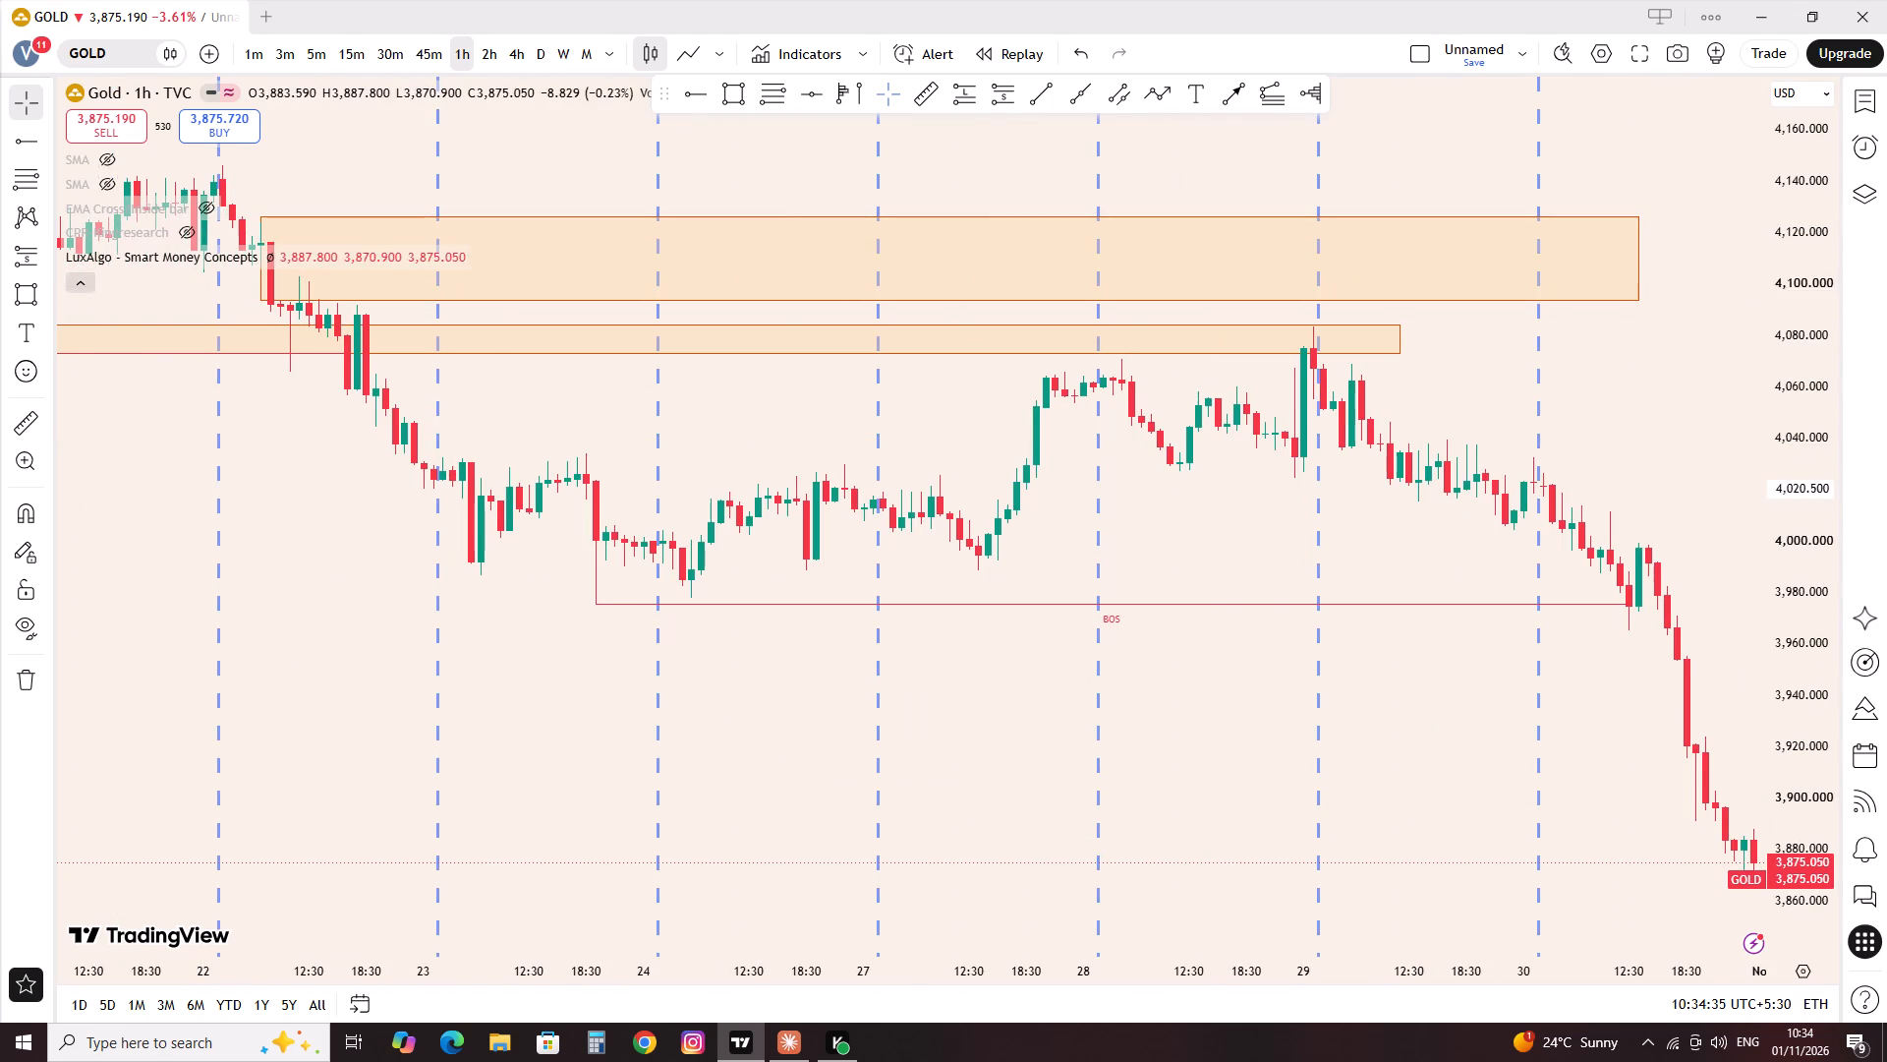
Examine the gold candles from 23 to 30 Oct beneath the two orange price zones.
scroll(847, 286, up, 3)
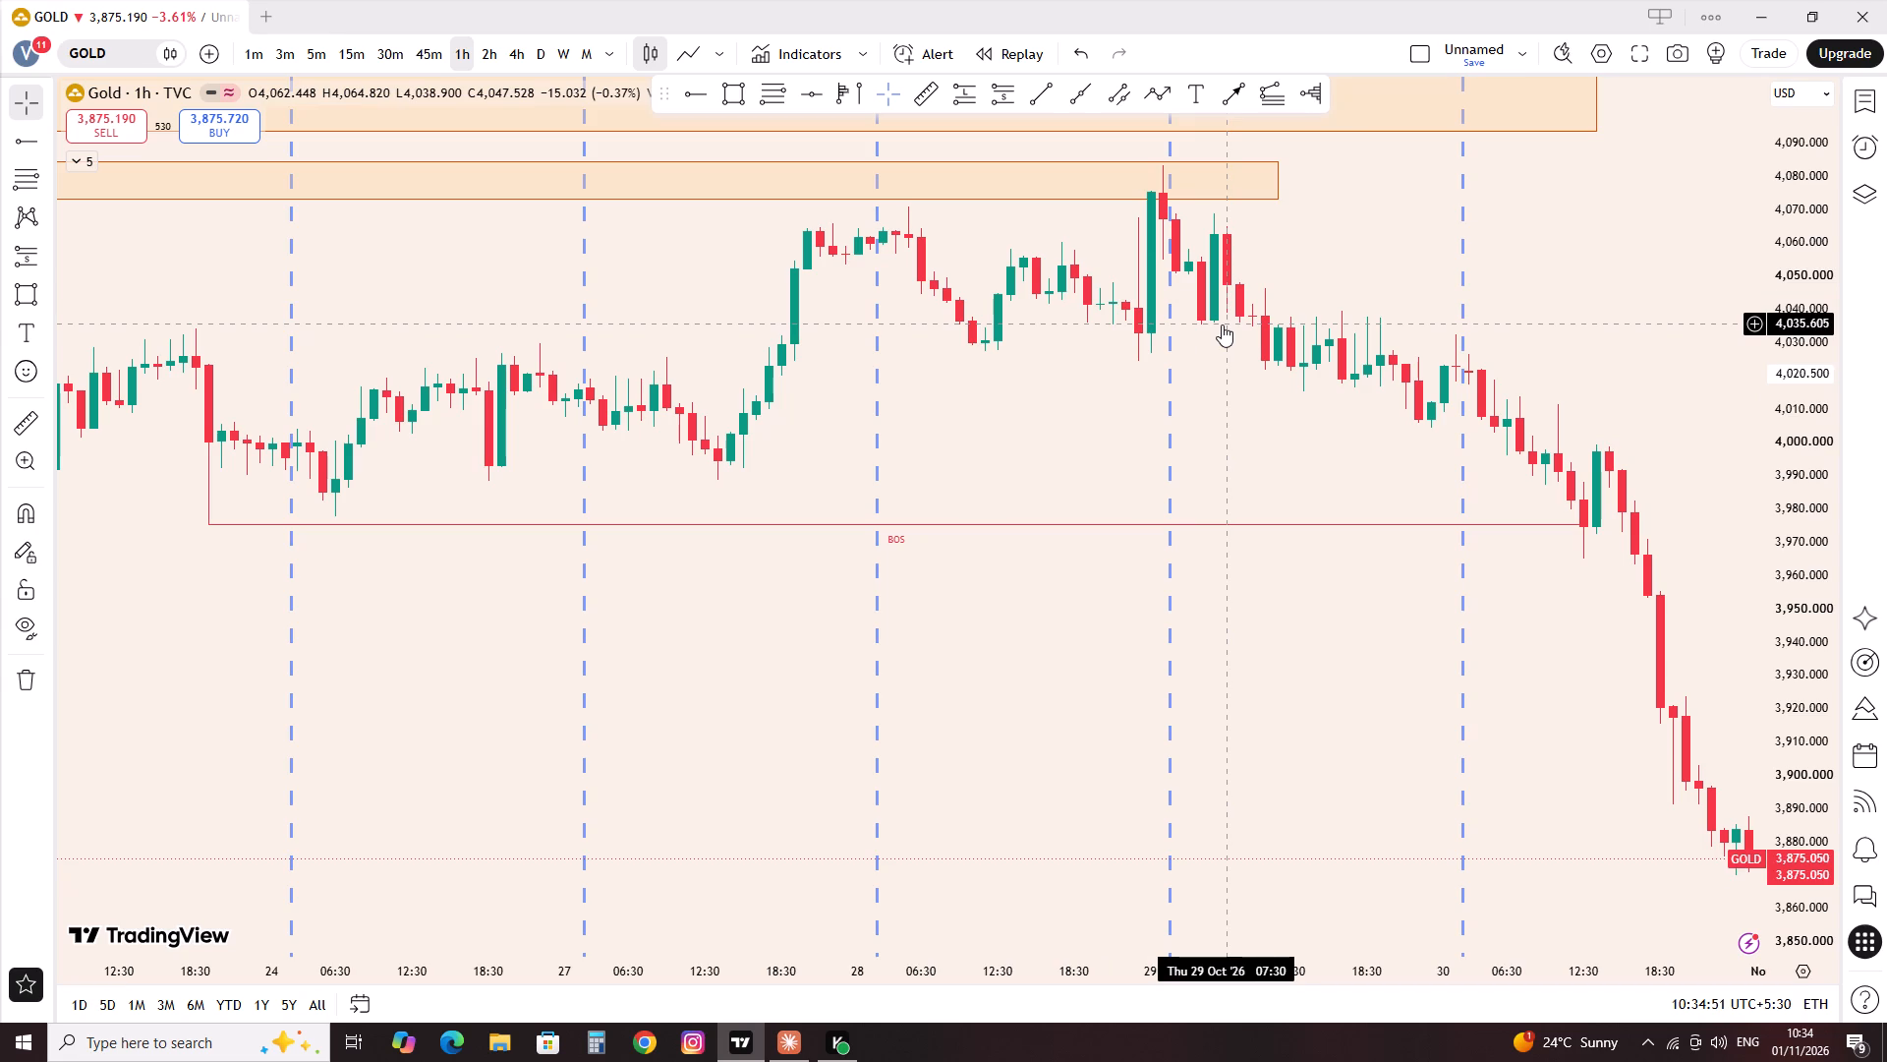
drag(1428, 311, 1424, 311)
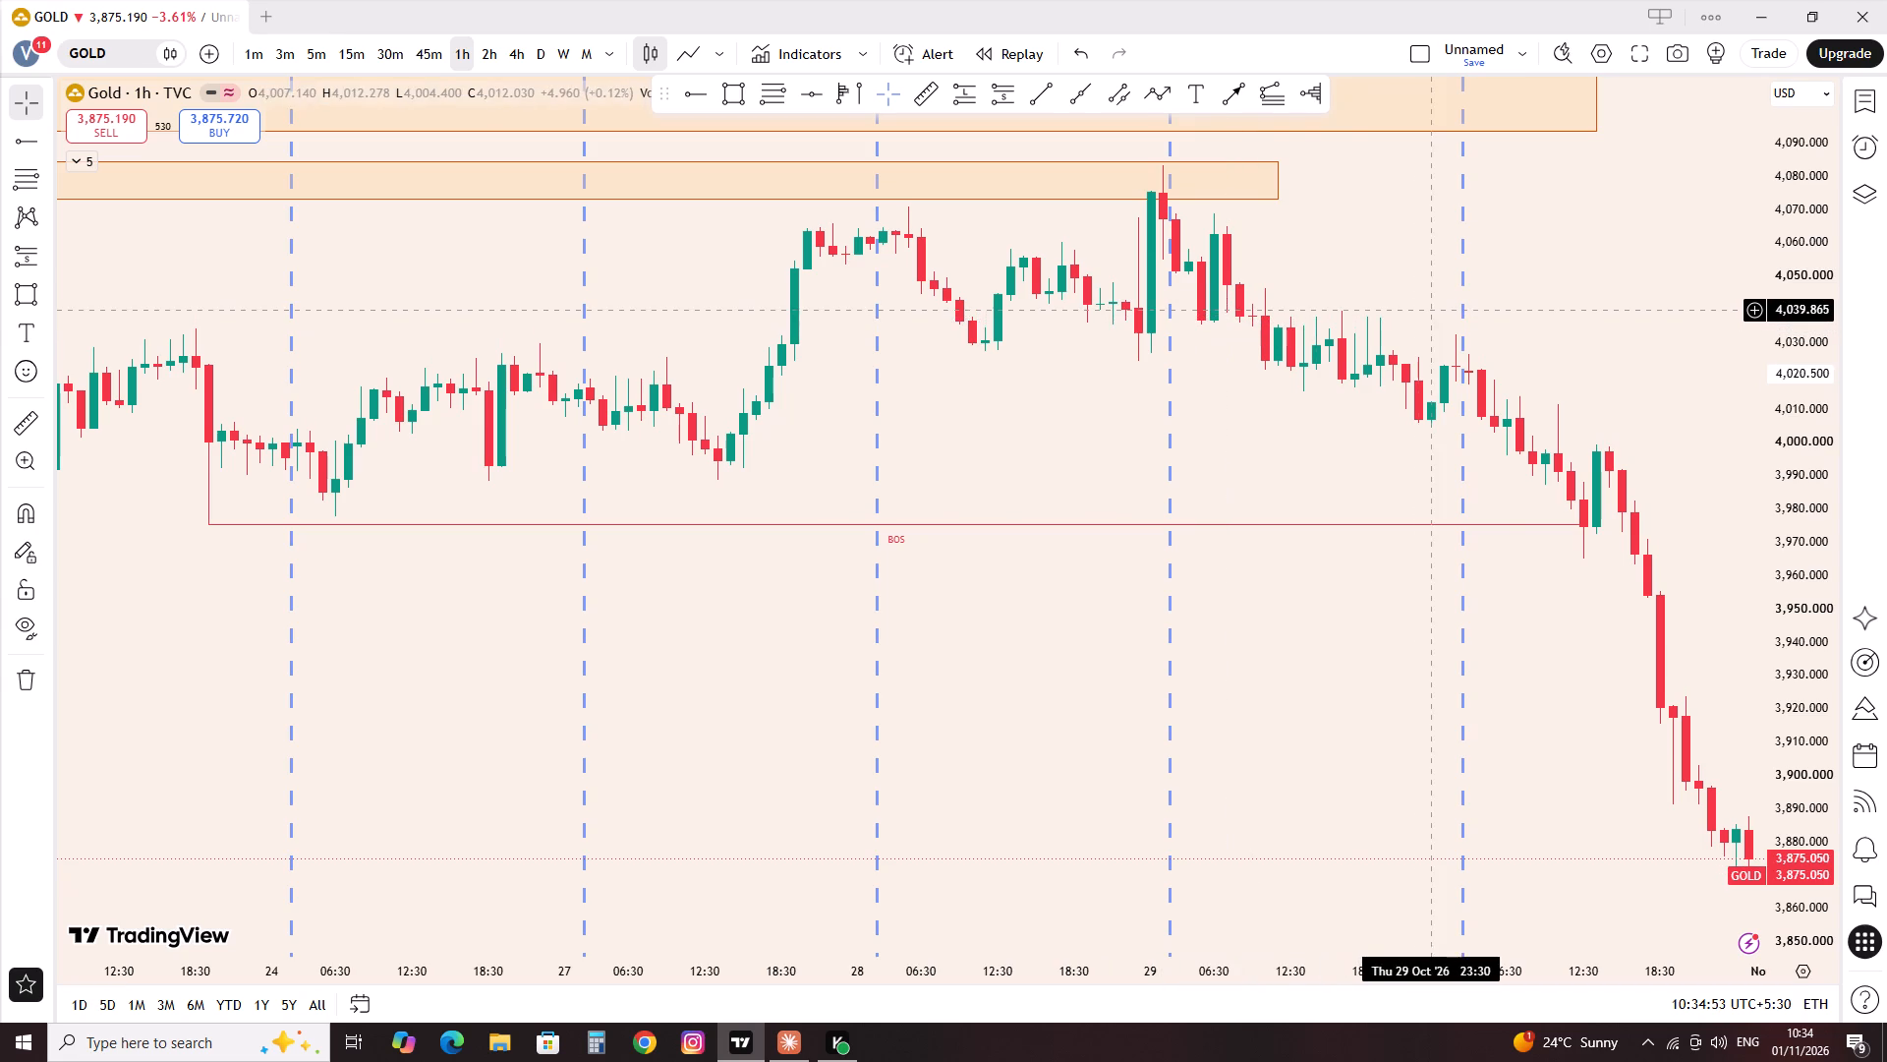
drag(1424, 311, 1271, 293)
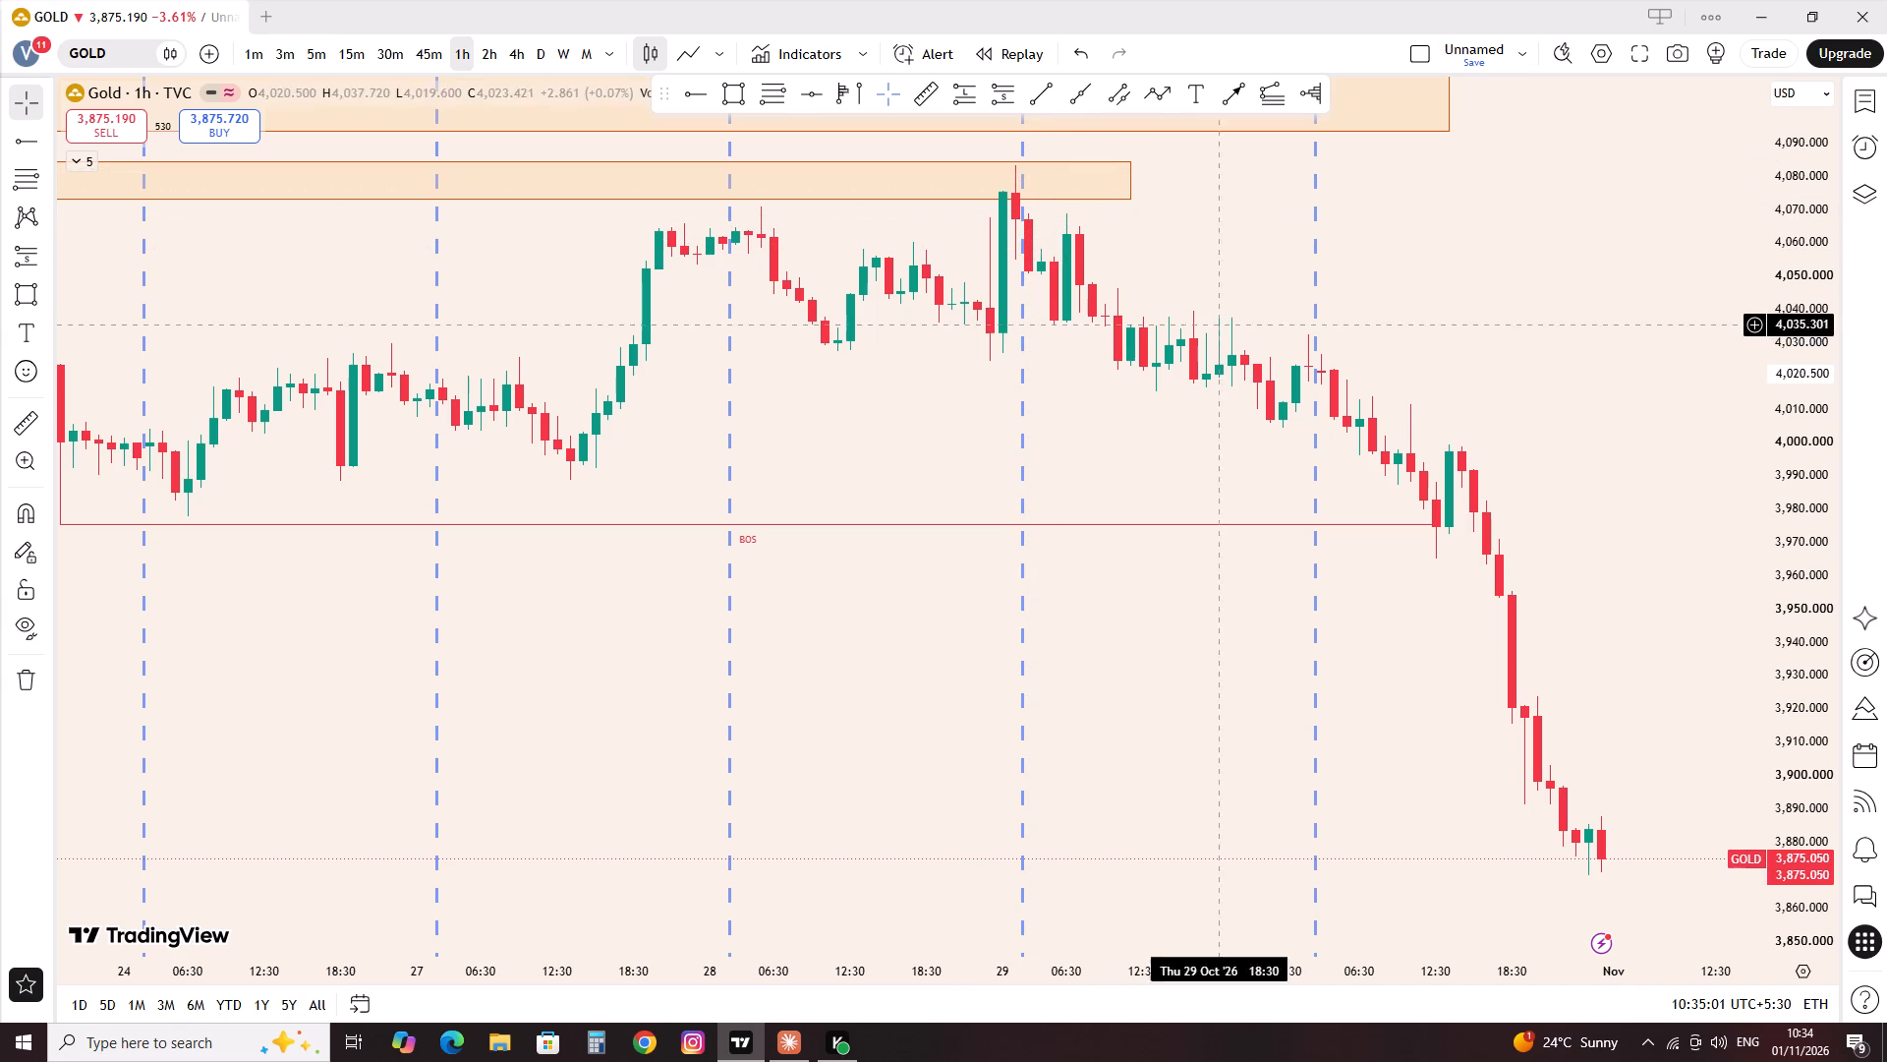
scroll(1098, 418, down, 4)
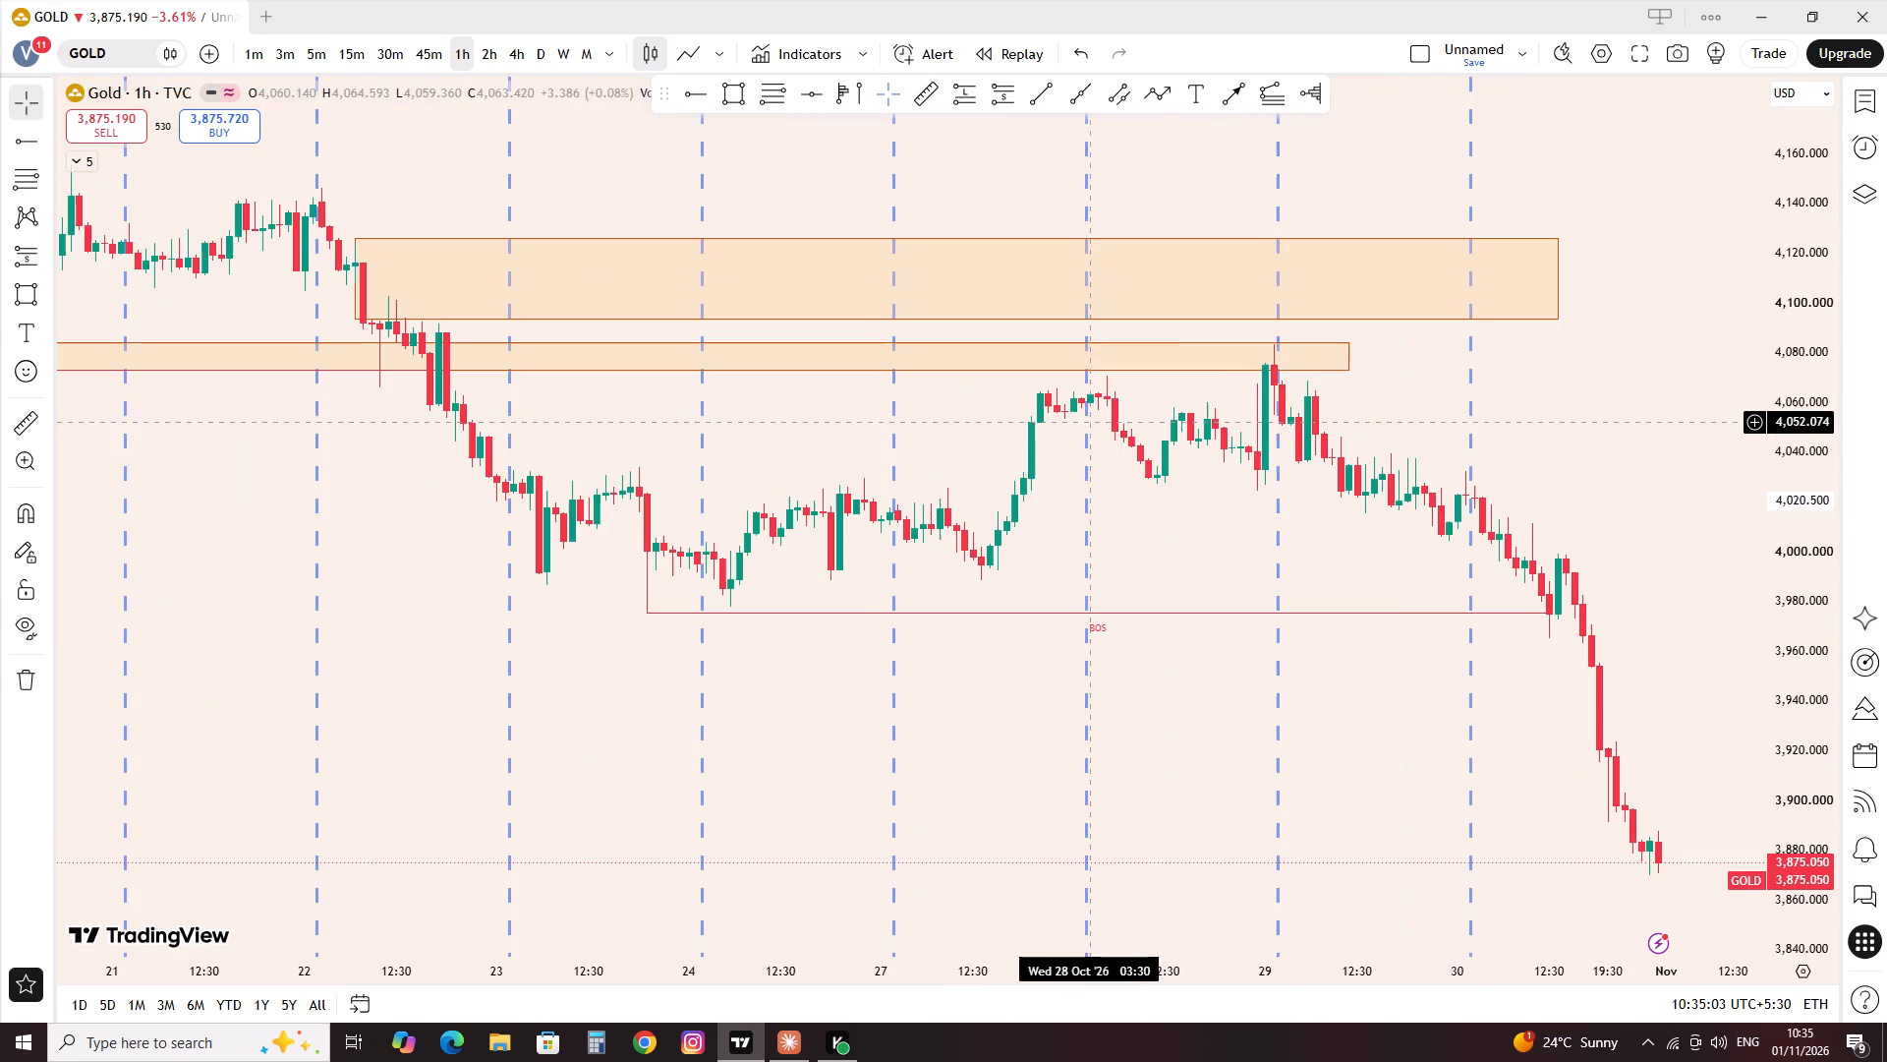
drag(1602, 382, 1002, 390)
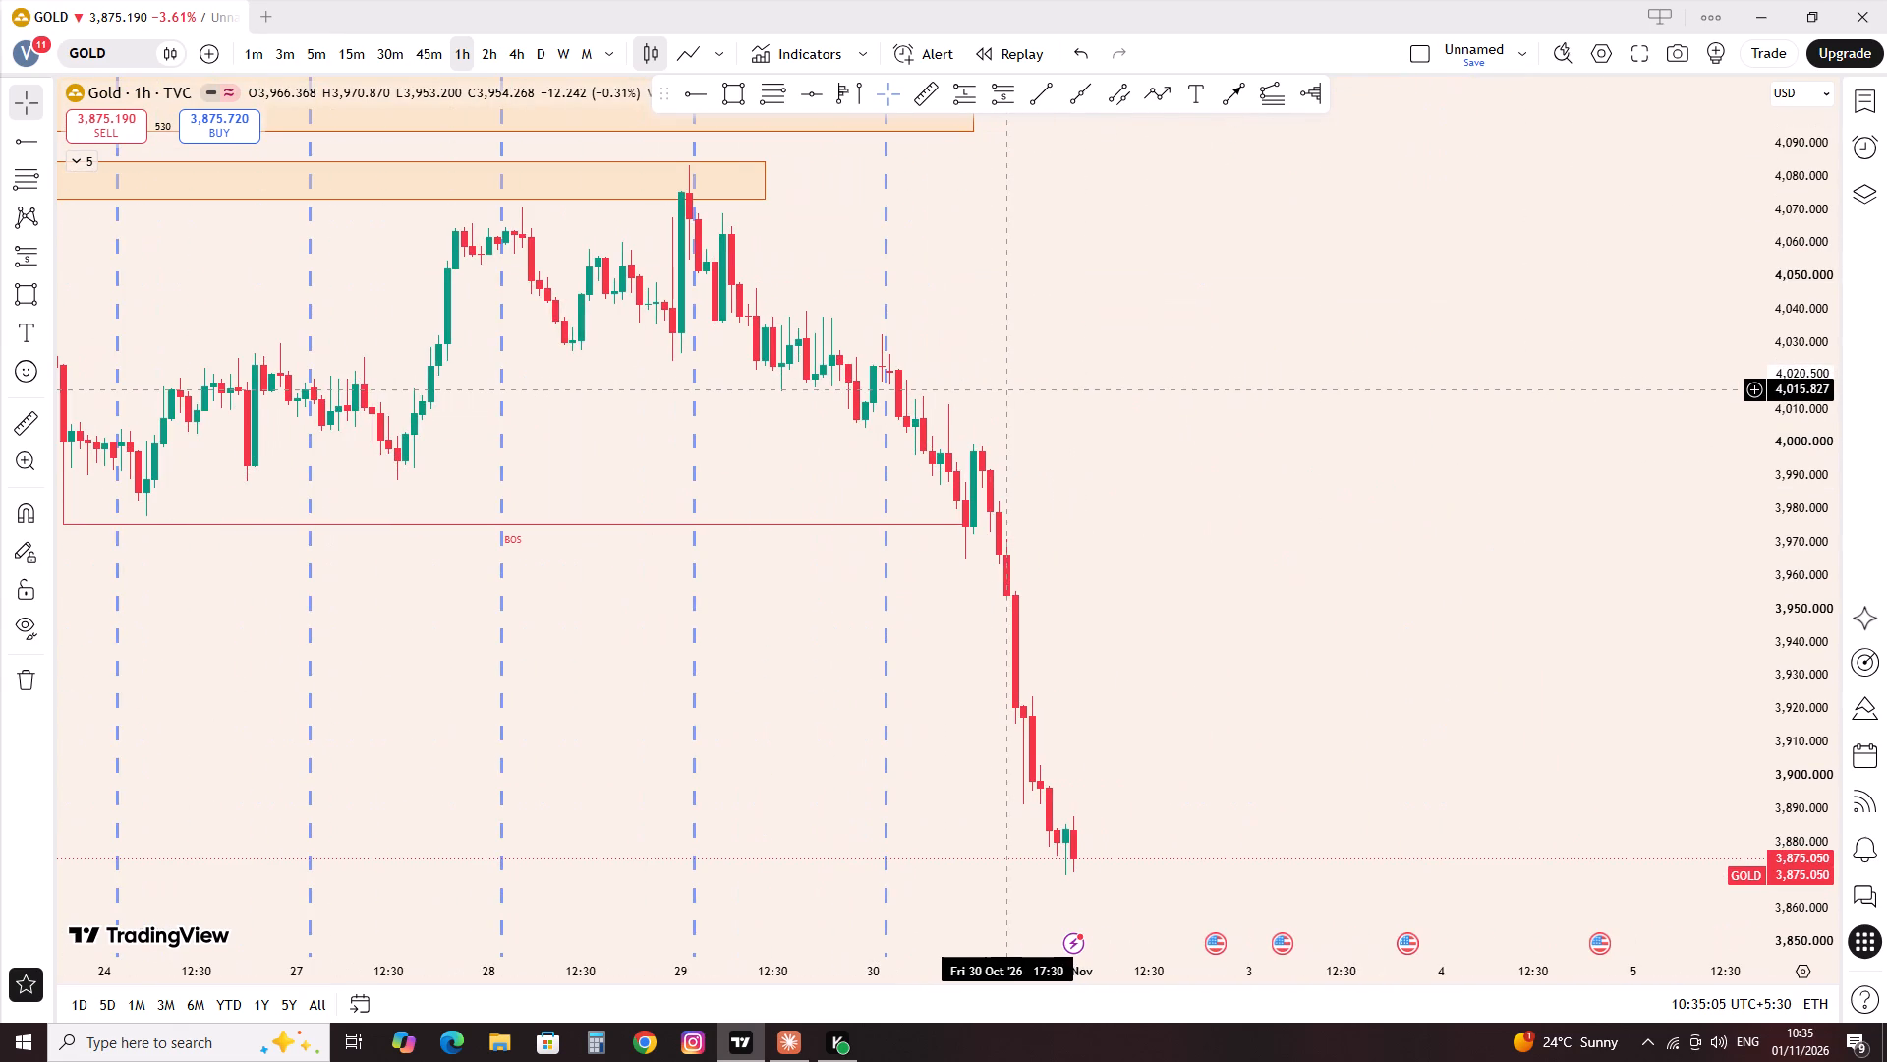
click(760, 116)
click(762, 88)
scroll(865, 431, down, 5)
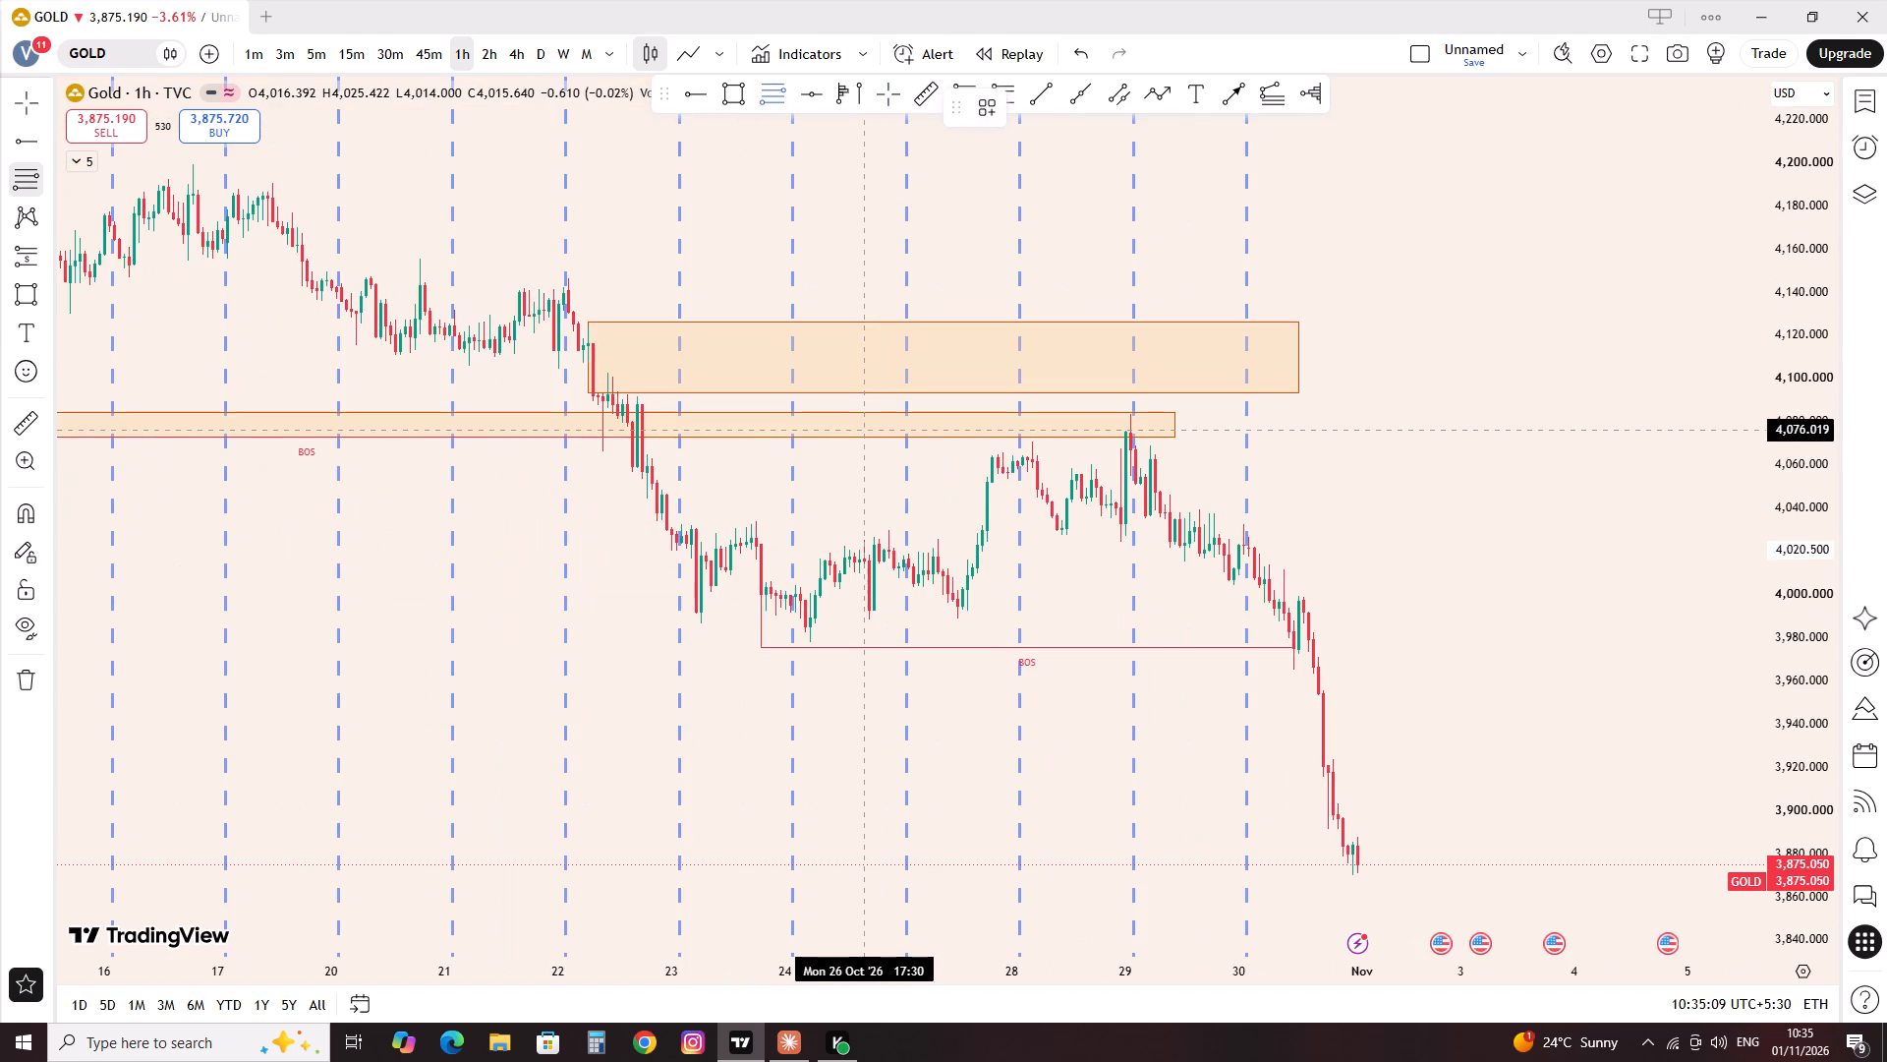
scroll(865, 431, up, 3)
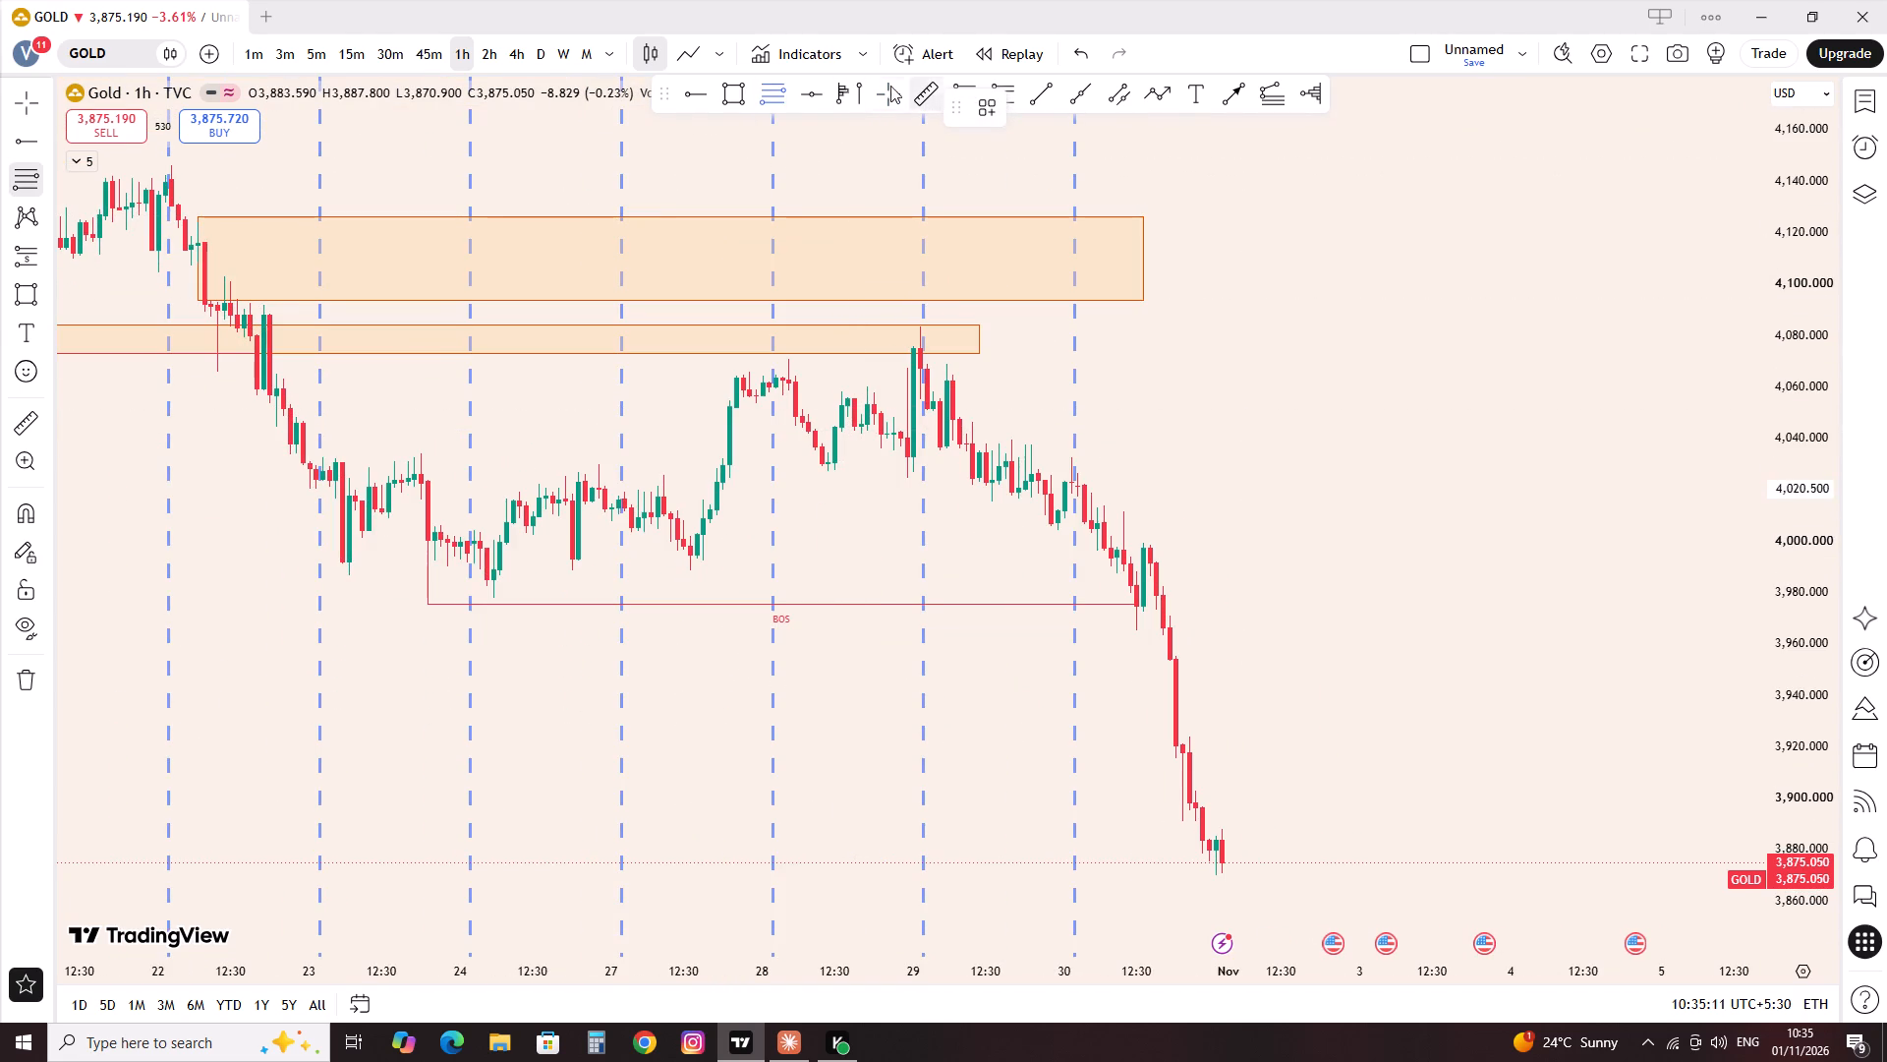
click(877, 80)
Delete the lower orange rectangle zone between about 4,073 and 4,084, which starts on 14 Oct.
drag(458, 425, 868, 480)
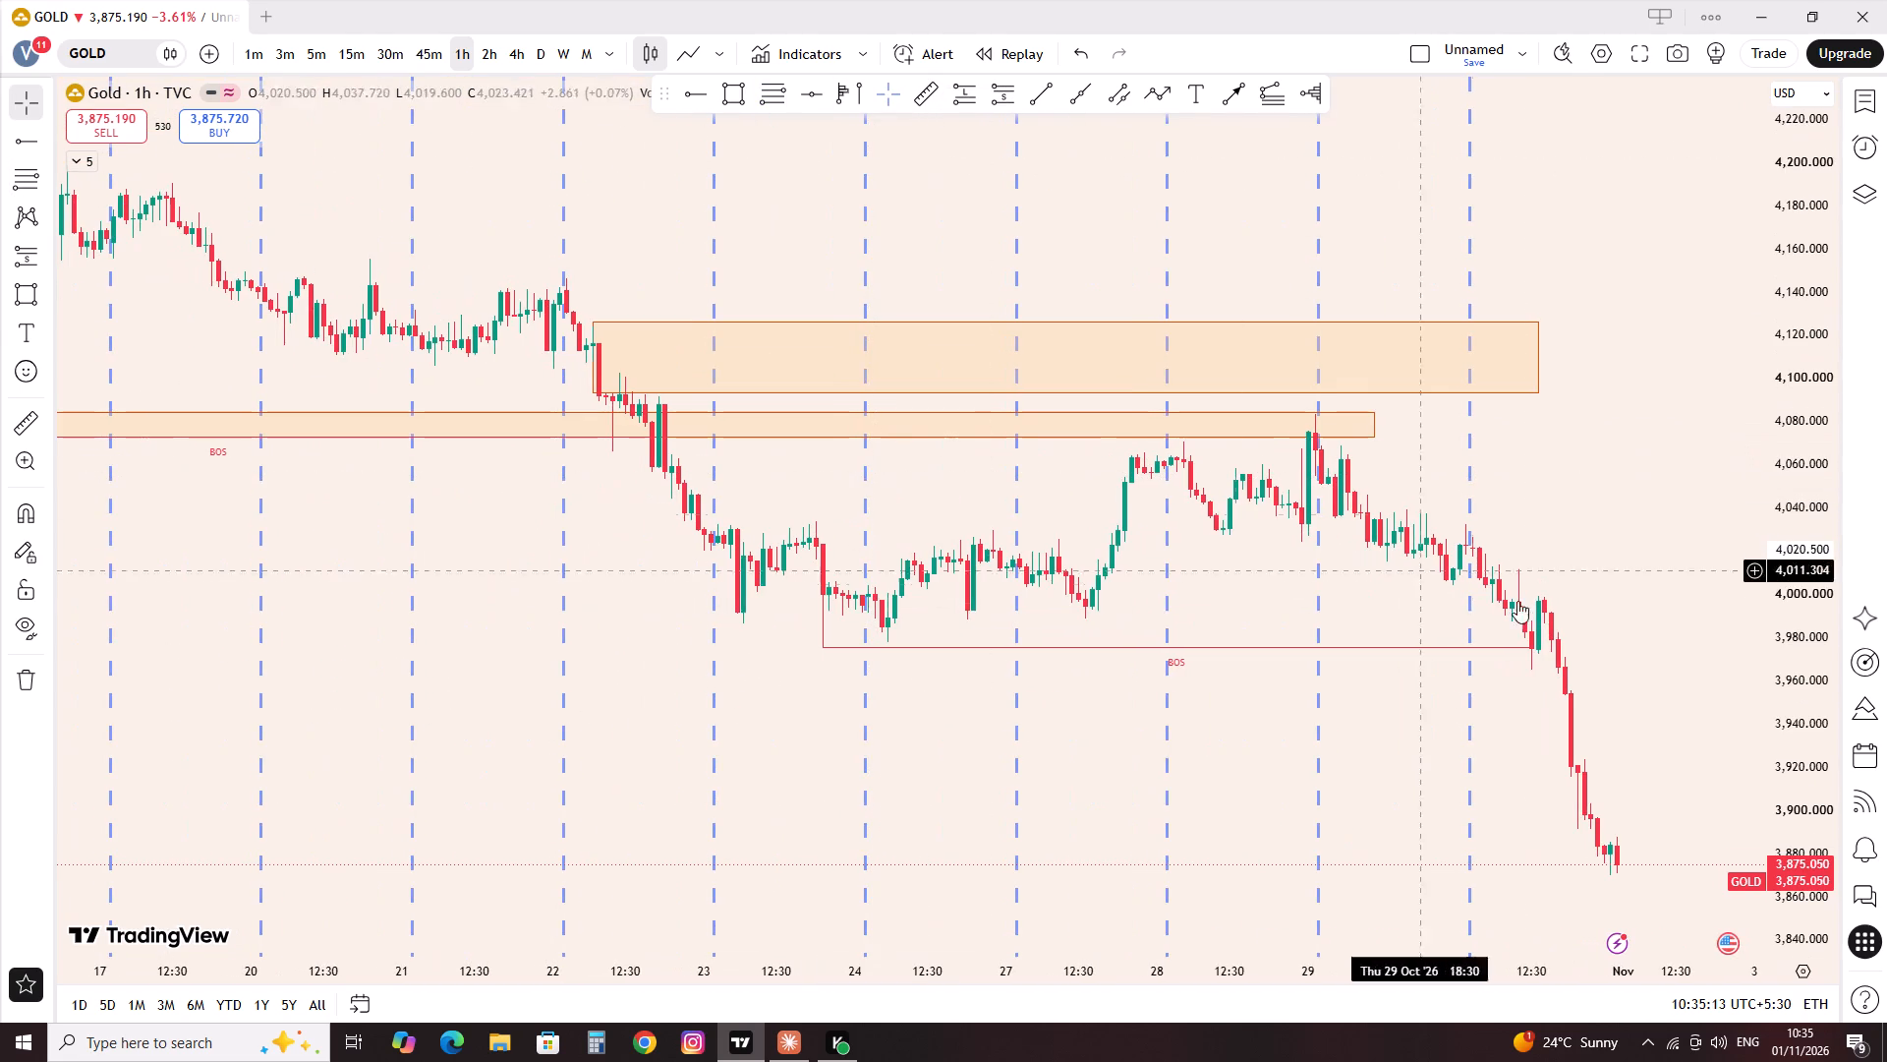
scroll(1598, 432, up, 5)
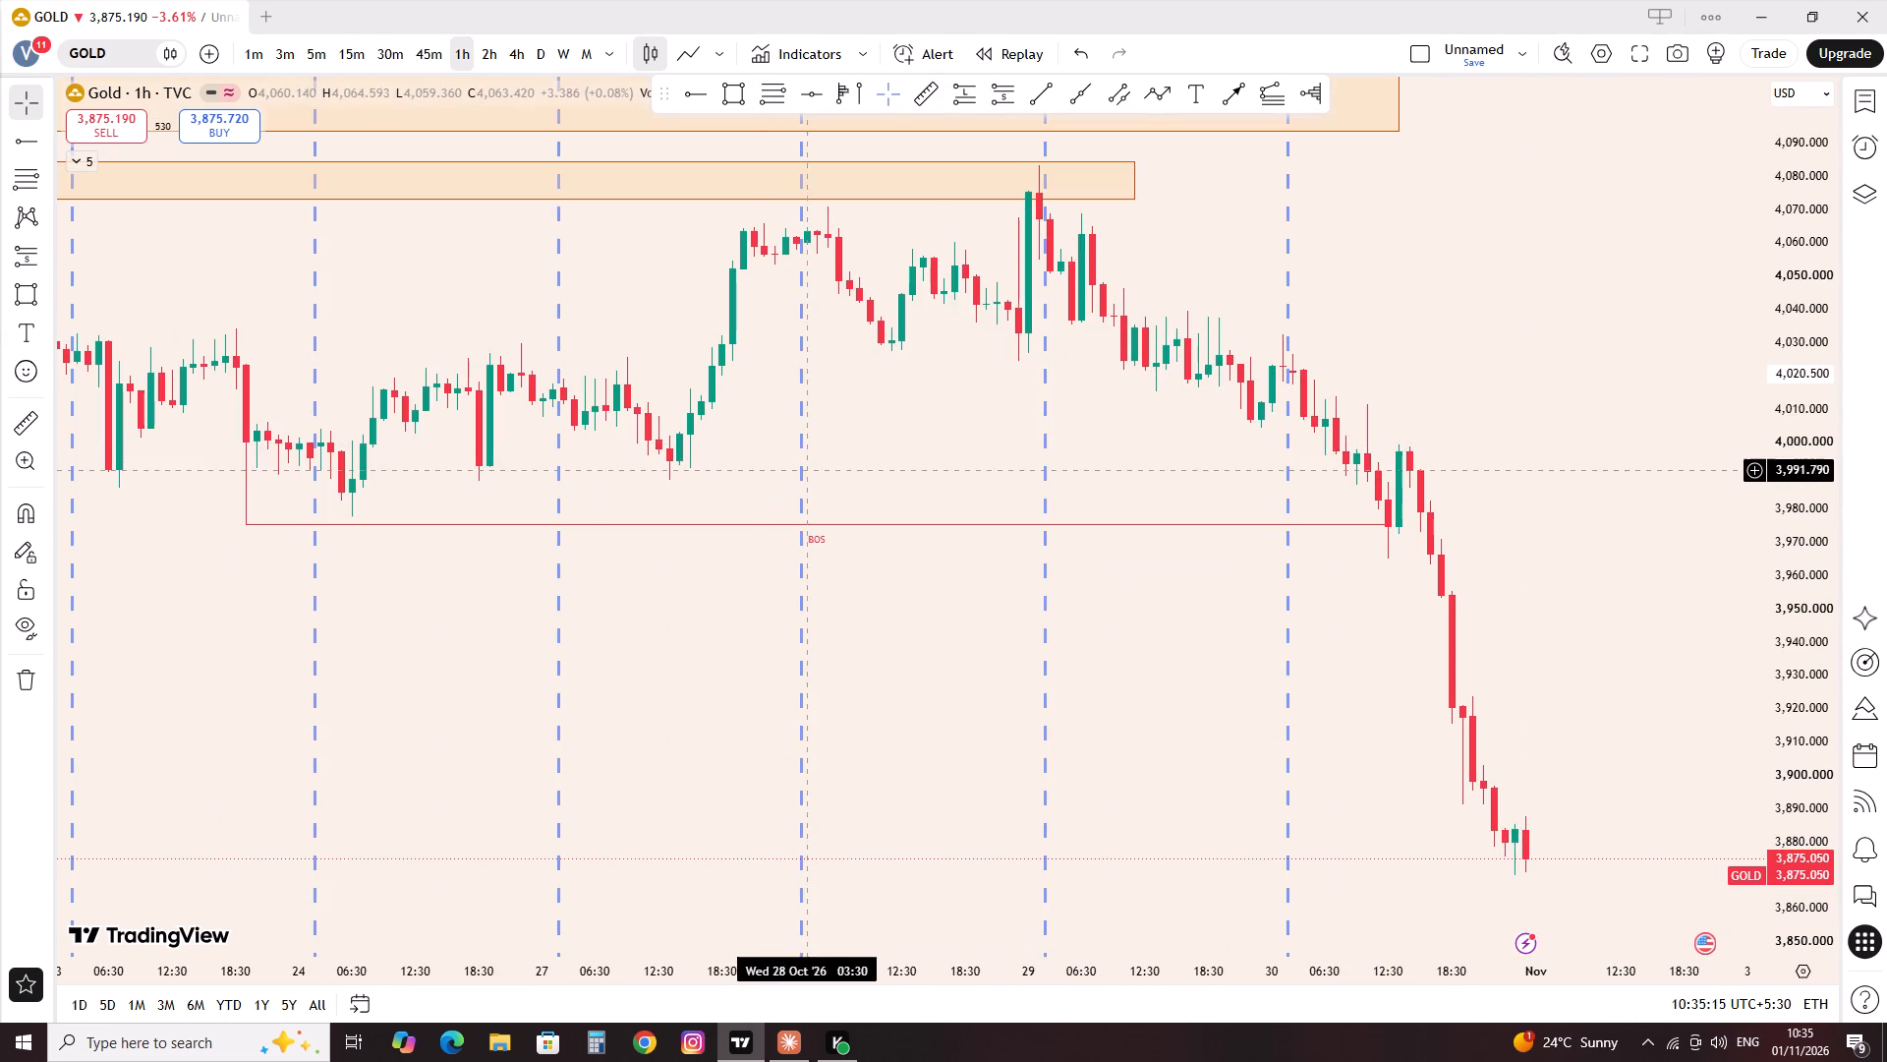
drag(749, 469, 1225, 573)
scroll(1051, 523, down, 10)
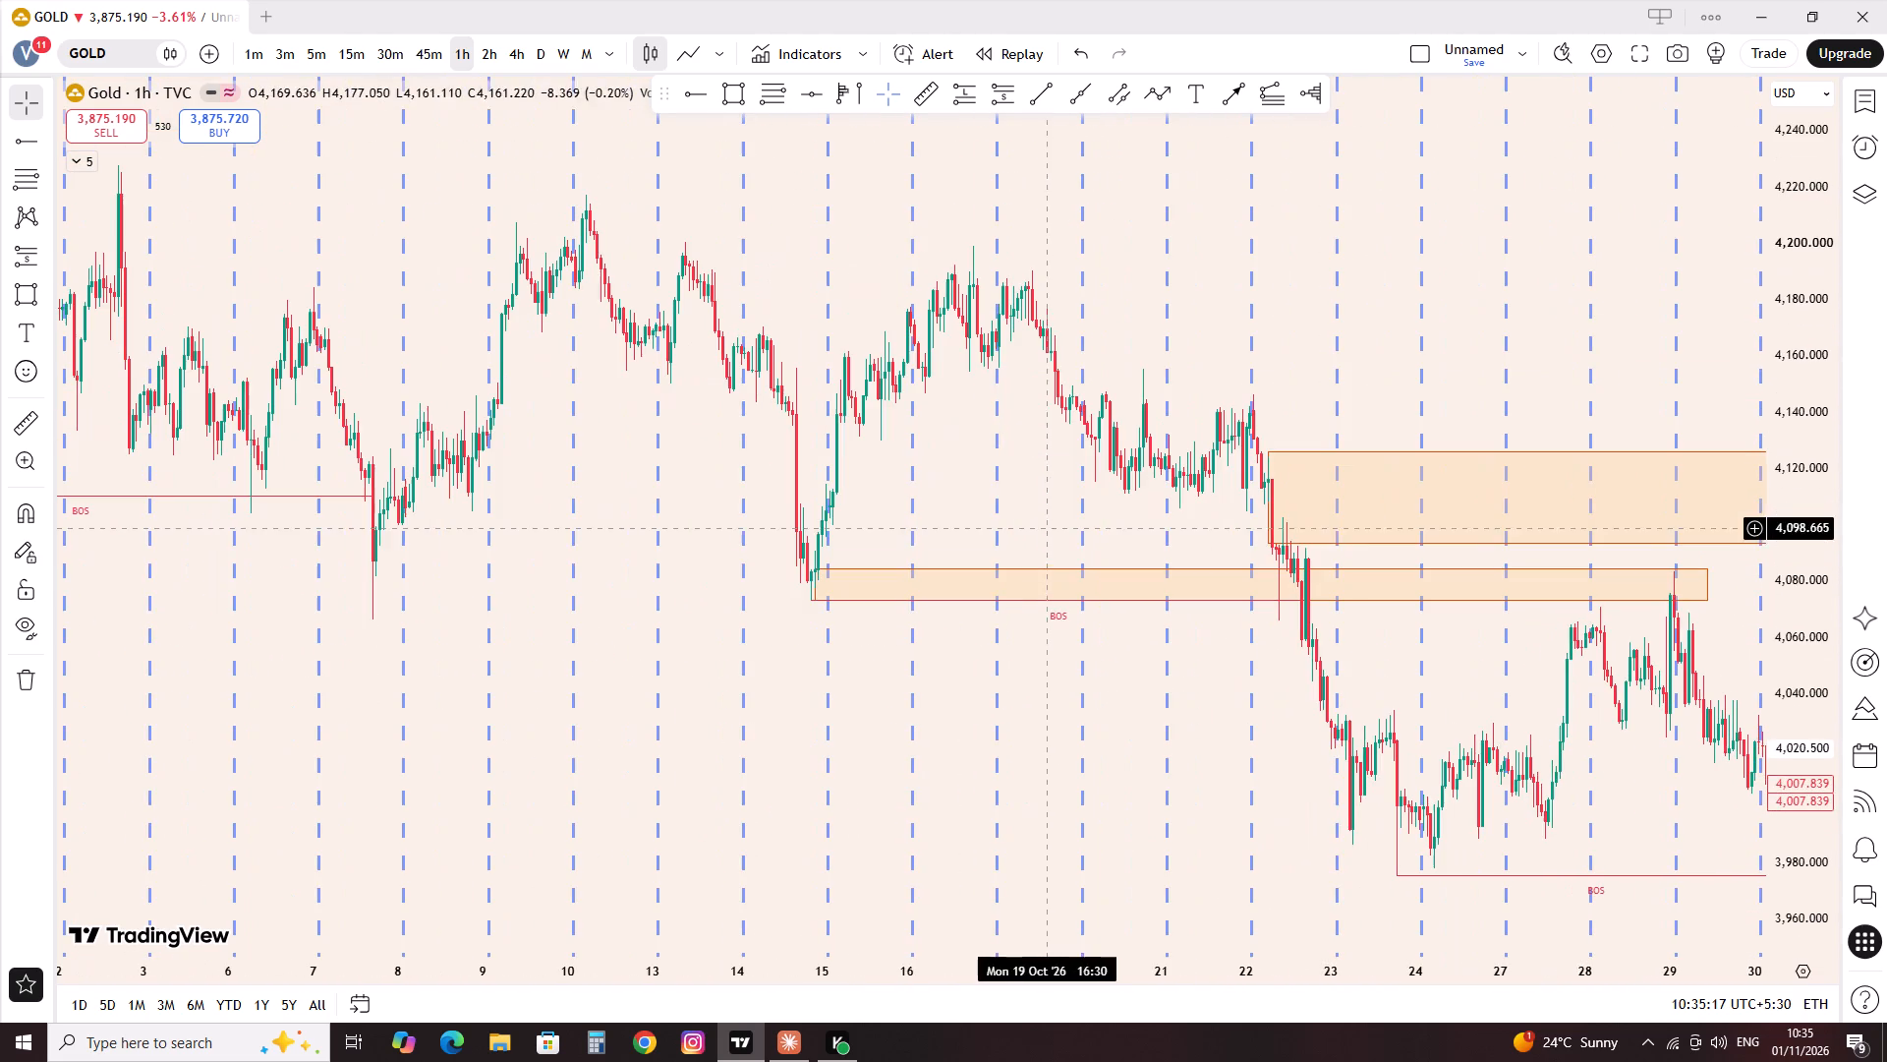
click(820, 571)
drag(1343, 83, 1357, 107)
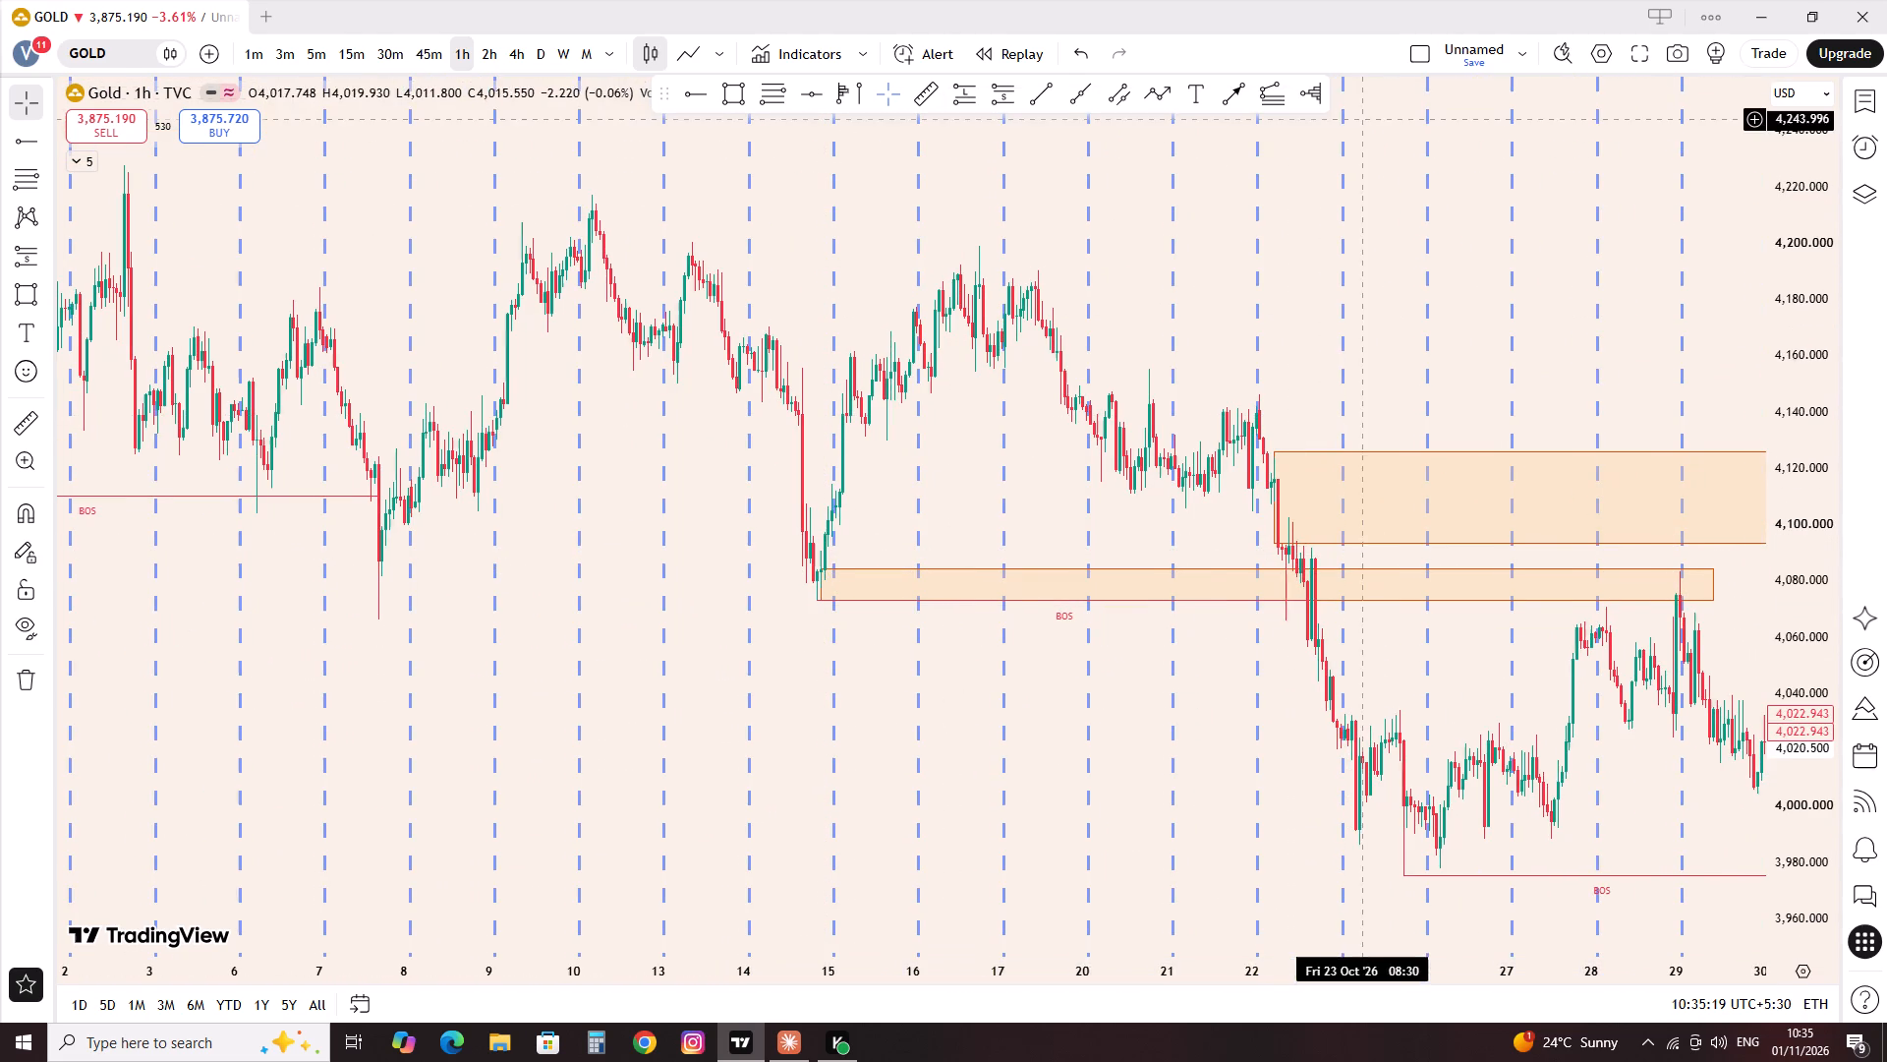
click(1364, 120)
click(900, 570)
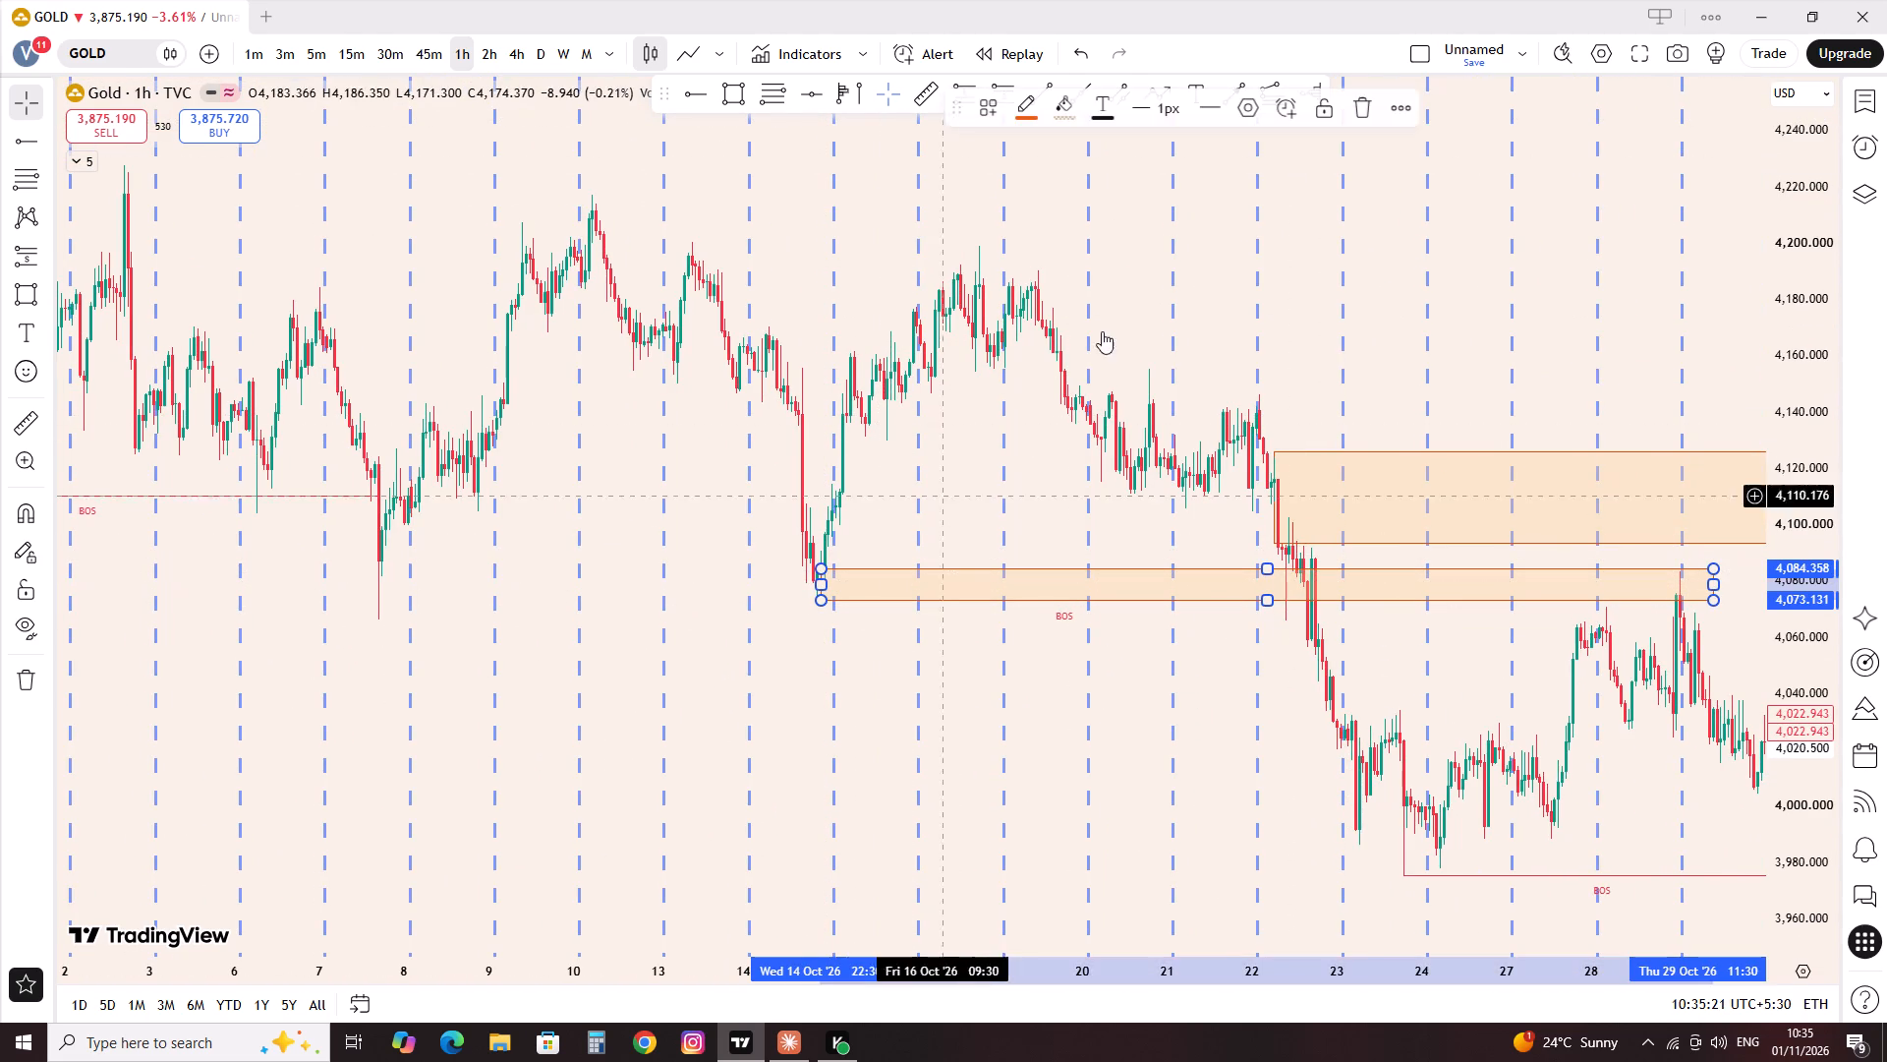
click(1351, 110)
Delete the remaining orange rectangle zone that starts at the 22 Oct drop.
click(1278, 459)
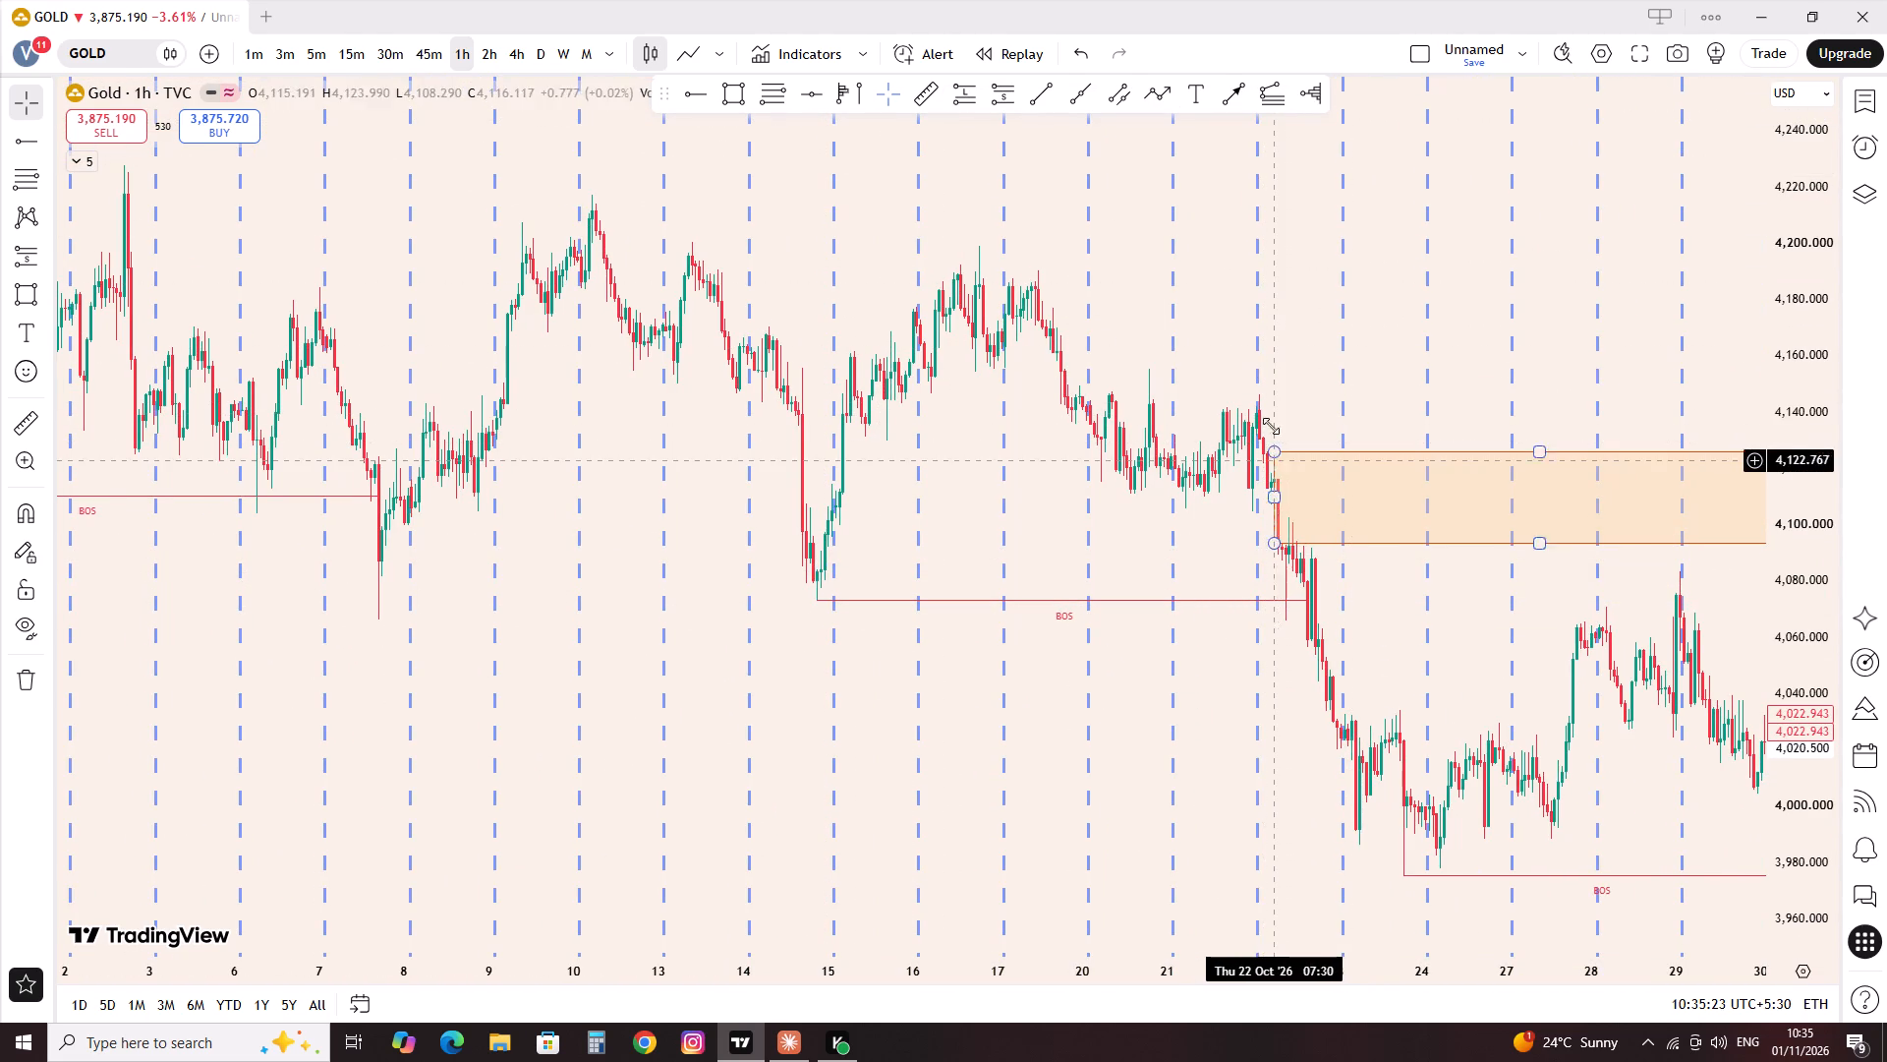
click(1278, 452)
click(1363, 121)
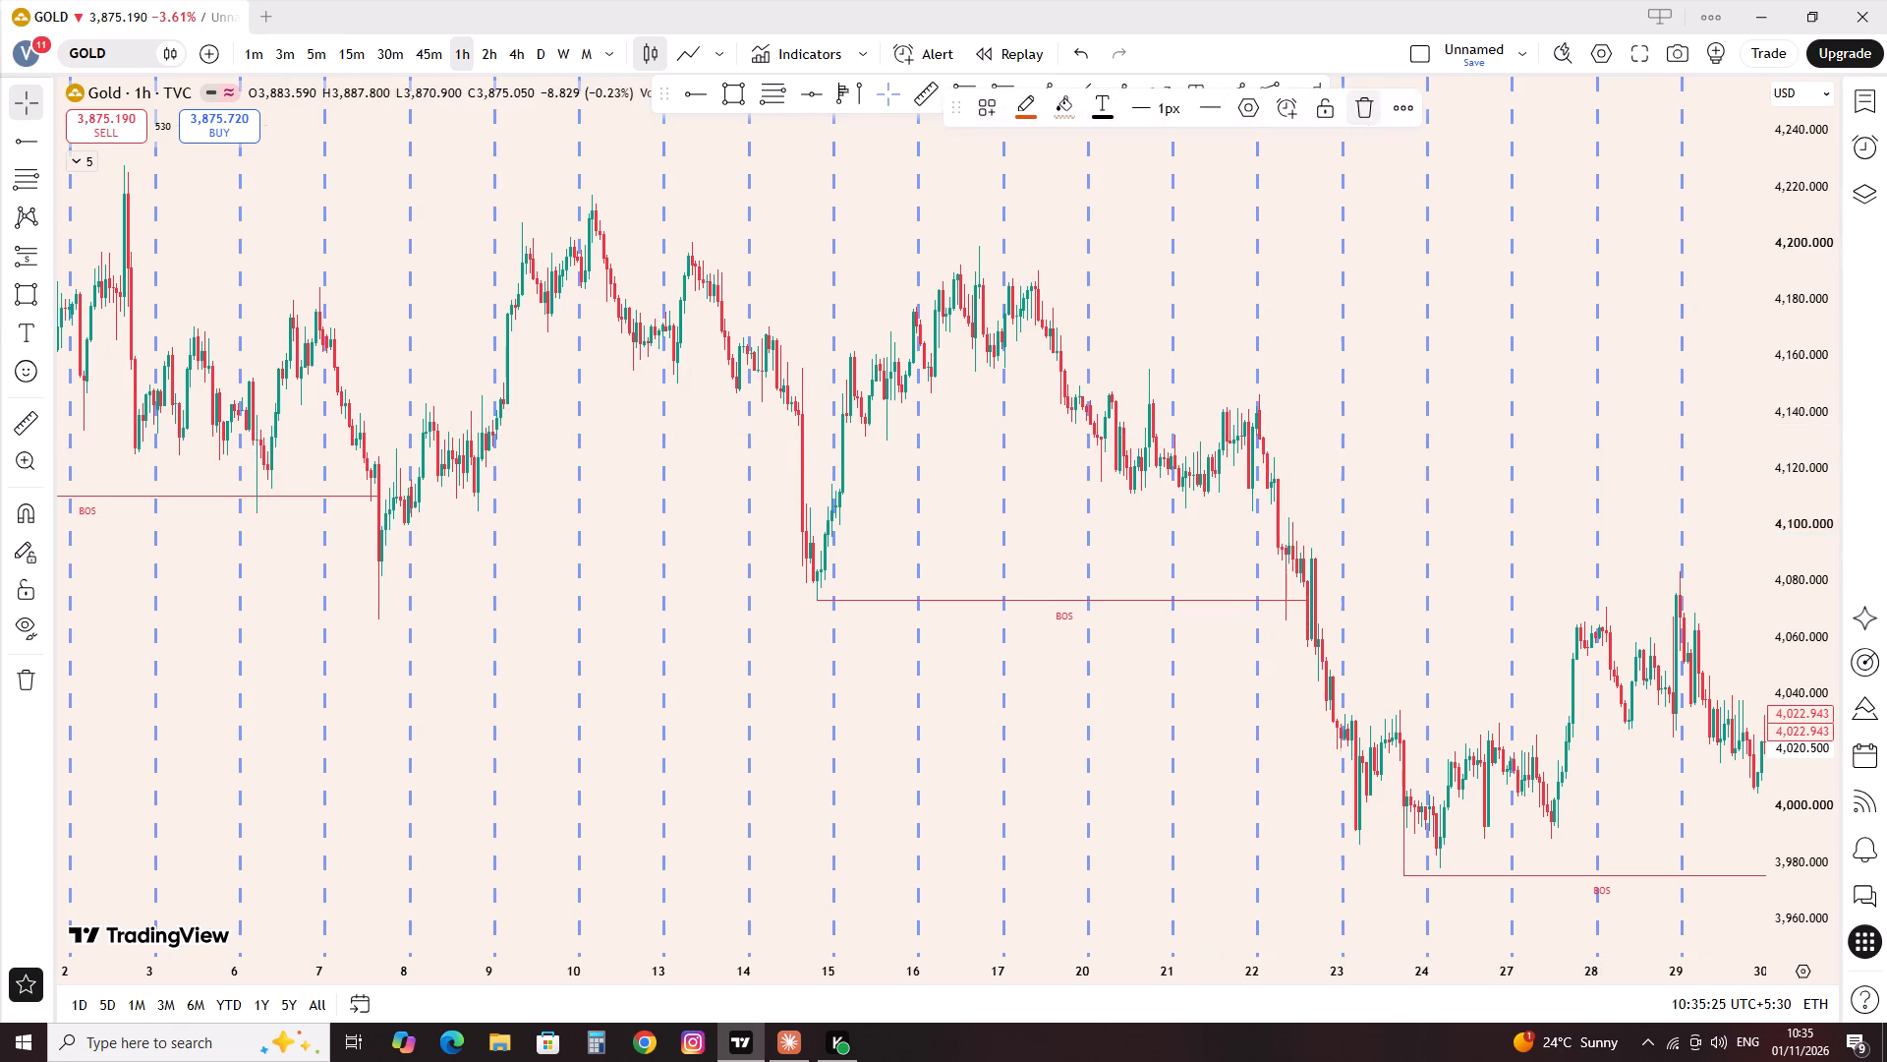
Draw a Fibonacci retracement from the 2 Oct high at about 4,227 down to about 4,067 on 14 Oct.
drag(601, 514, 1055, 675)
scroll(1055, 675, up, 2)
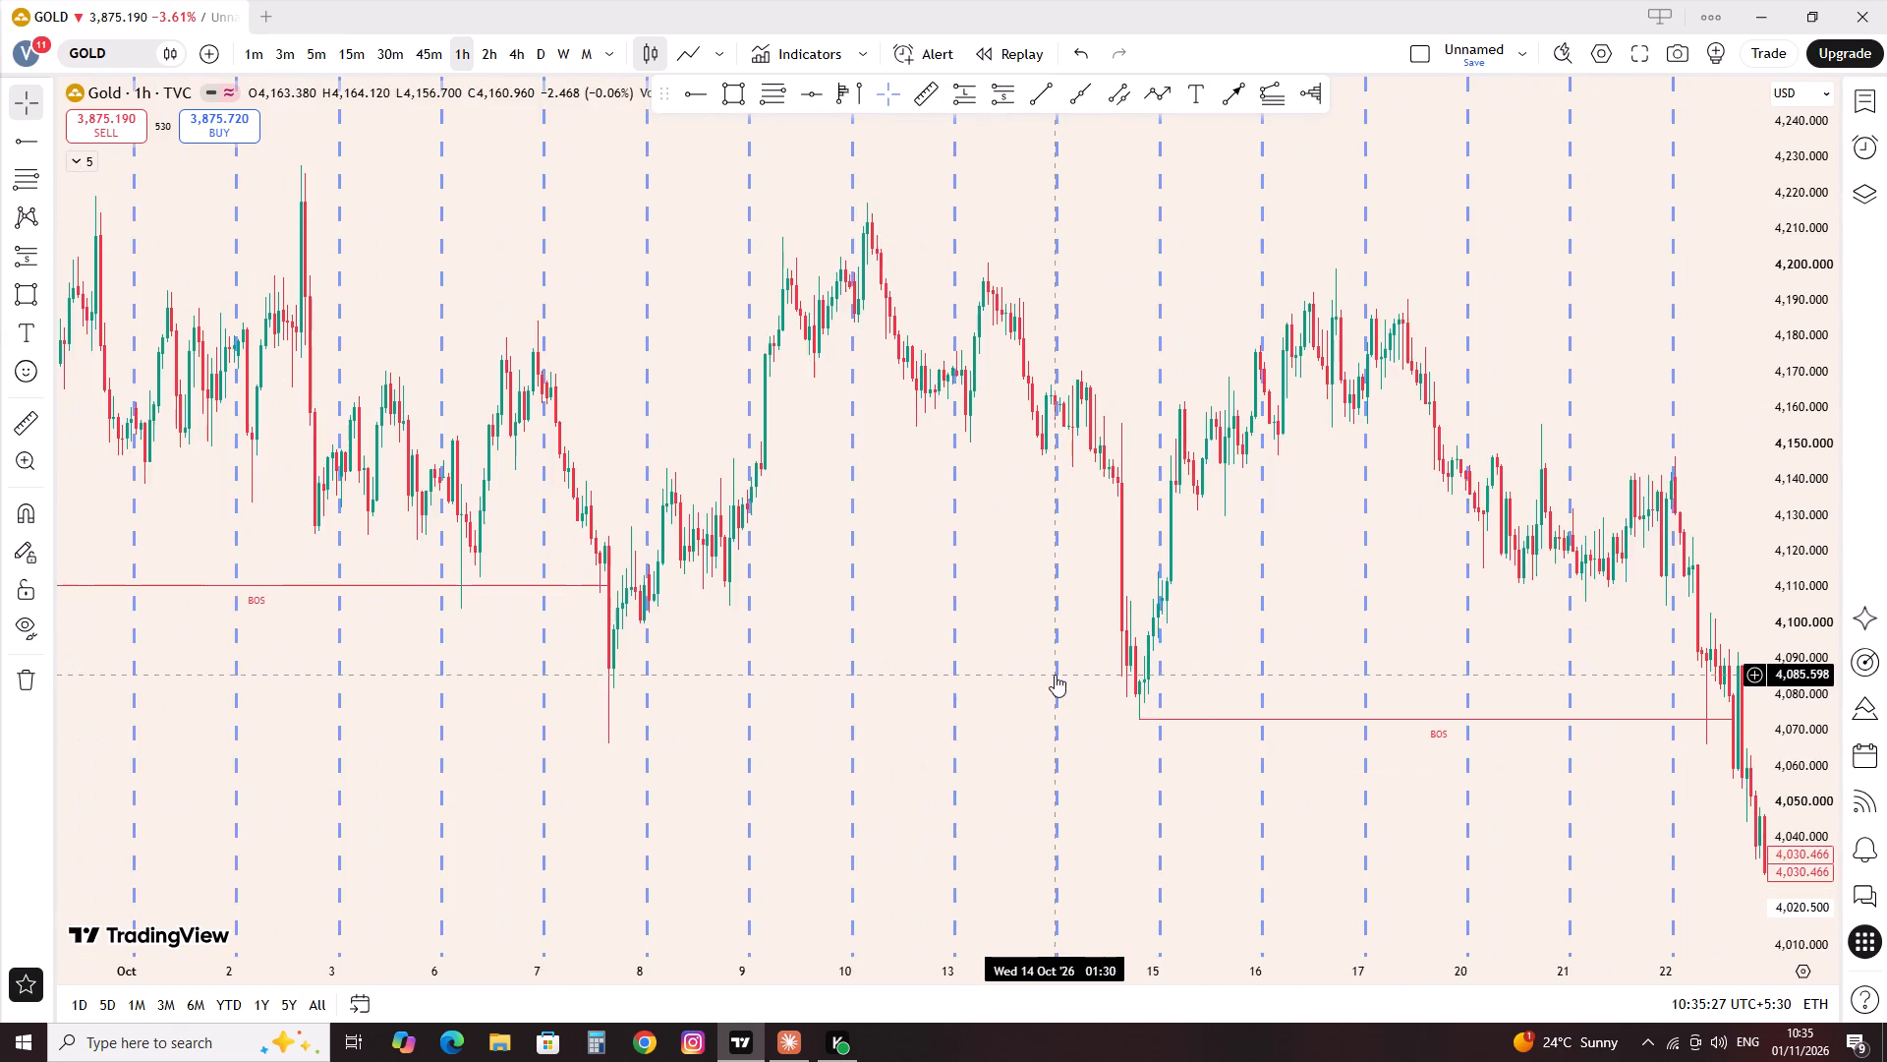
scroll(1051, 680, down, 4)
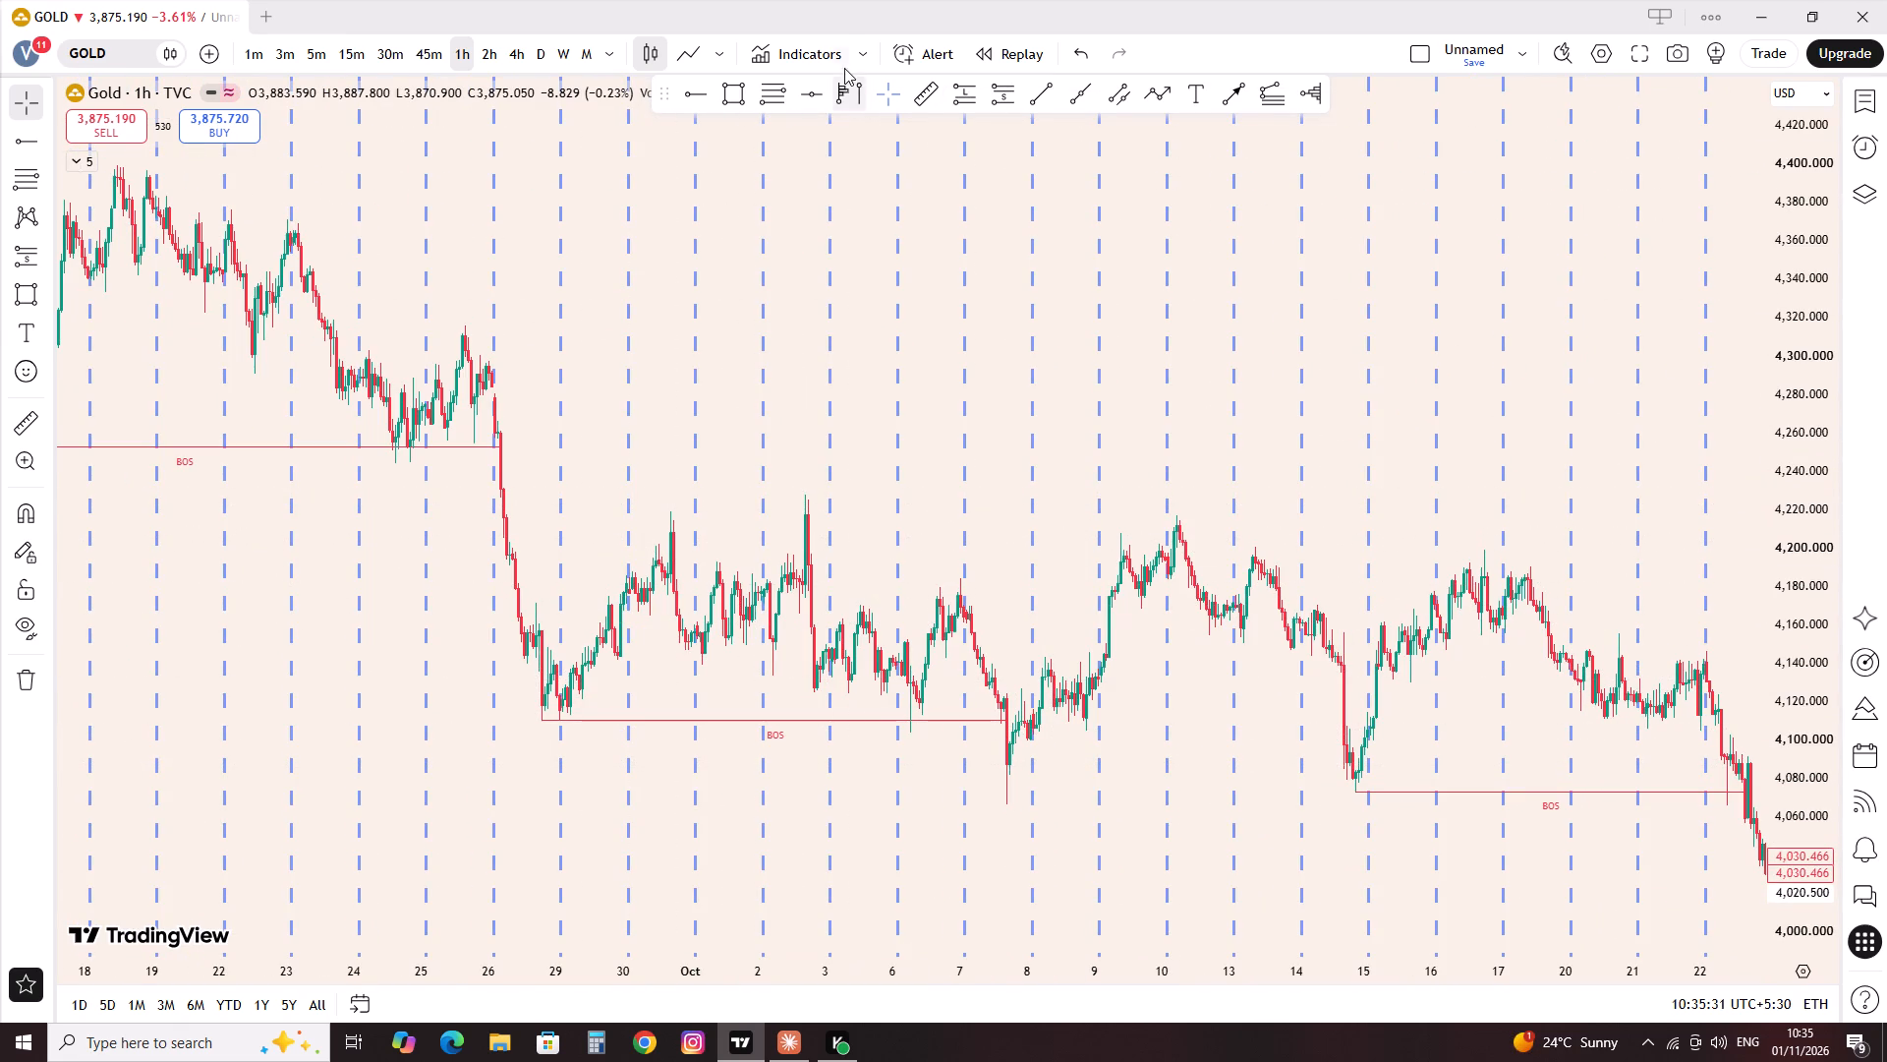
click(787, 88)
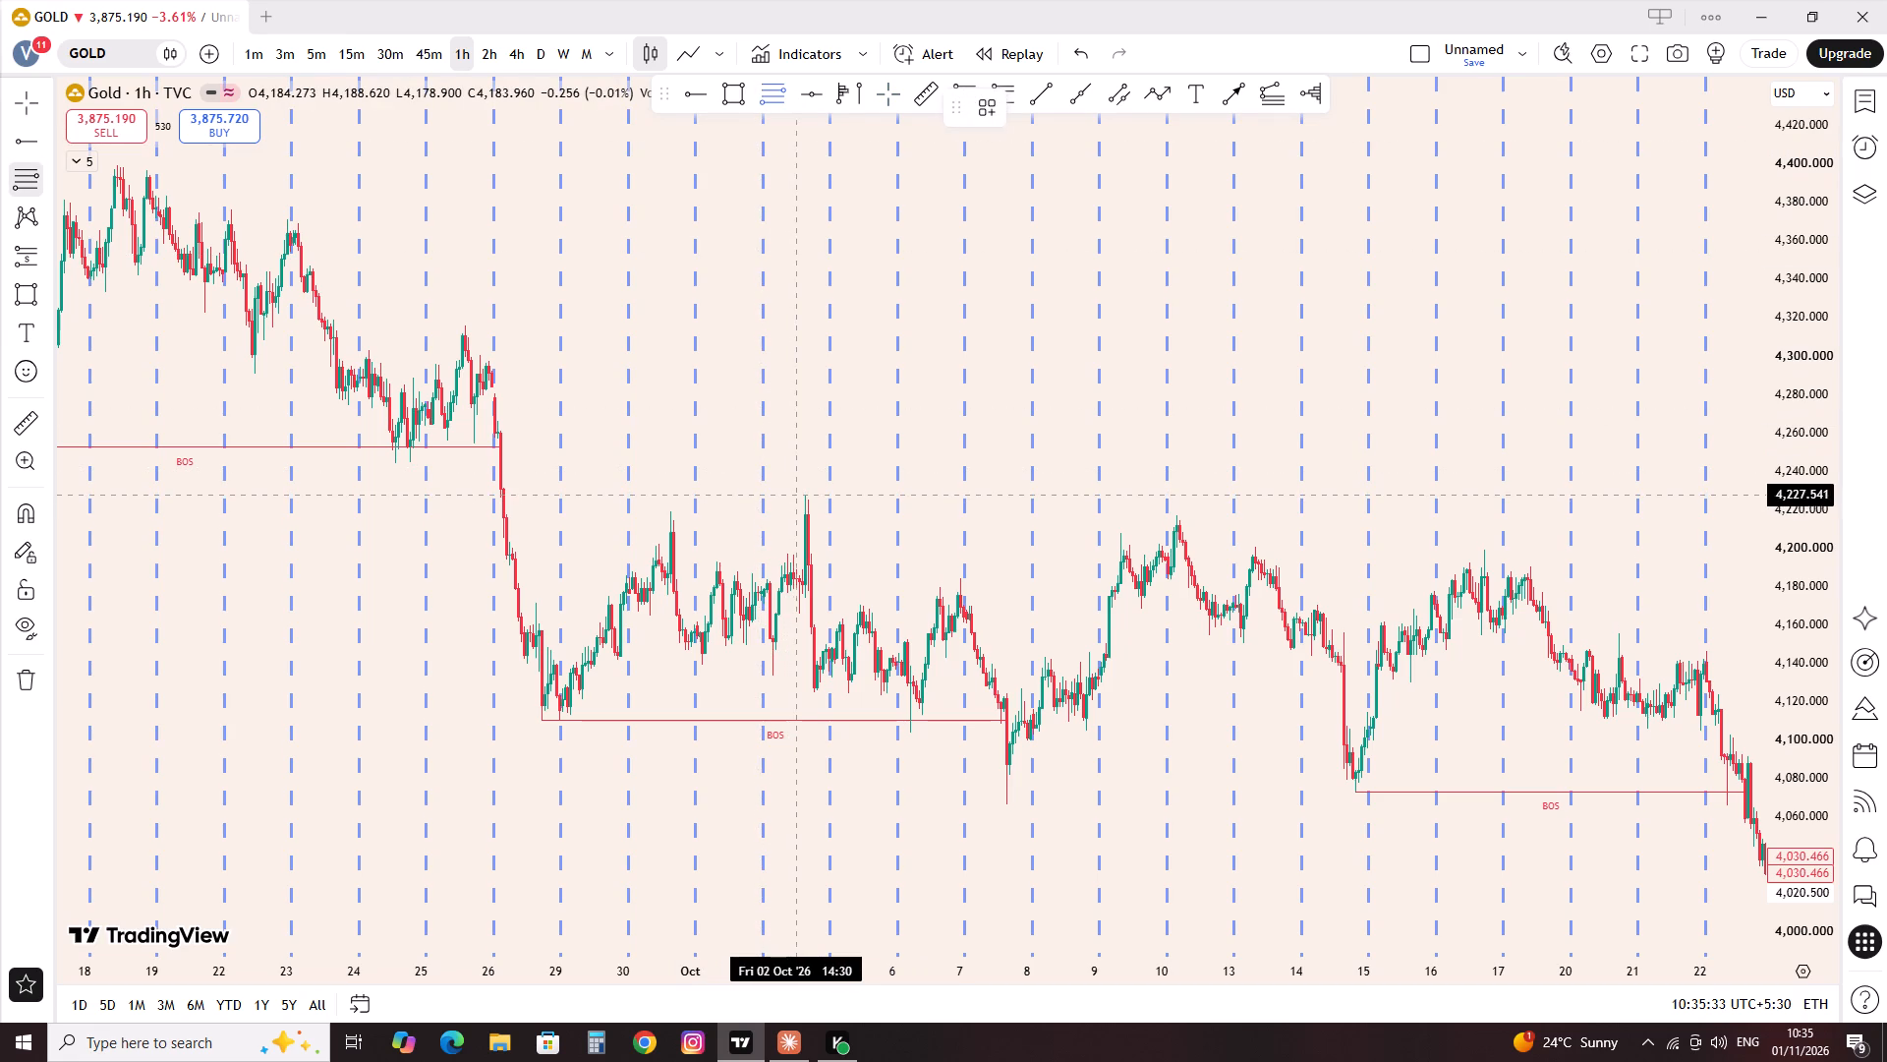
click(800, 497)
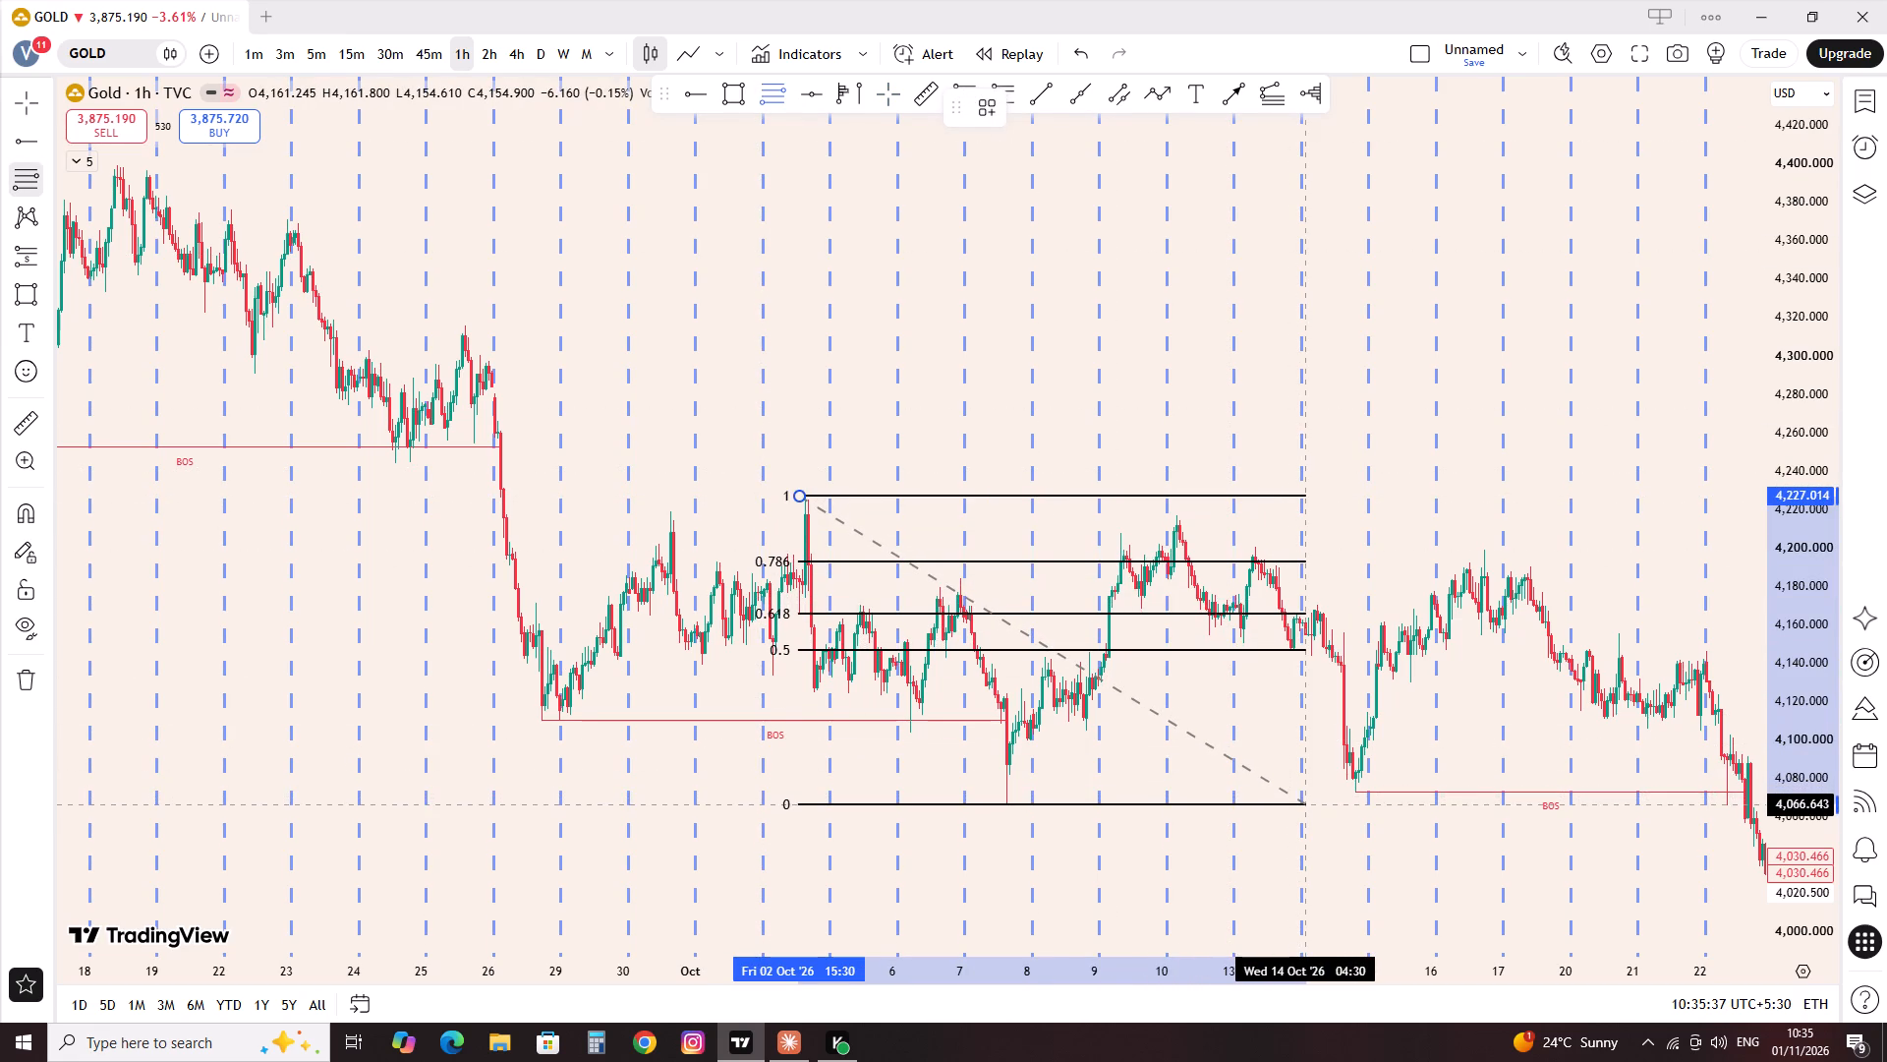
click(1305, 804)
click(1291, 747)
Draw a rectangle zone over the retracement's top band, about 4,227 to 4,190, from 2 Oct to 15 Oct.
scroll(1286, 744, up, 3)
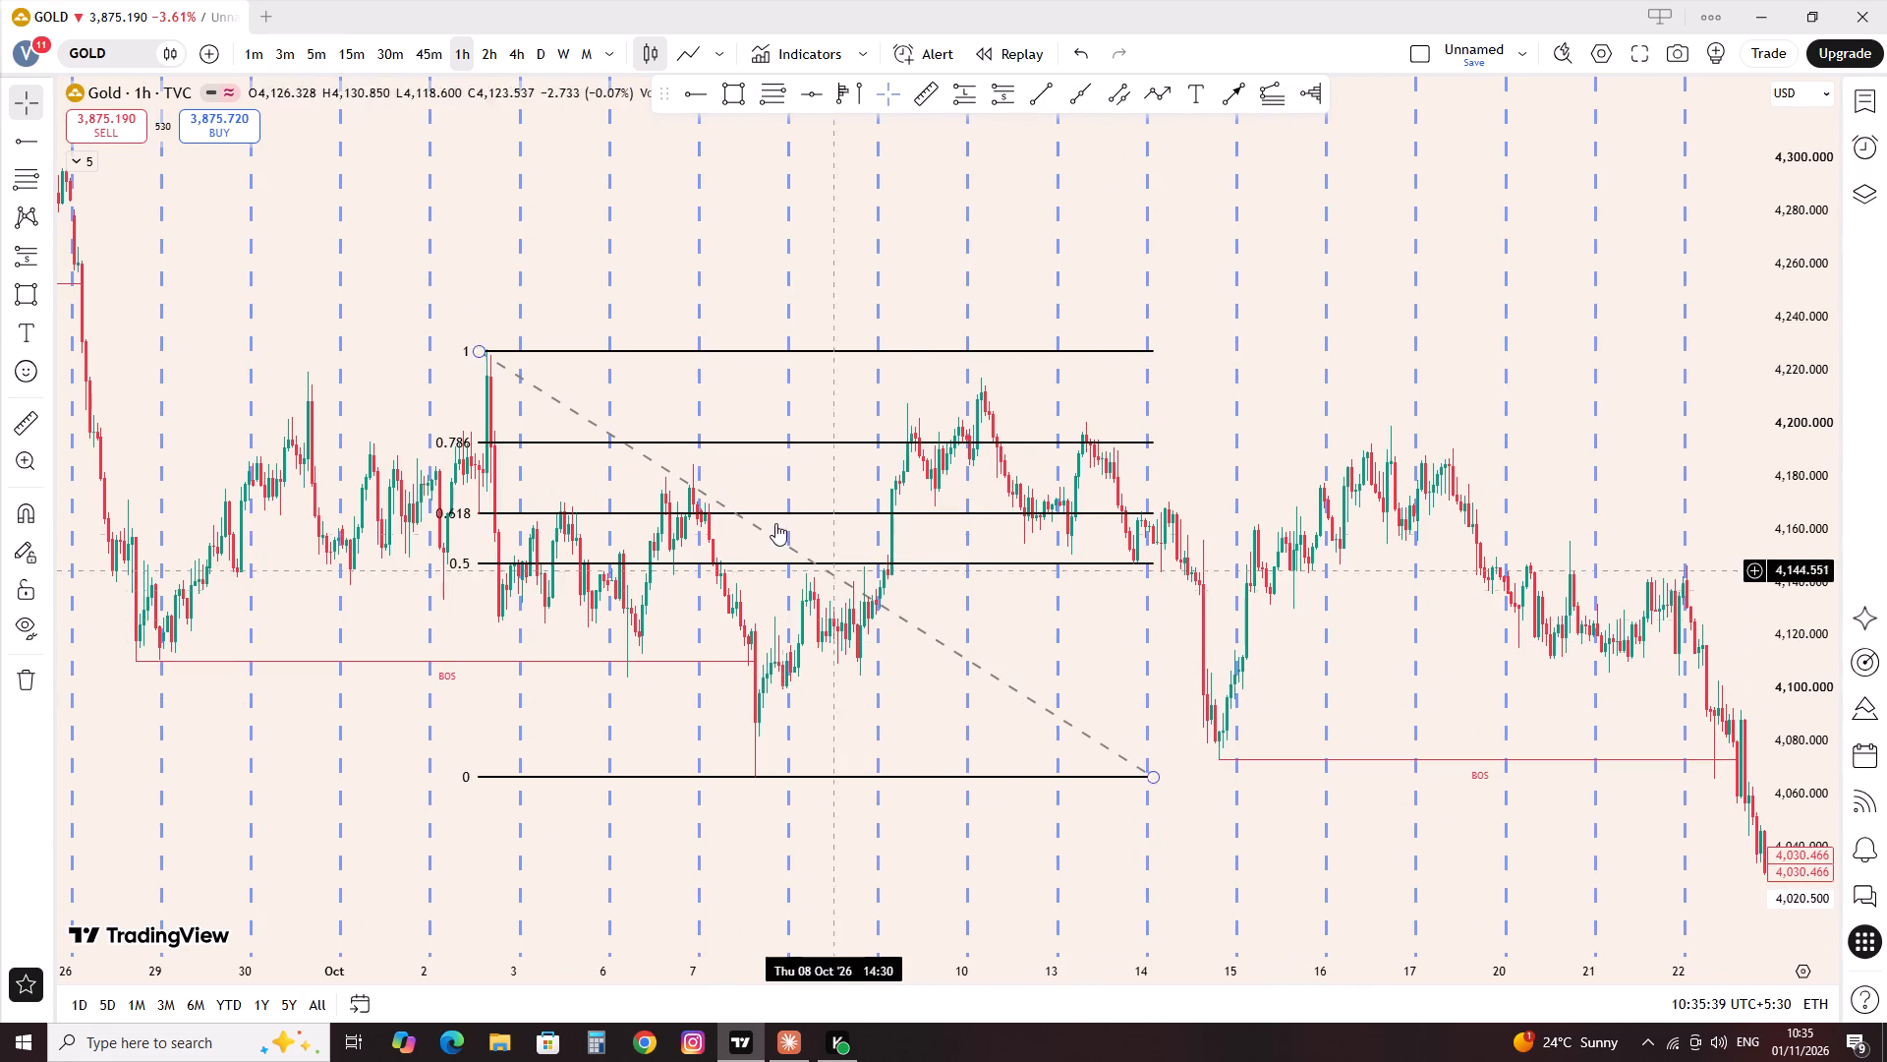
click(726, 84)
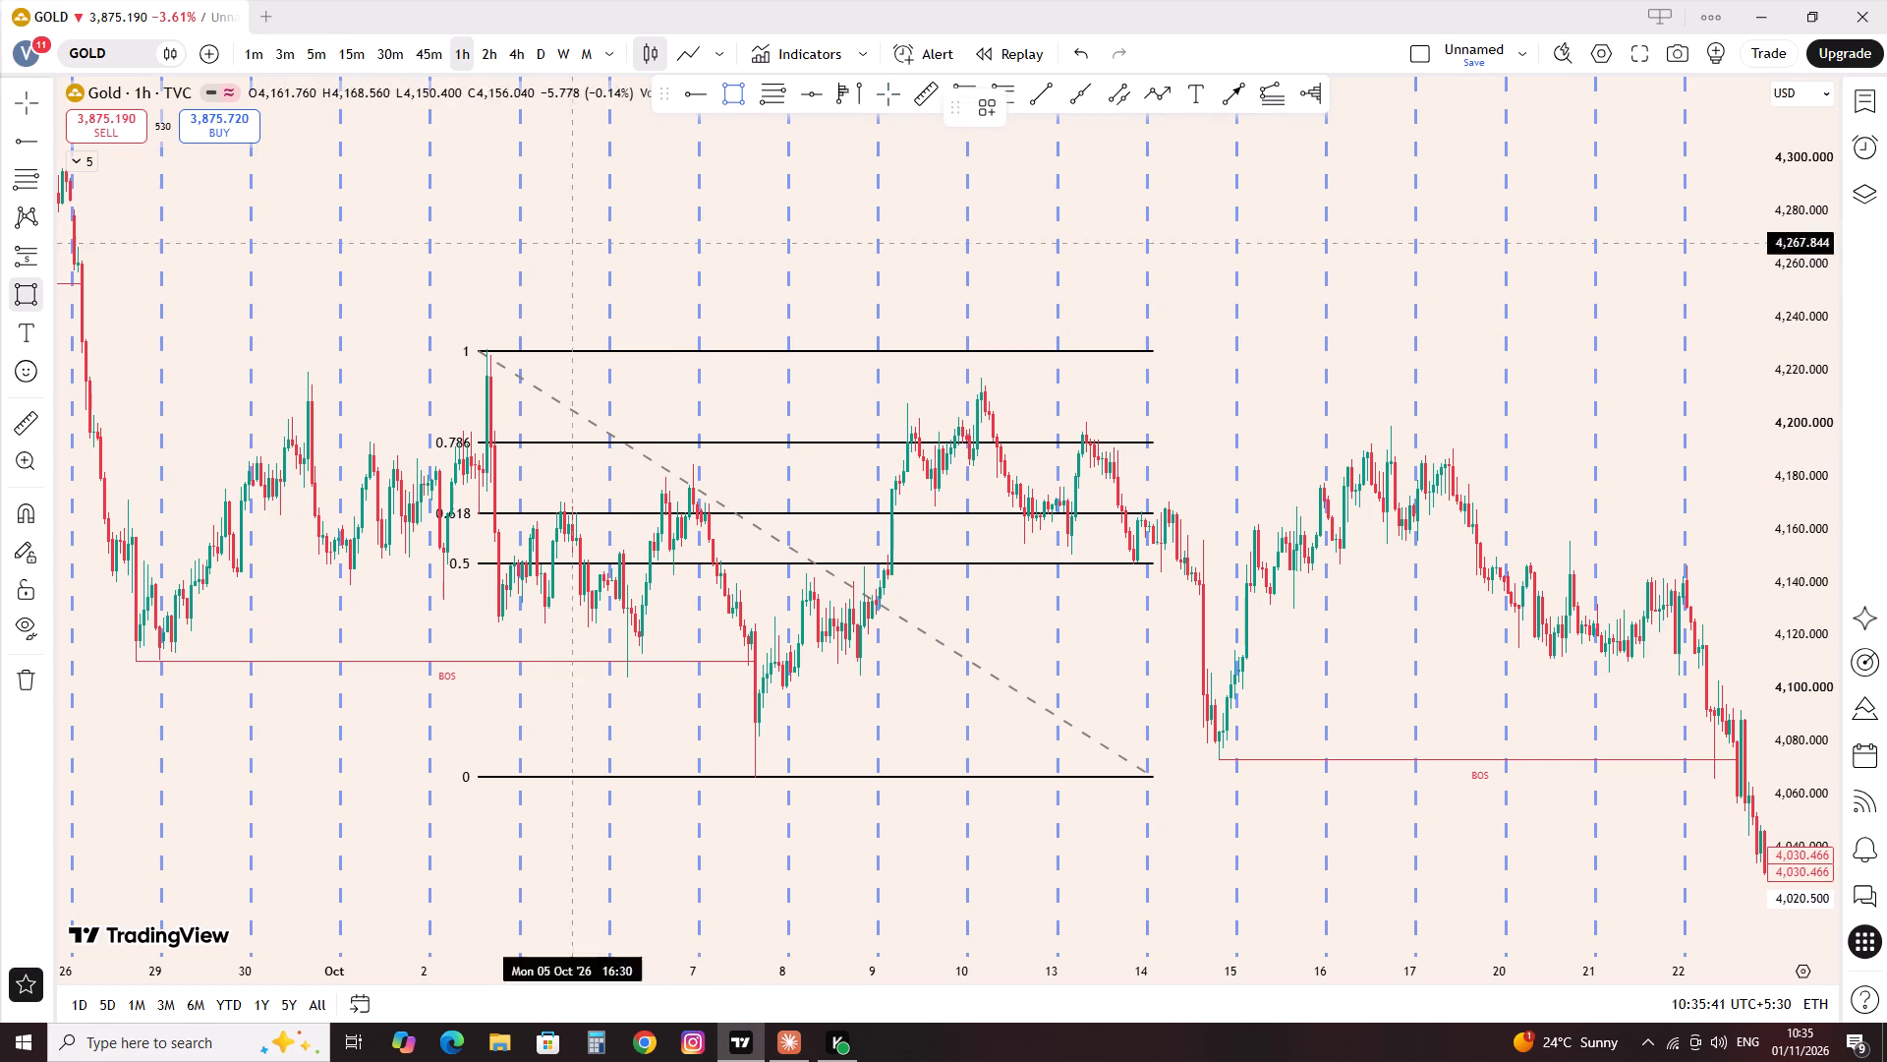
click(486, 353)
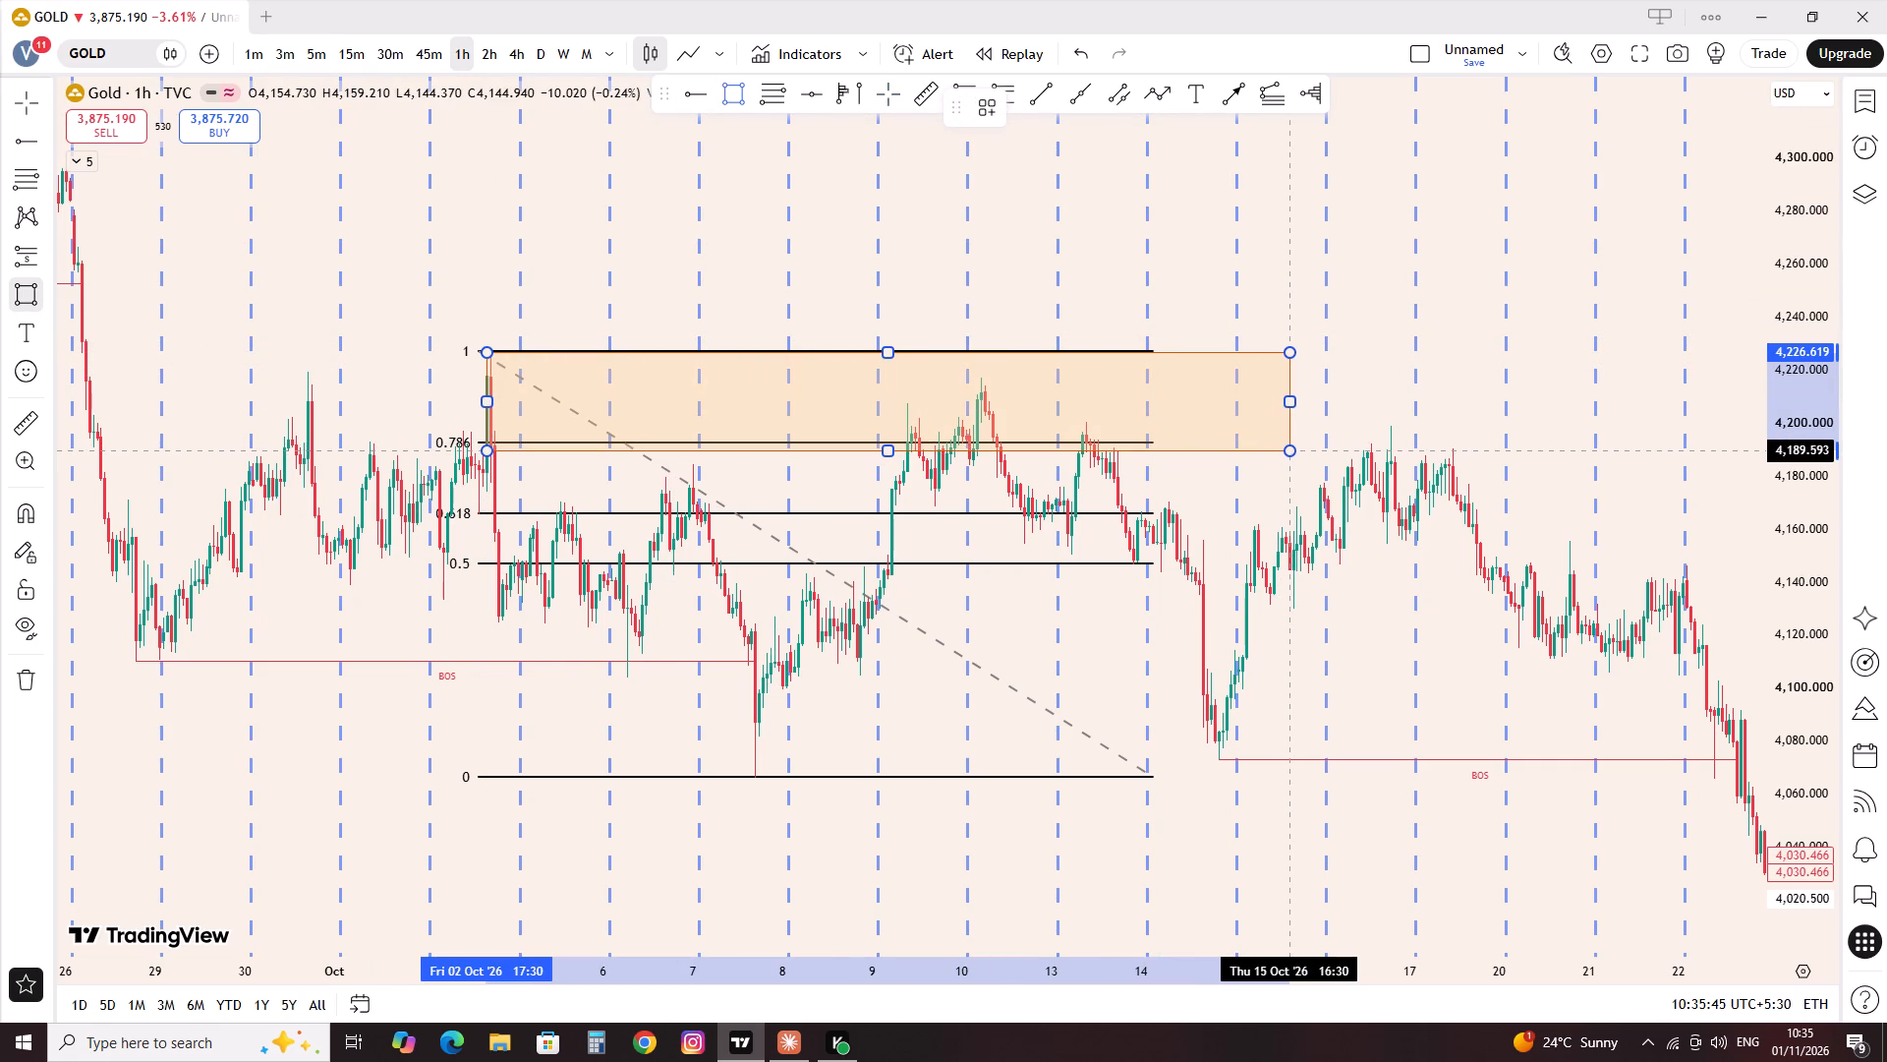
click(1287, 451)
click(1370, 386)
Draw a second rectangle zone between the 0.618 level, about 4,167, and the 0.5 level, from 2 Oct to 21 Oct.
click(749, 89)
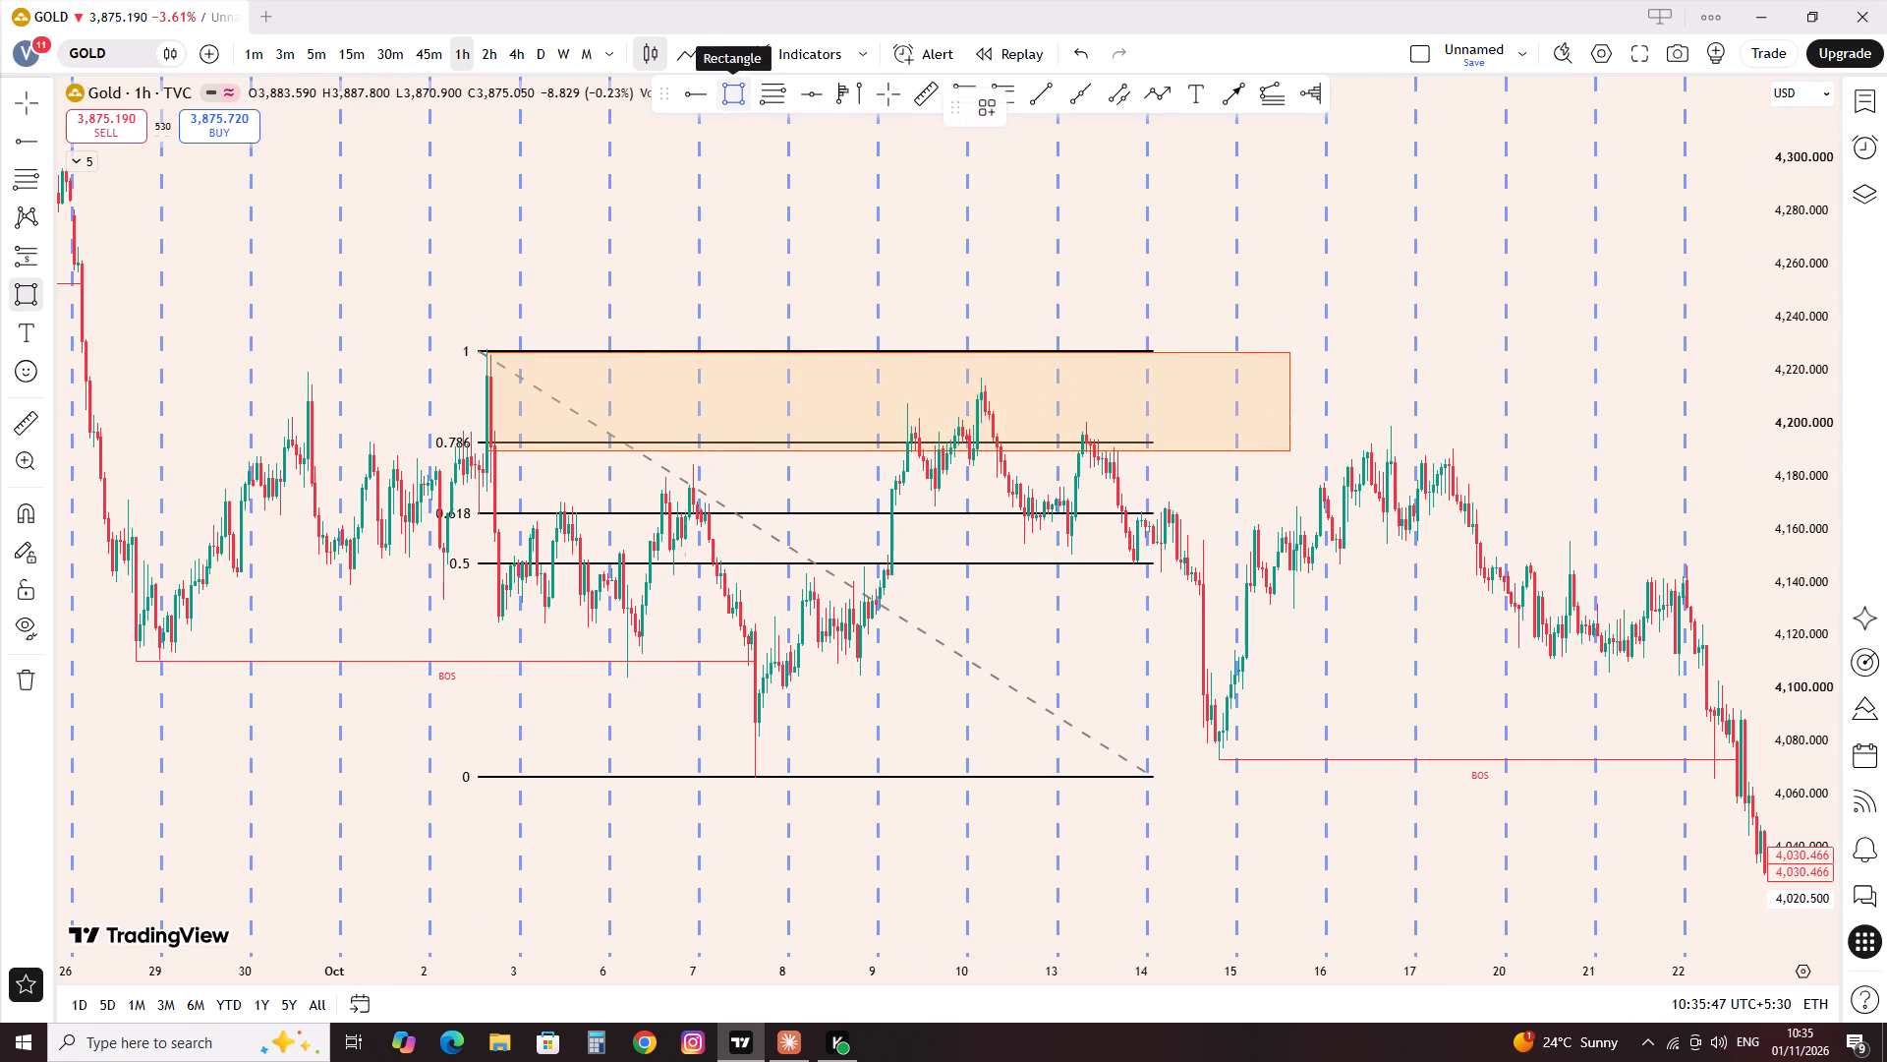
click(487, 511)
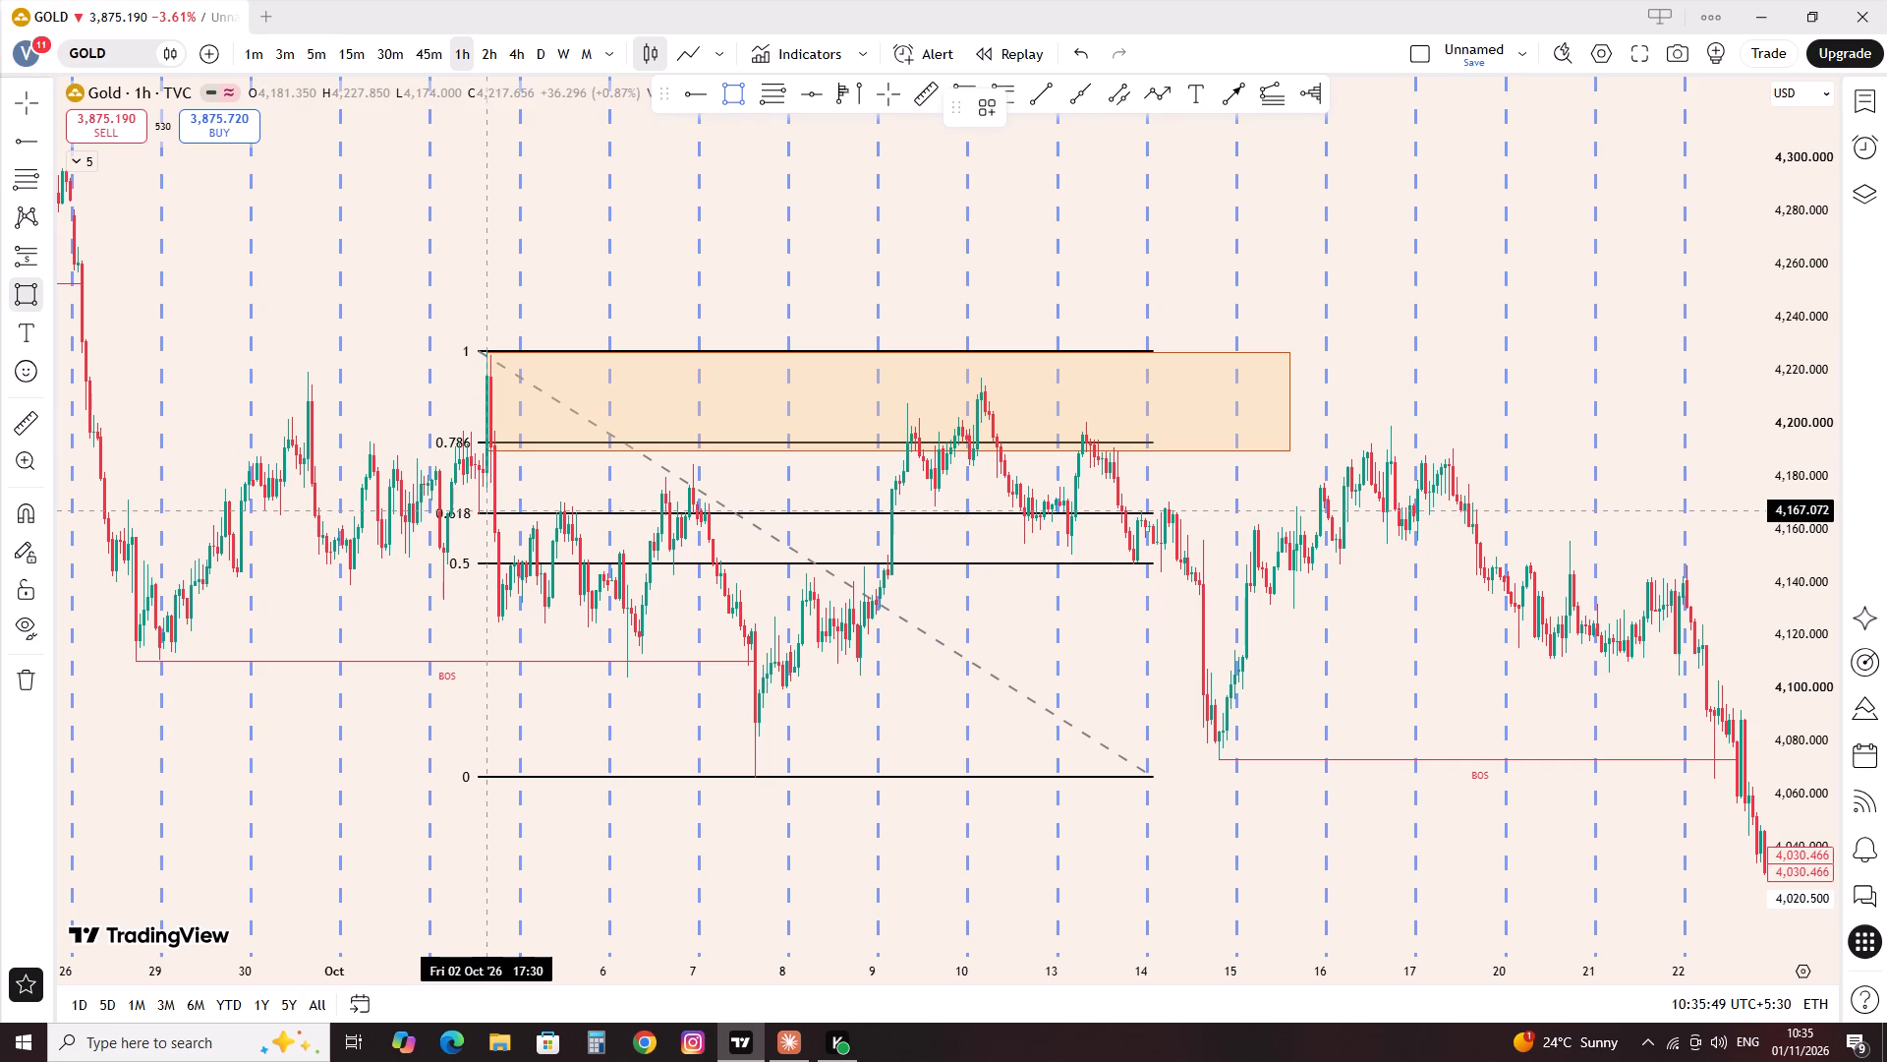
click(1617, 563)
click(1611, 479)
Examine how price moved around the two October zones and compare it with the BOS and CHoCH structure since July.
drag(1624, 384, 1542, 382)
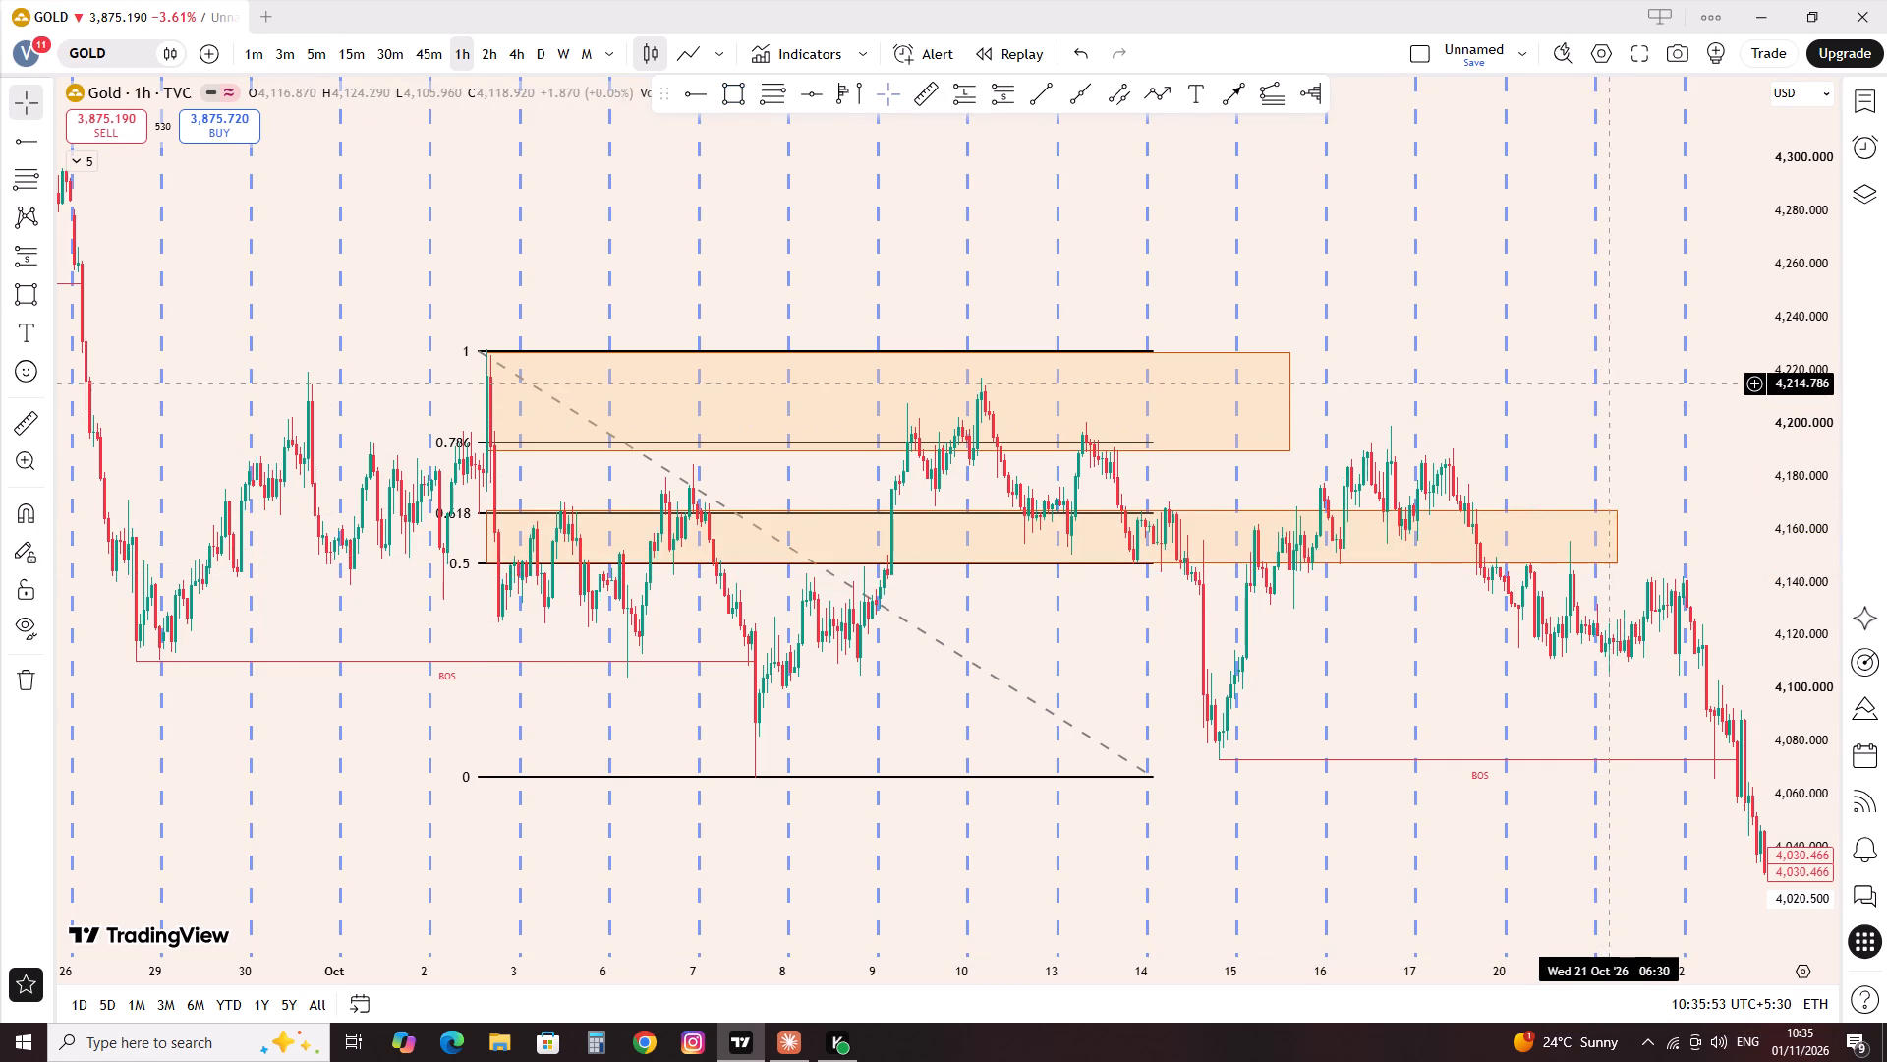
drag(1542, 382, 1330, 367)
click(1093, 526)
scroll(631, 473, down, 1)
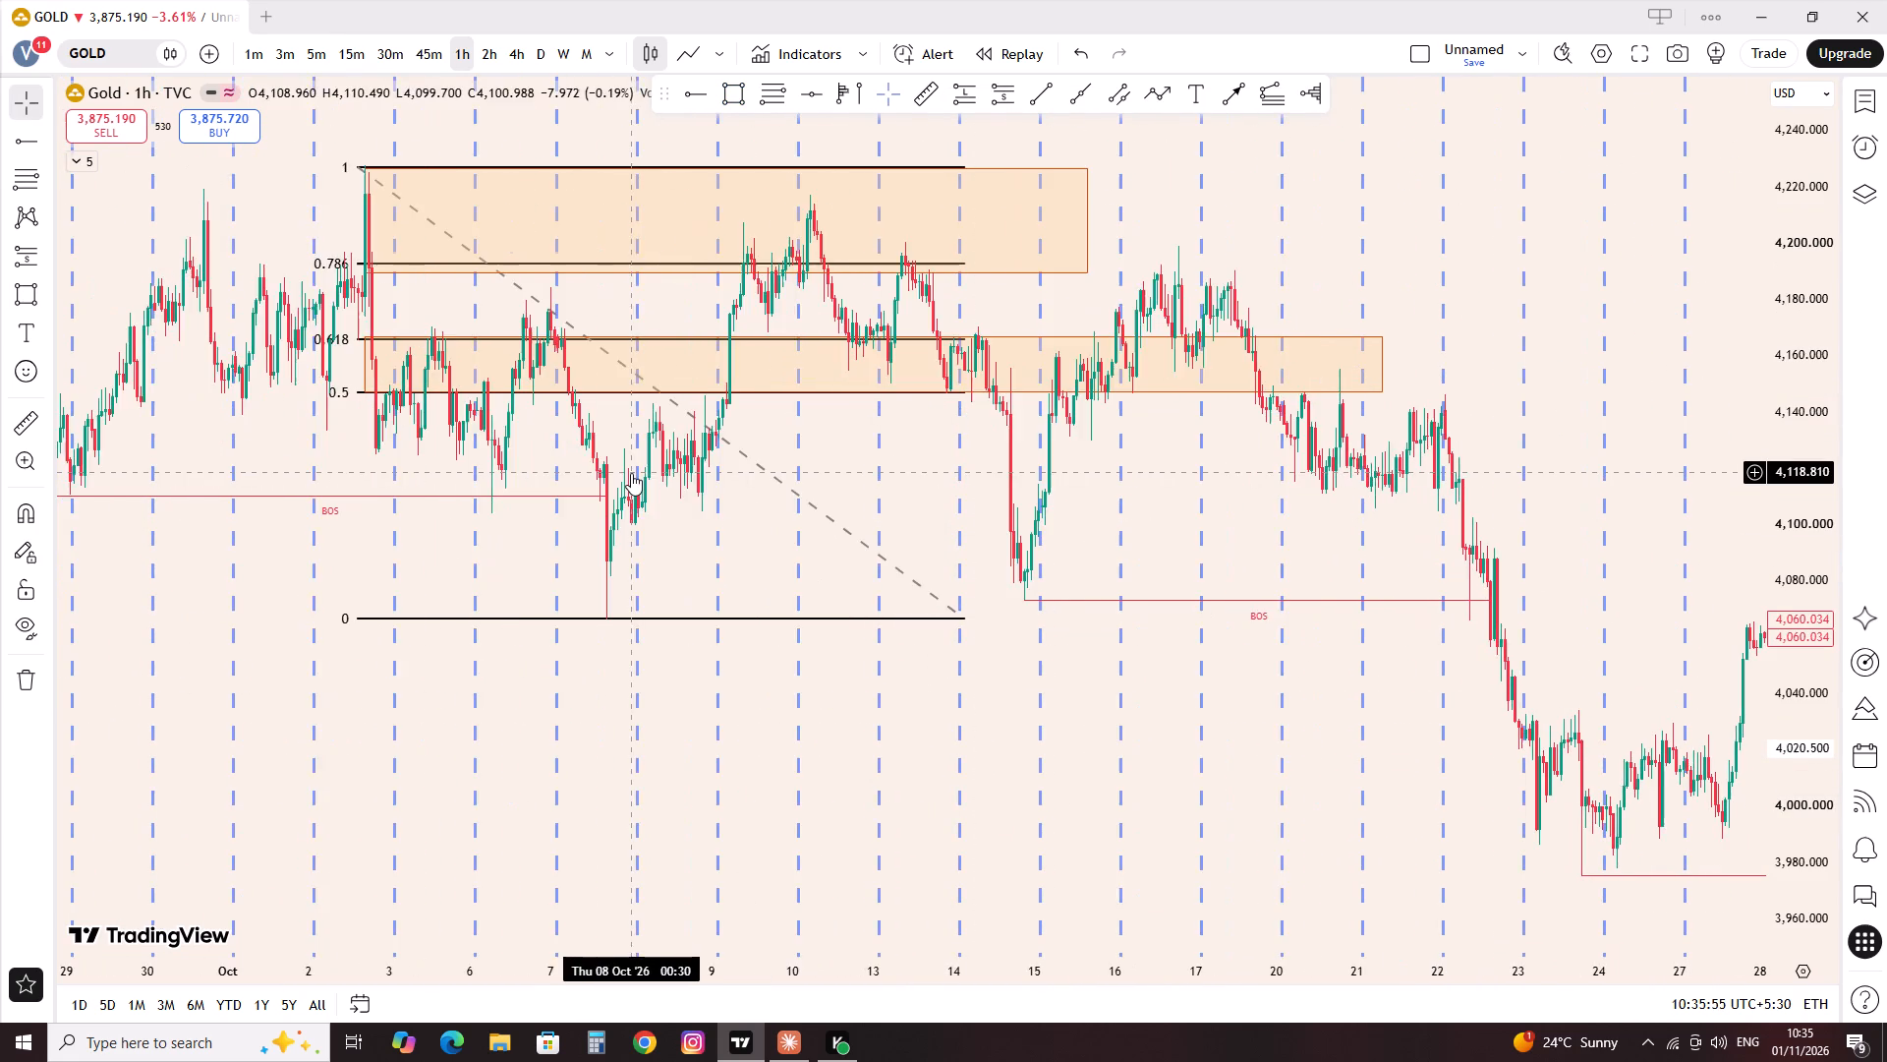
scroll(631, 473, down, 2)
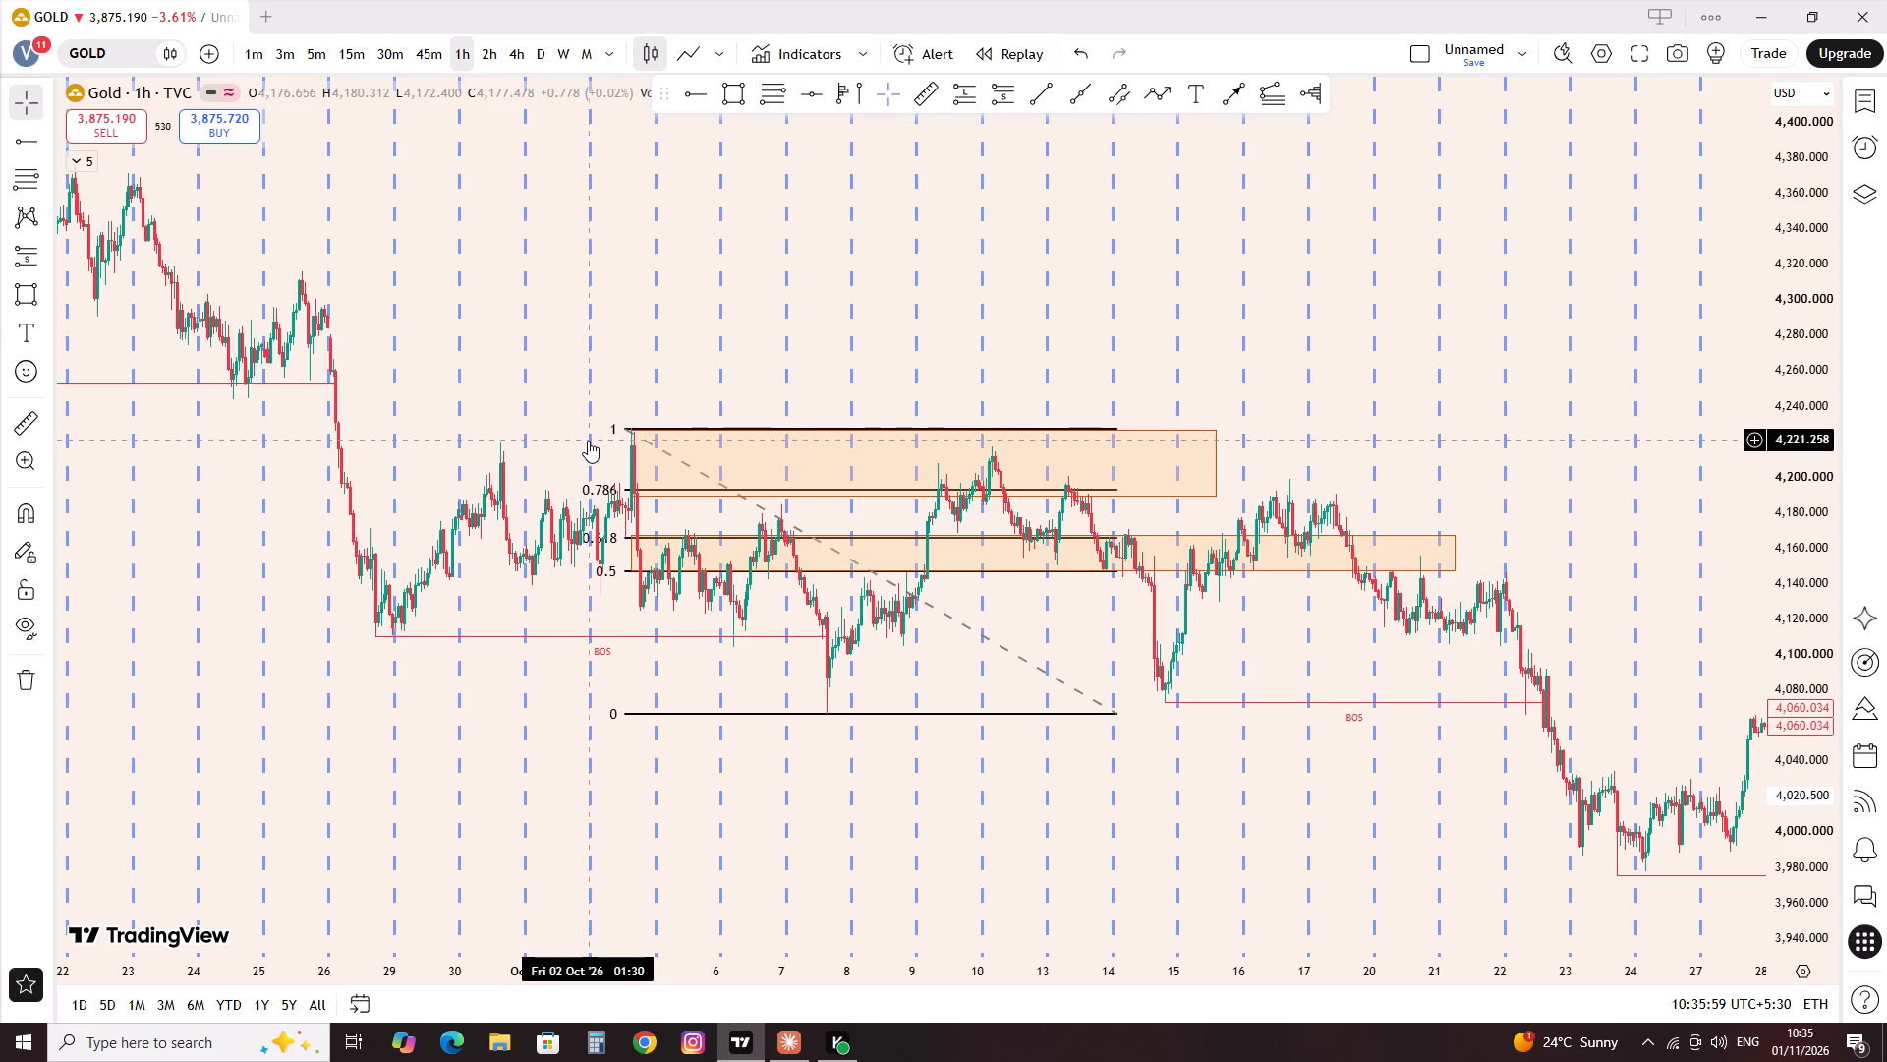
scroll(588, 442, down, 3)
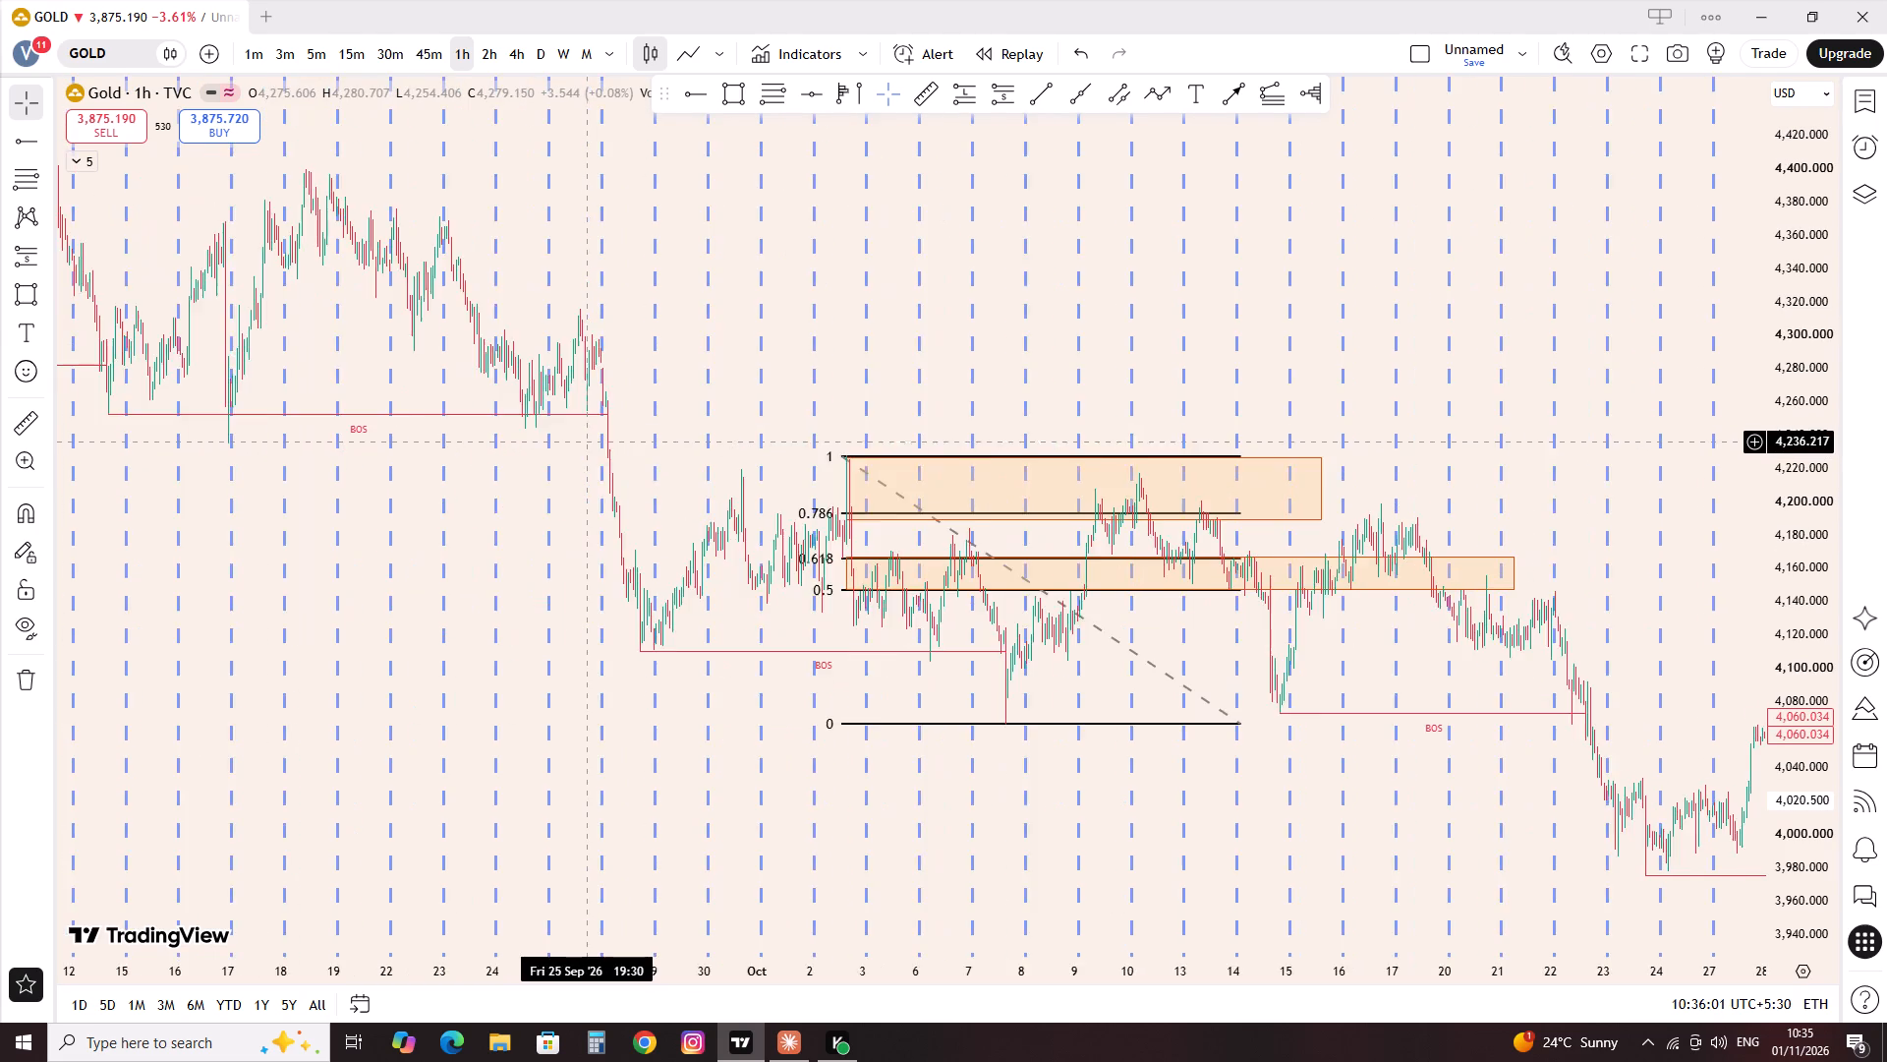
scroll(588, 442, down, 2)
scroll(691, 512, down, 7)
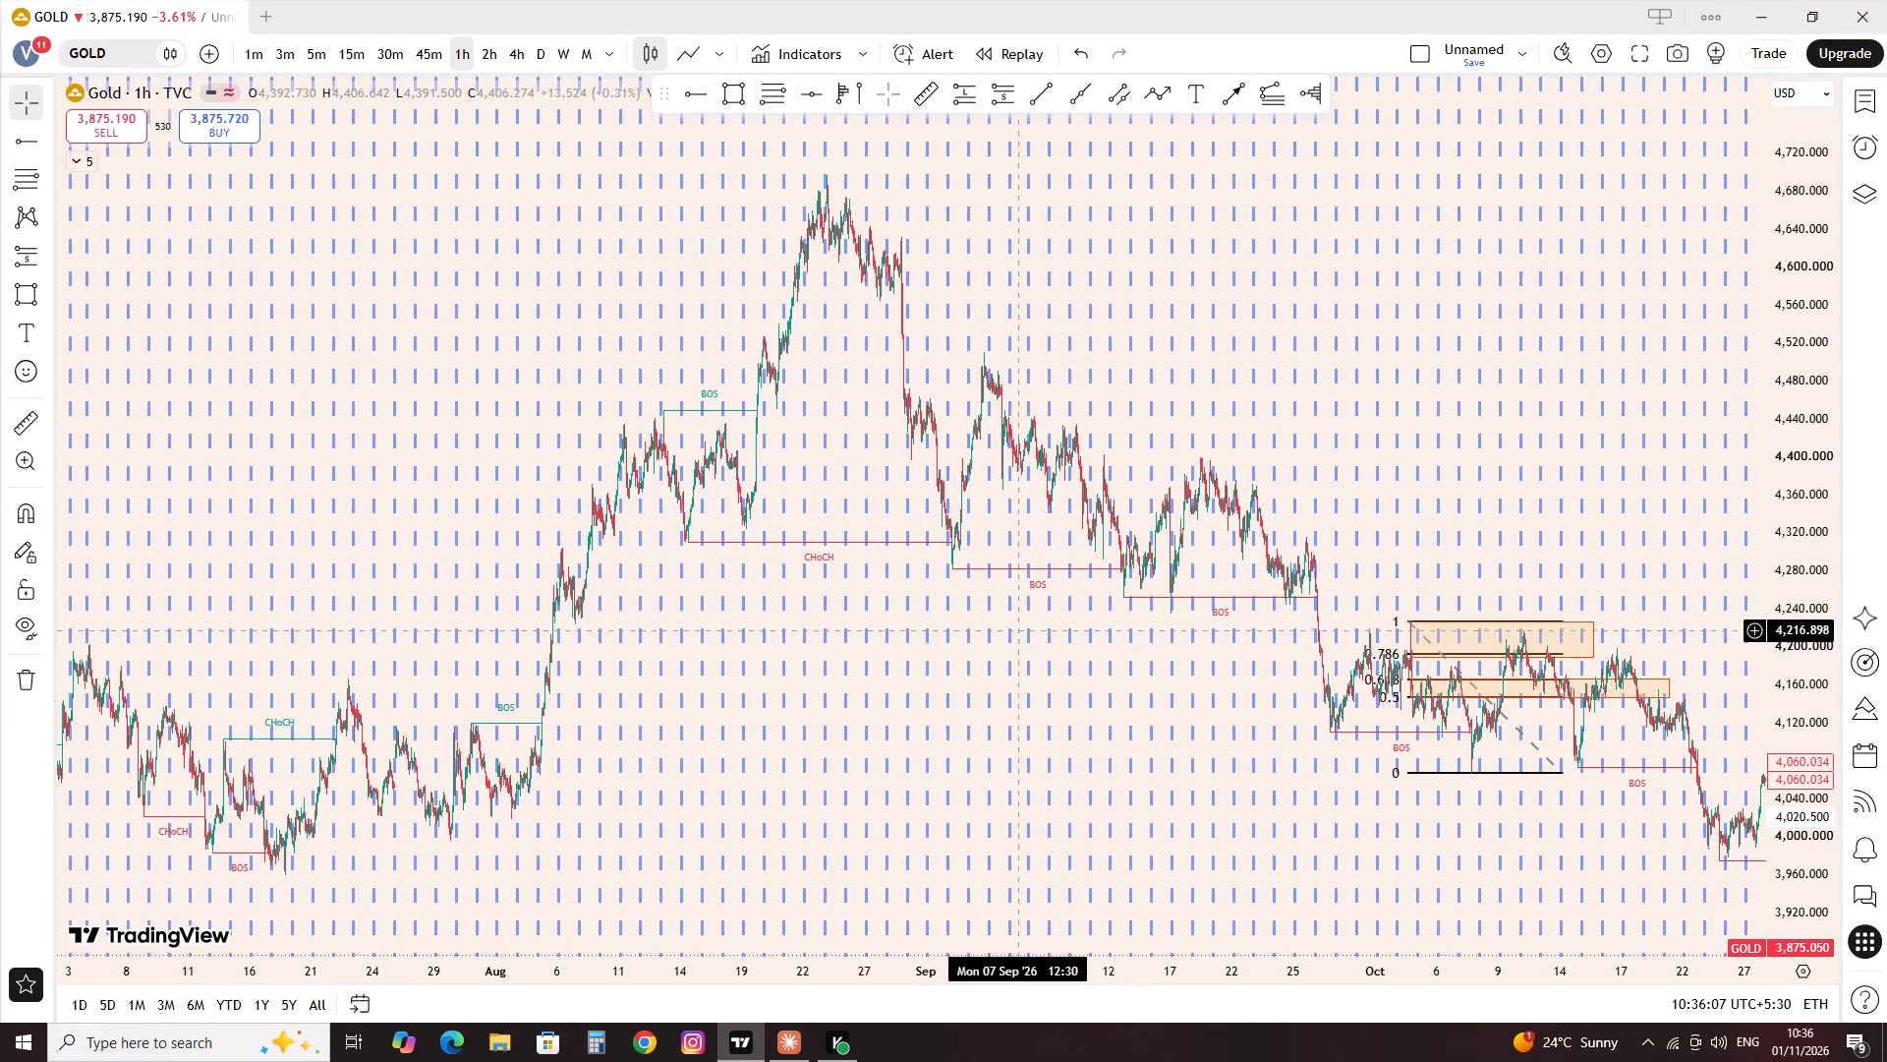
scroll(1021, 635, up, 11)
drag(761, 271, 756, 303)
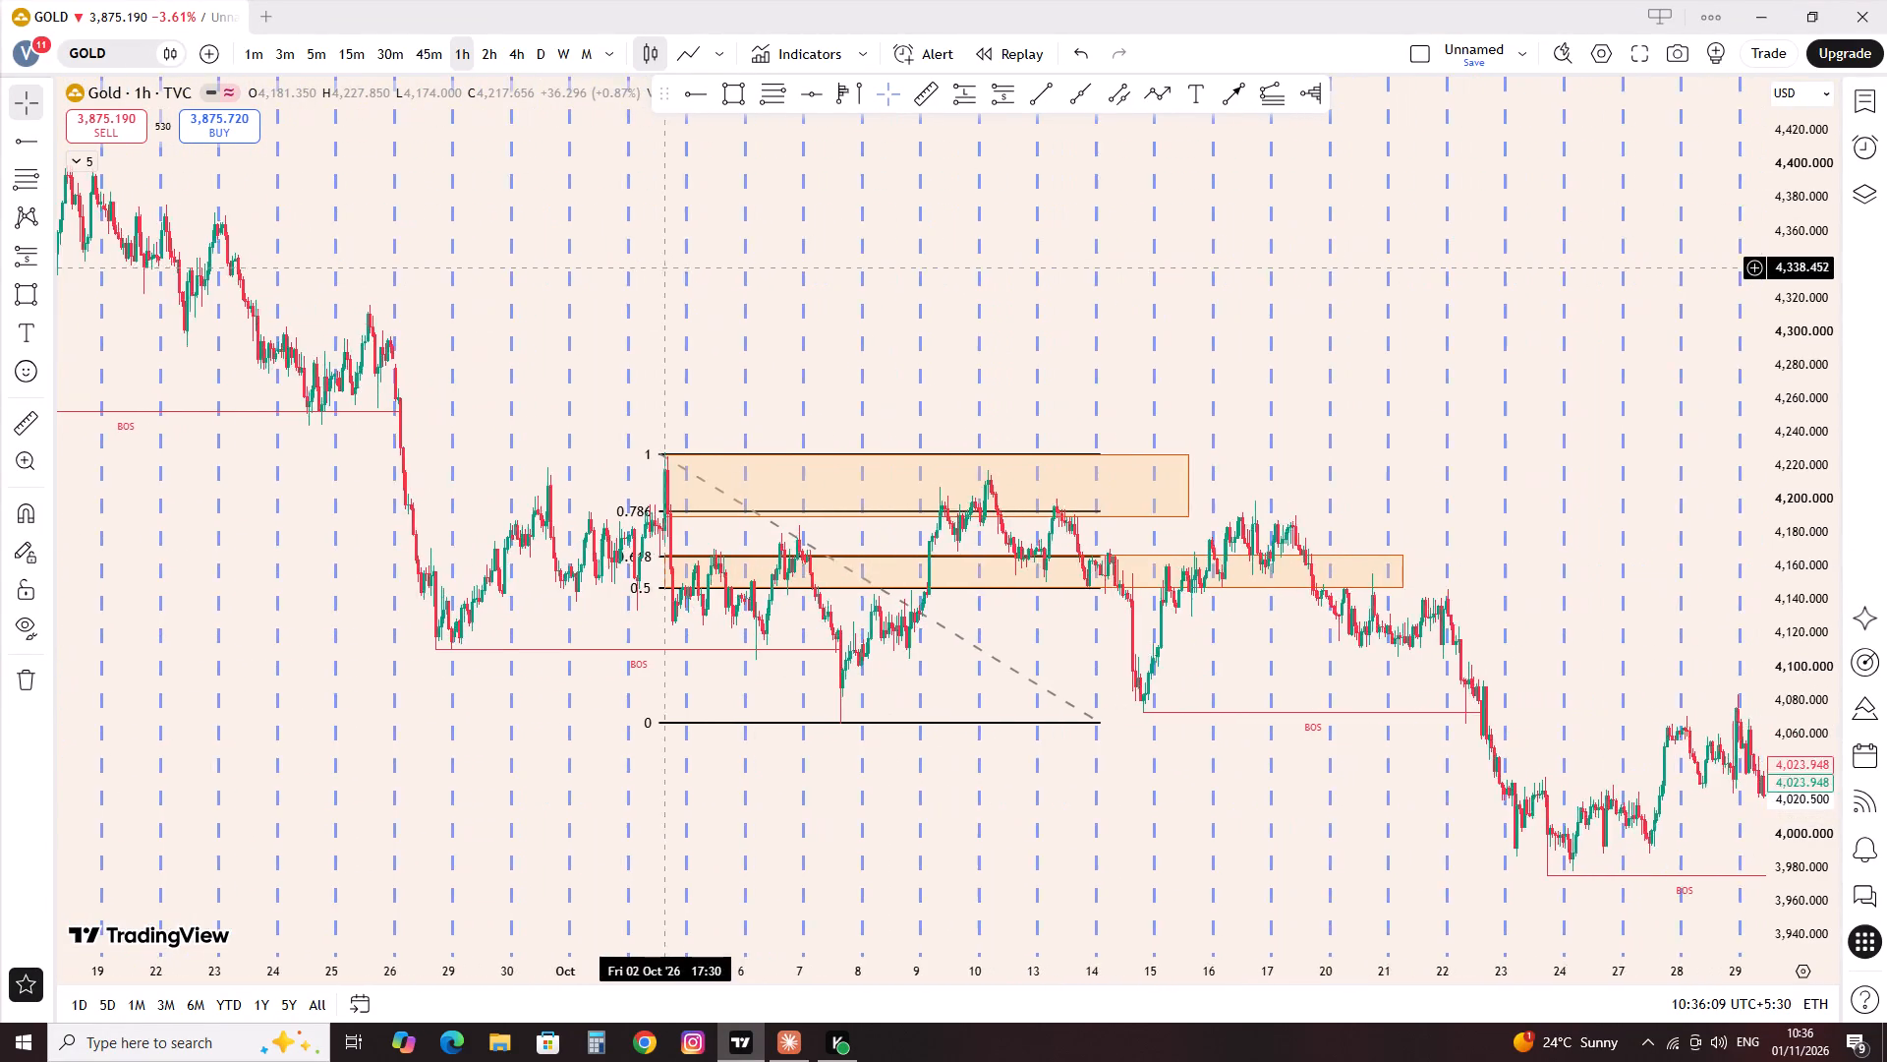
drag(756, 303, 1222, 449)
scroll(1222, 441, down, 7)
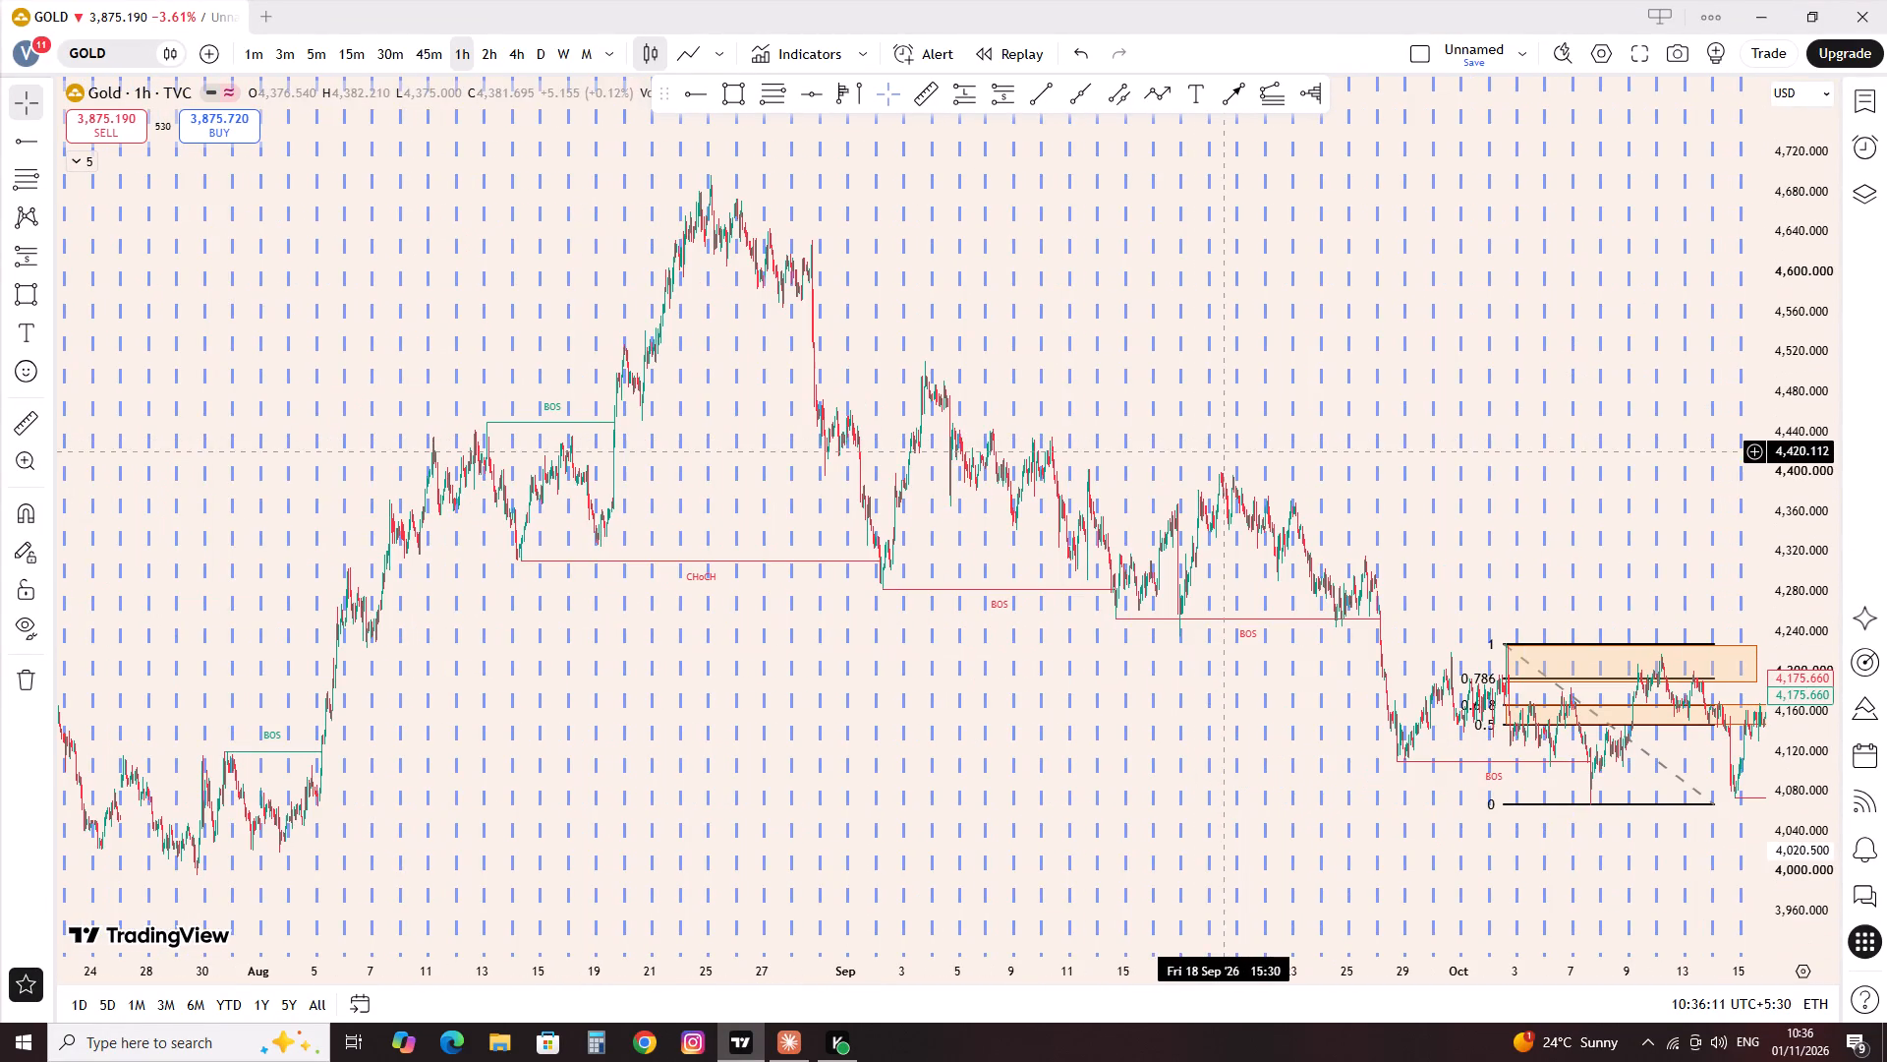
drag(1555, 469, 846, 393)
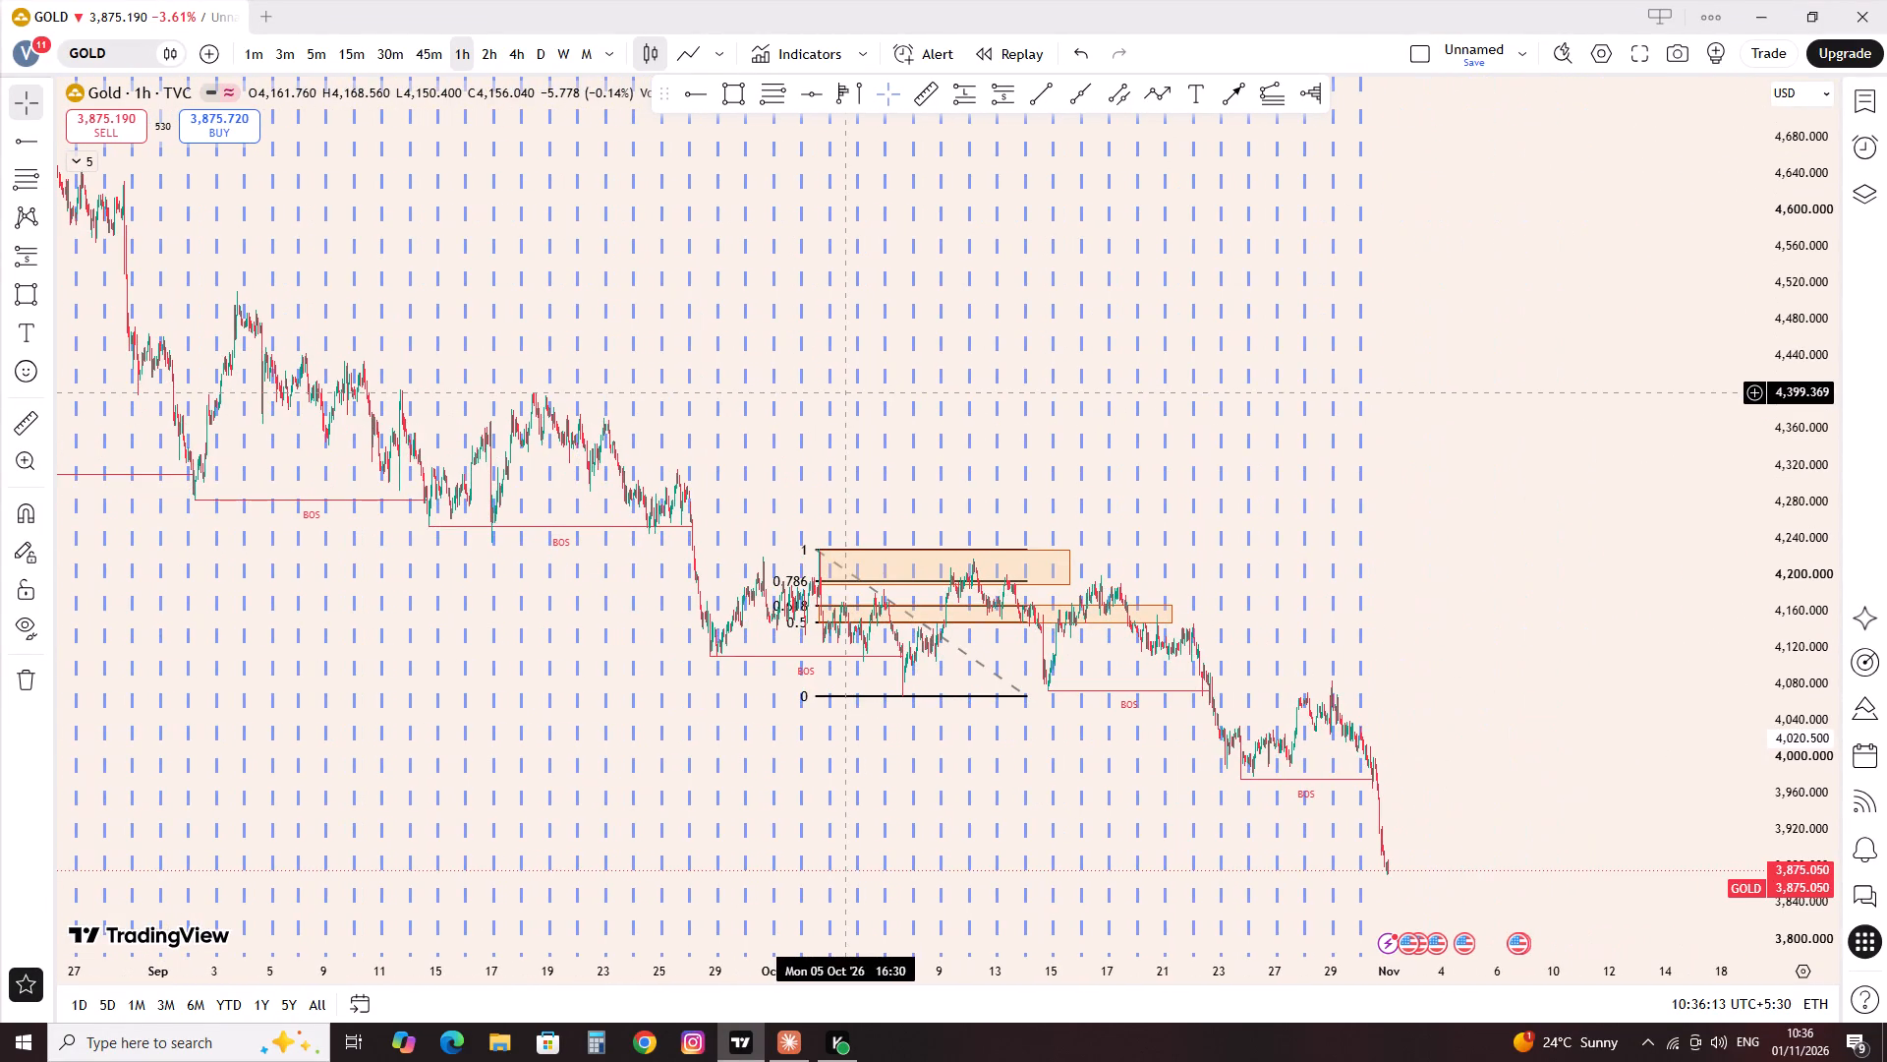
scroll(847, 427, up, 2)
drag(611, 272, 1177, 370)
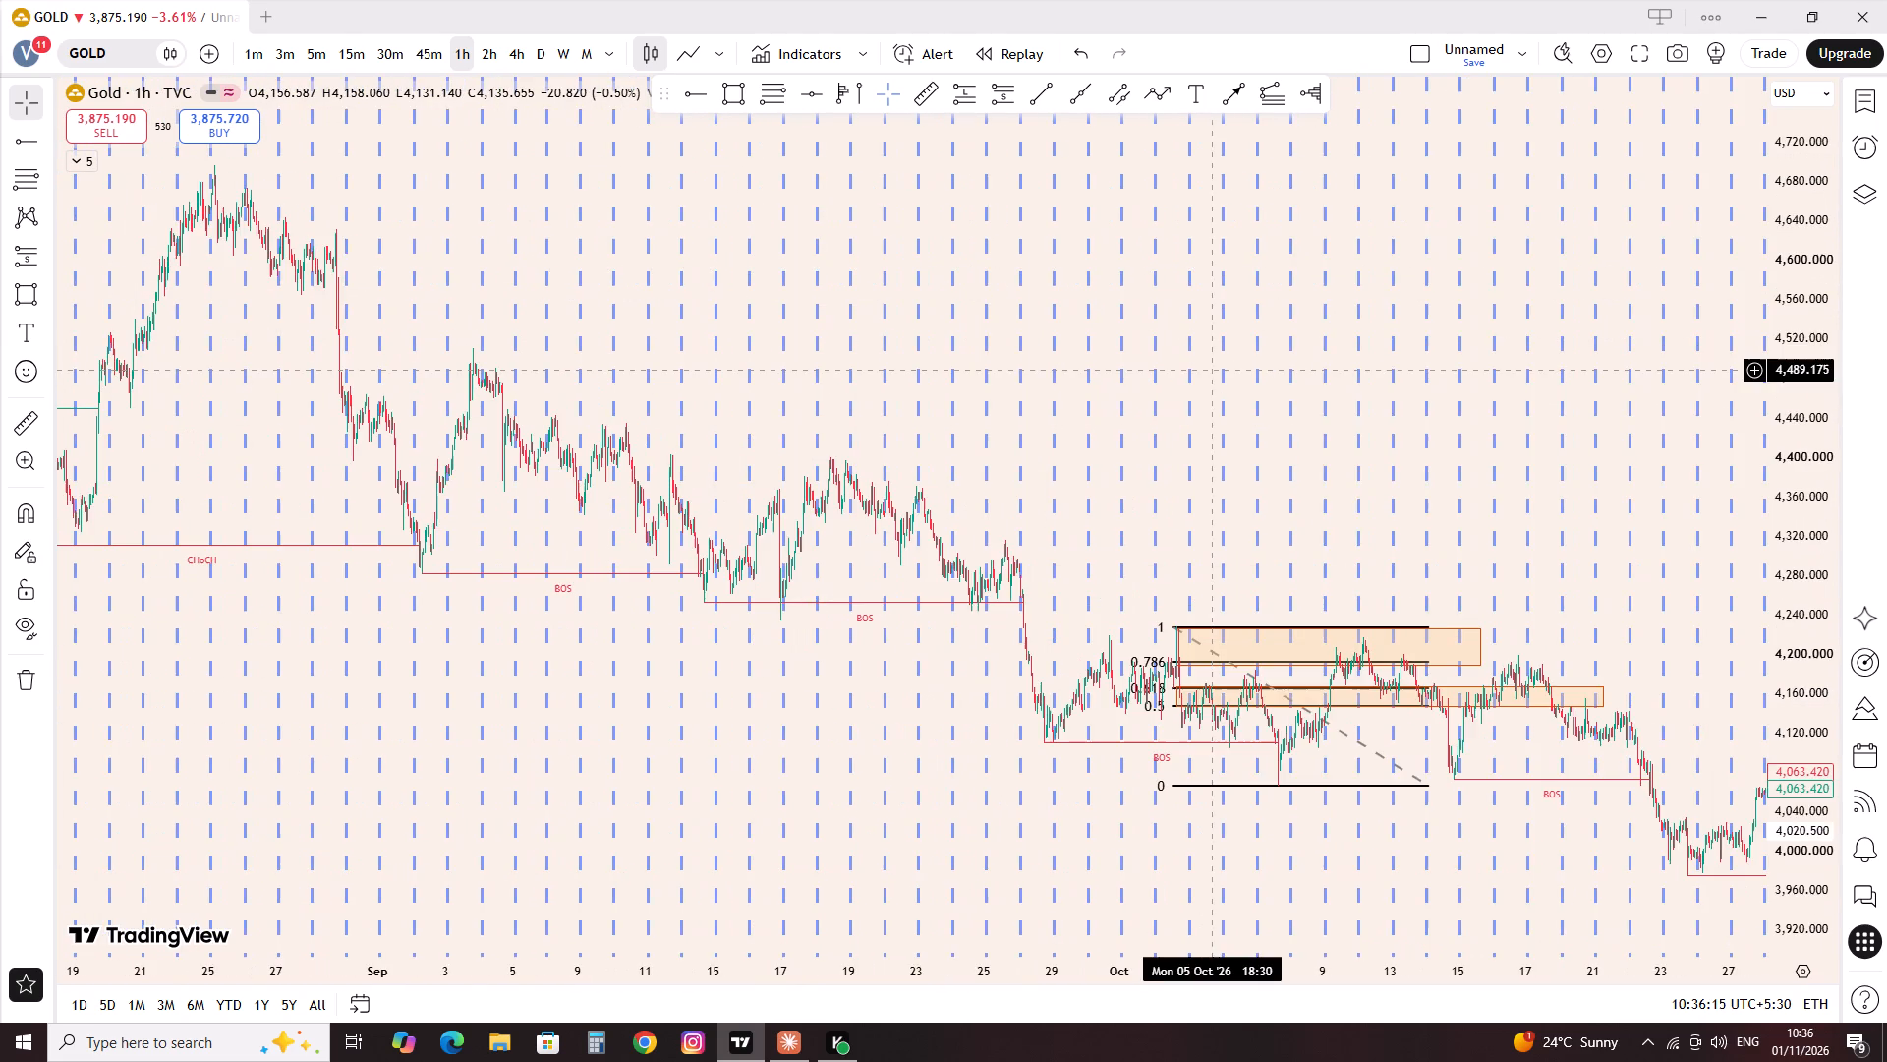
scroll(1057, 400, up, 7)
scroll(797, 333, up, 2)
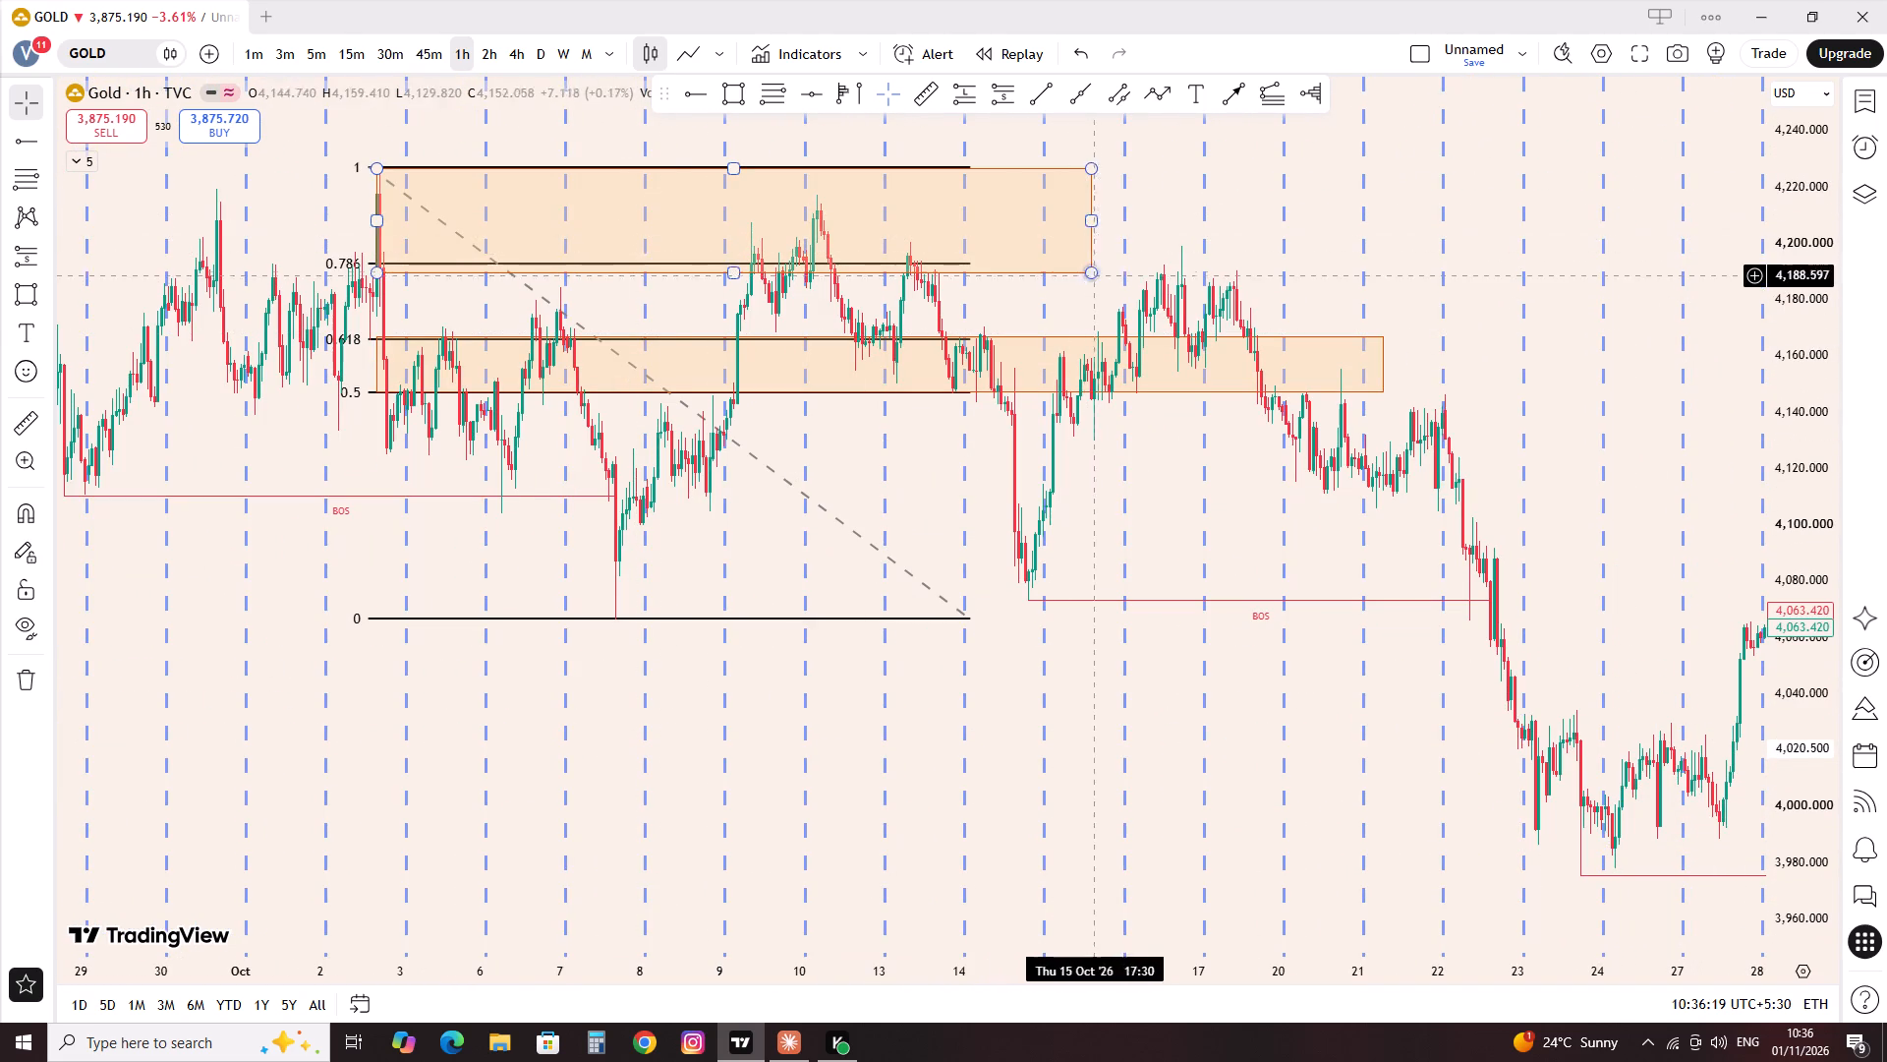
scroll(597, 474, up, 1)
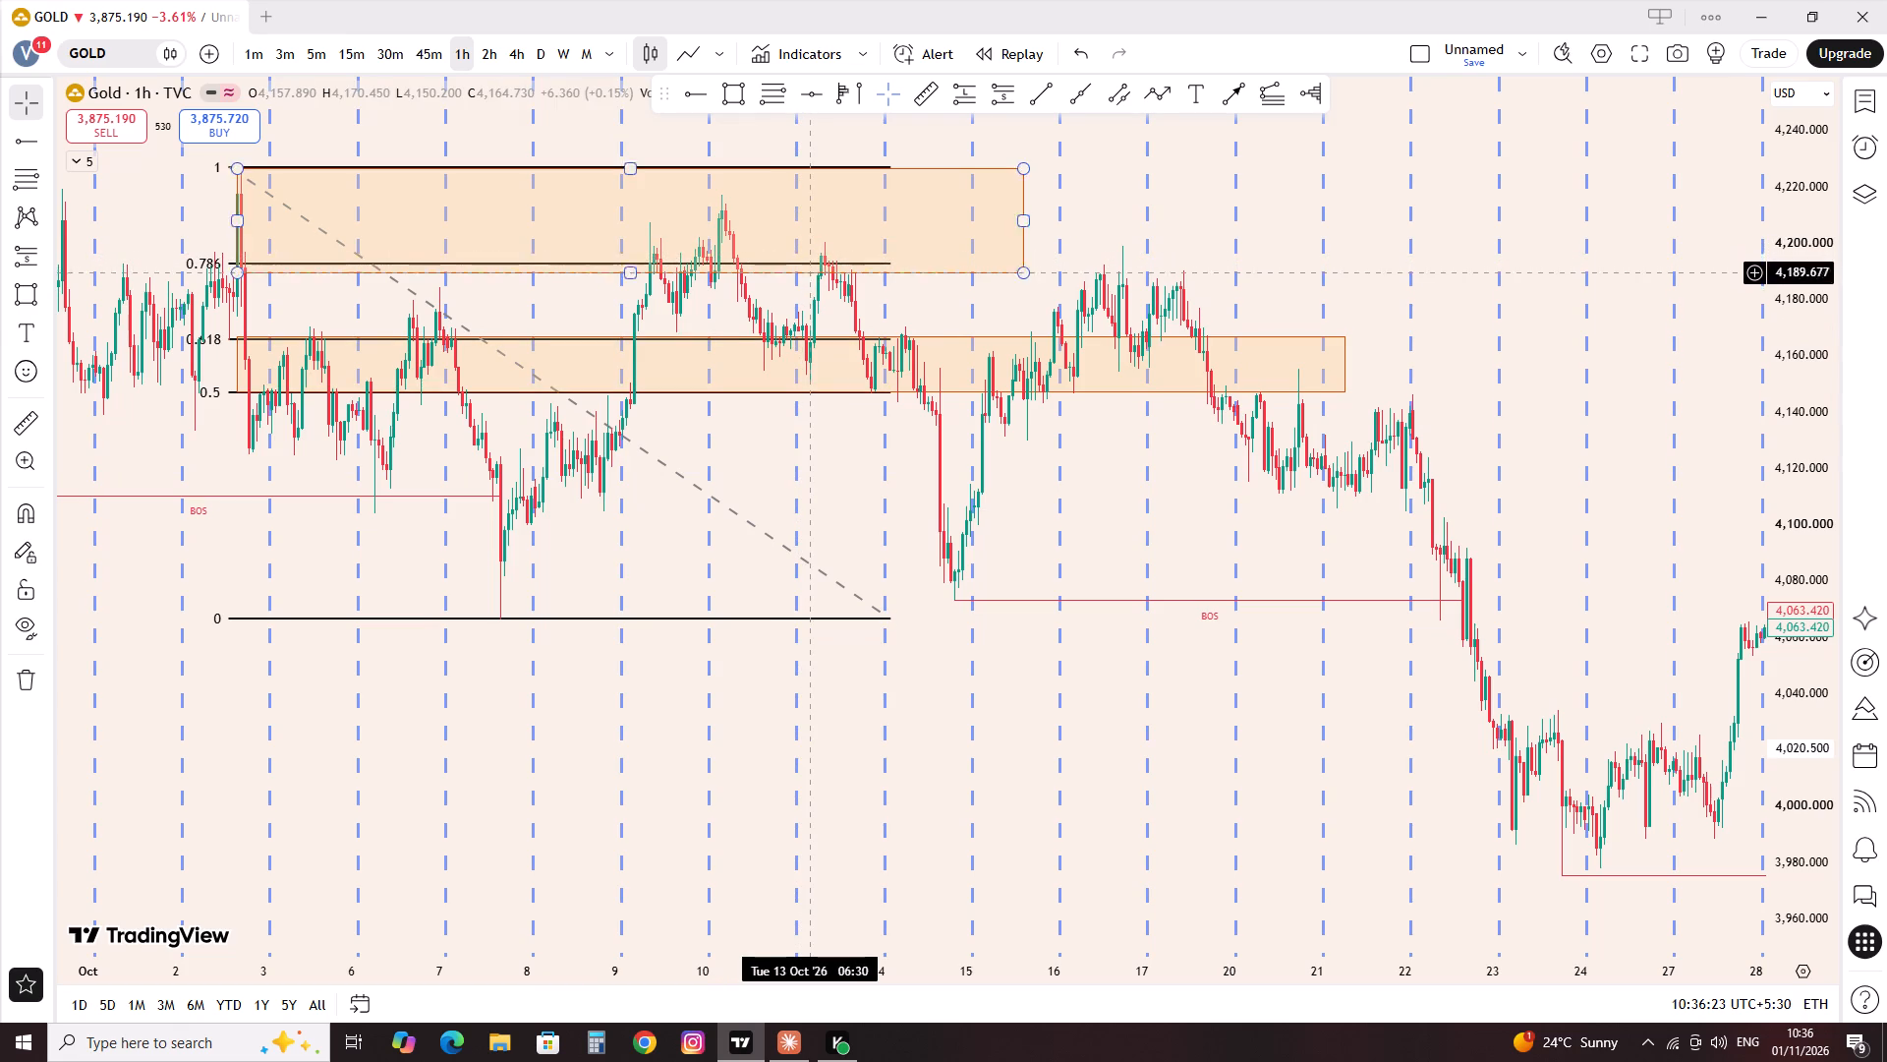
Delete the Fibonacci retracement drawn from the 2 Oct high to 14 Oct, keeping the two rectangle zones.
click(857, 592)
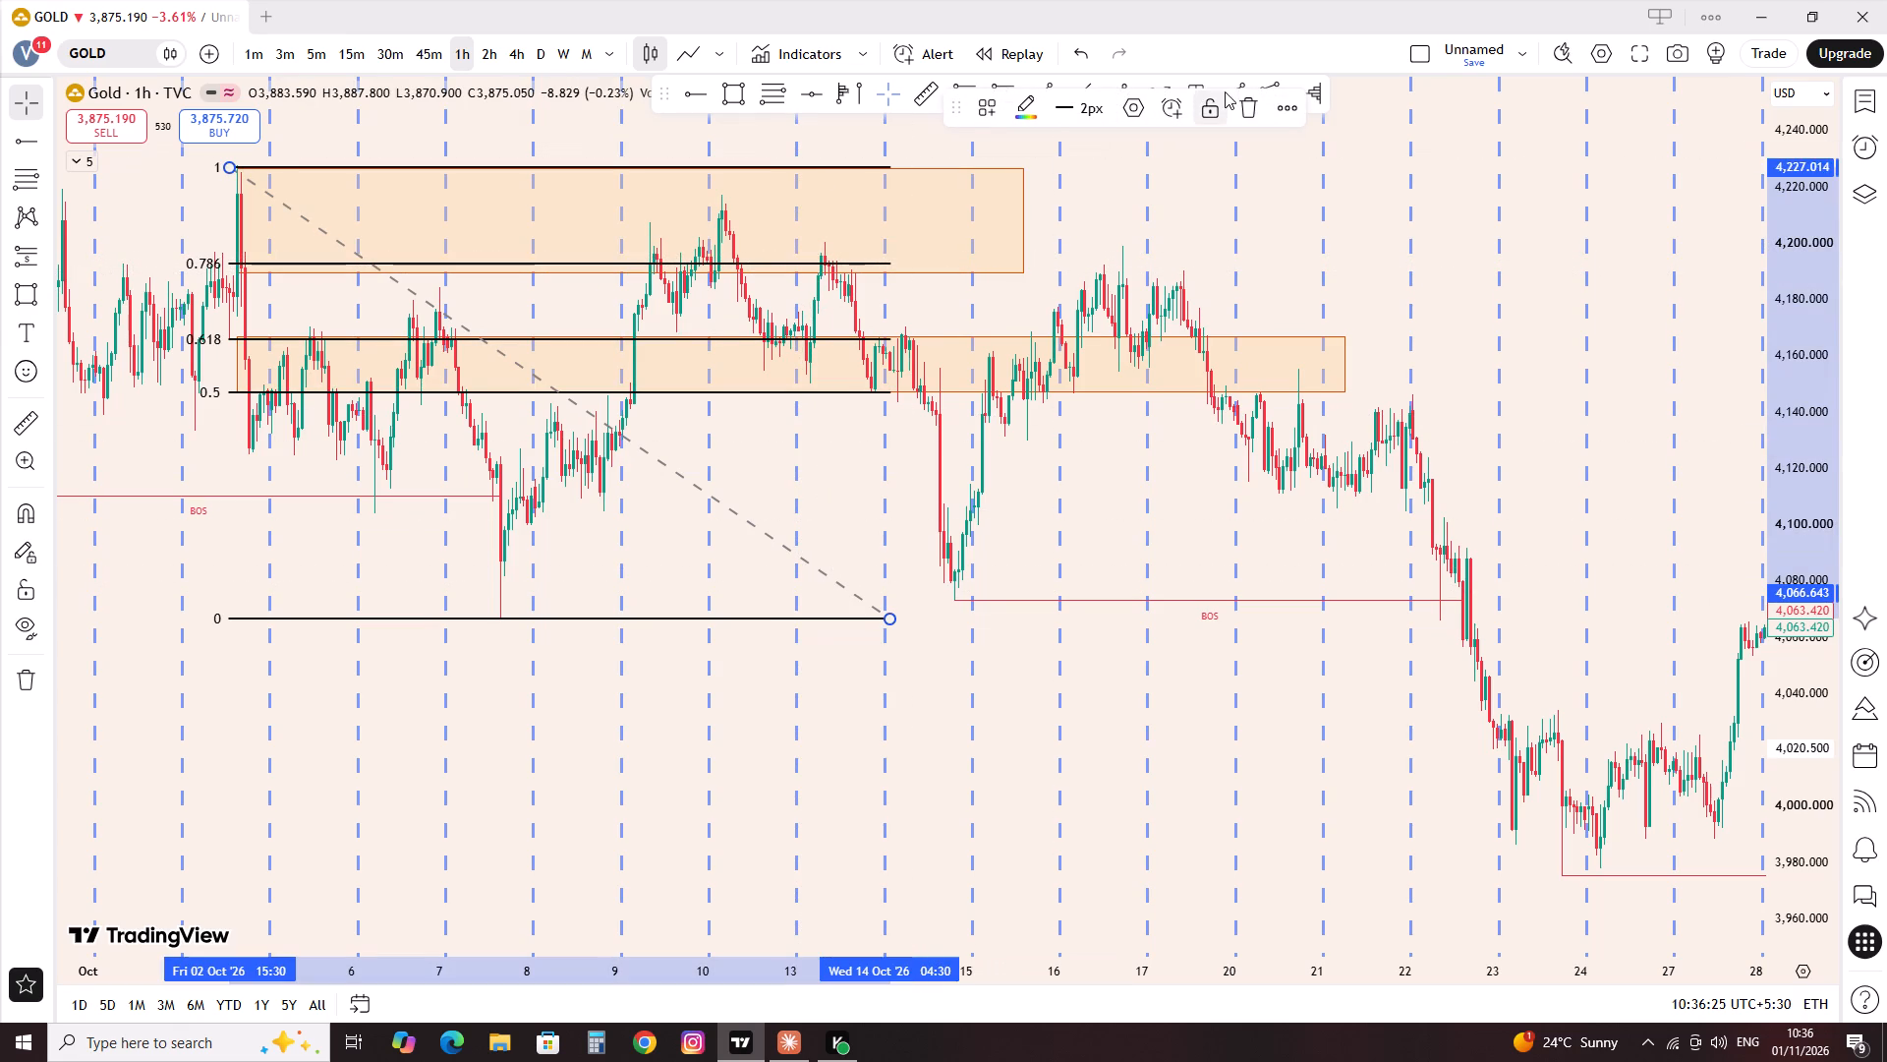
click(1242, 101)
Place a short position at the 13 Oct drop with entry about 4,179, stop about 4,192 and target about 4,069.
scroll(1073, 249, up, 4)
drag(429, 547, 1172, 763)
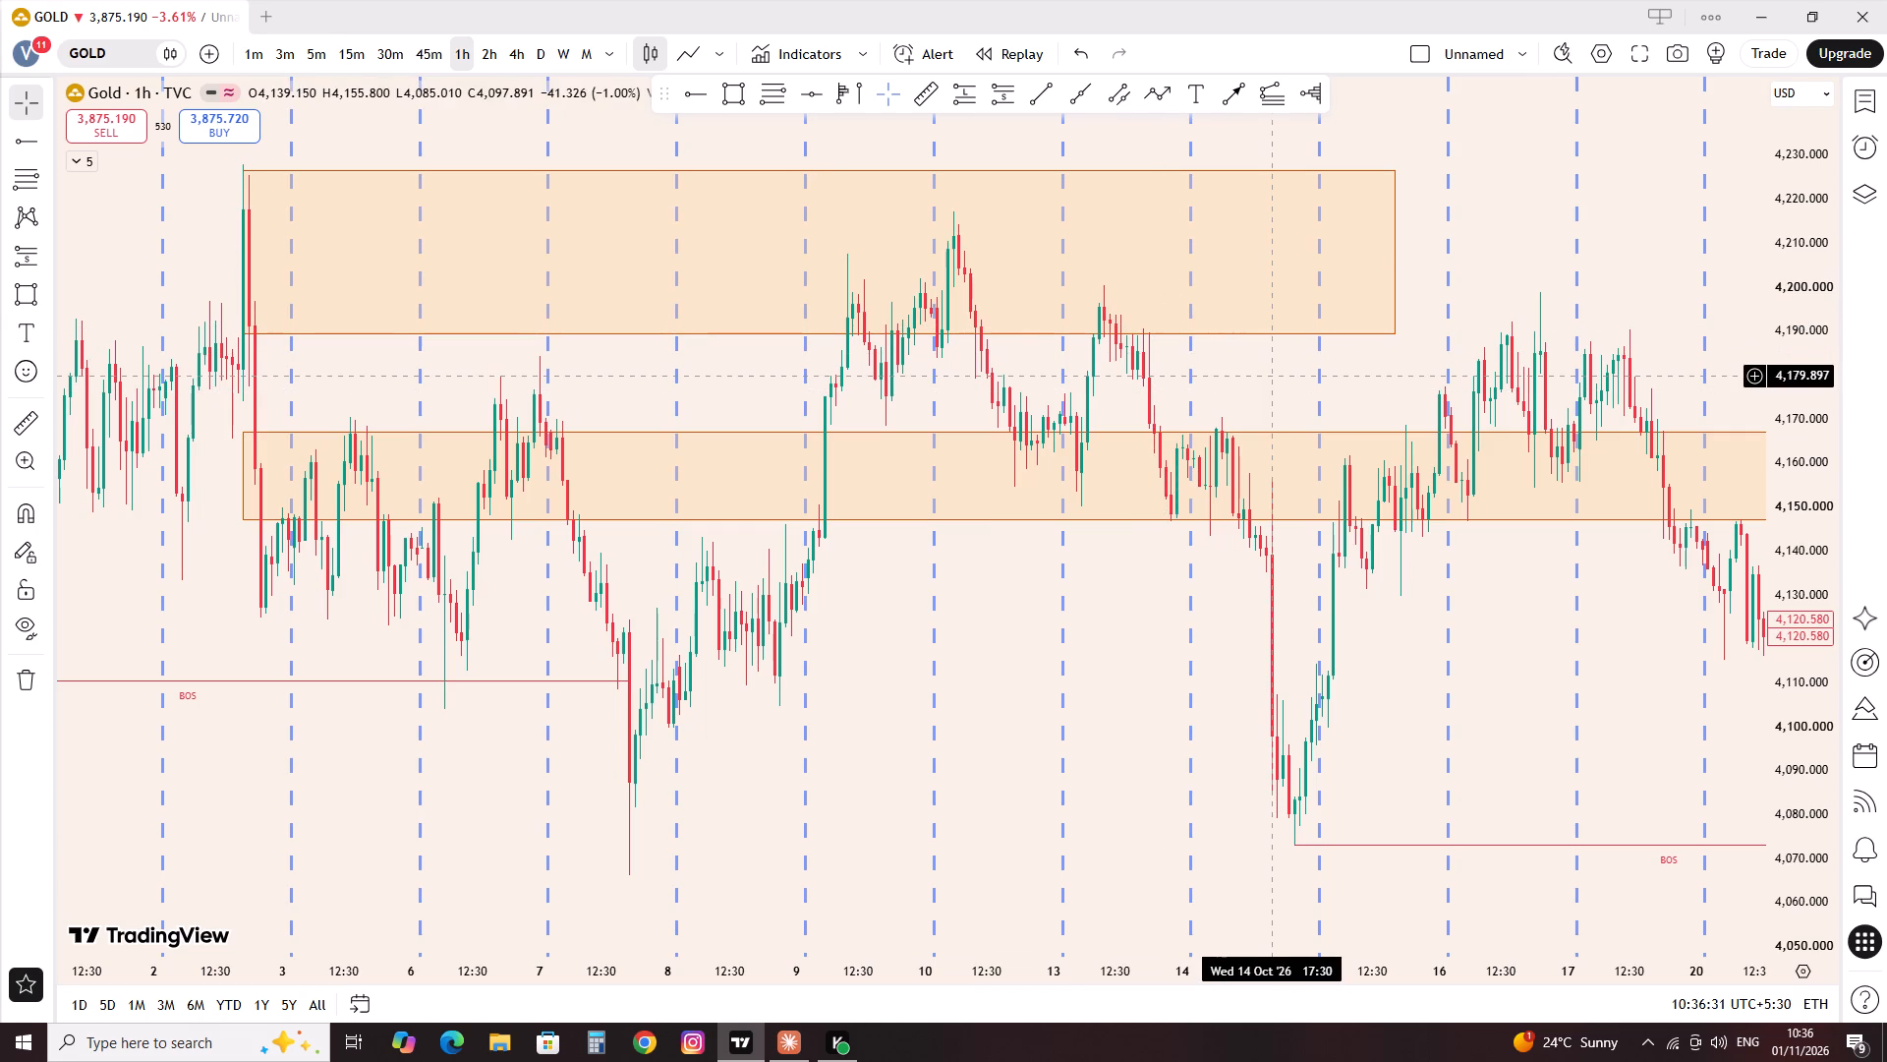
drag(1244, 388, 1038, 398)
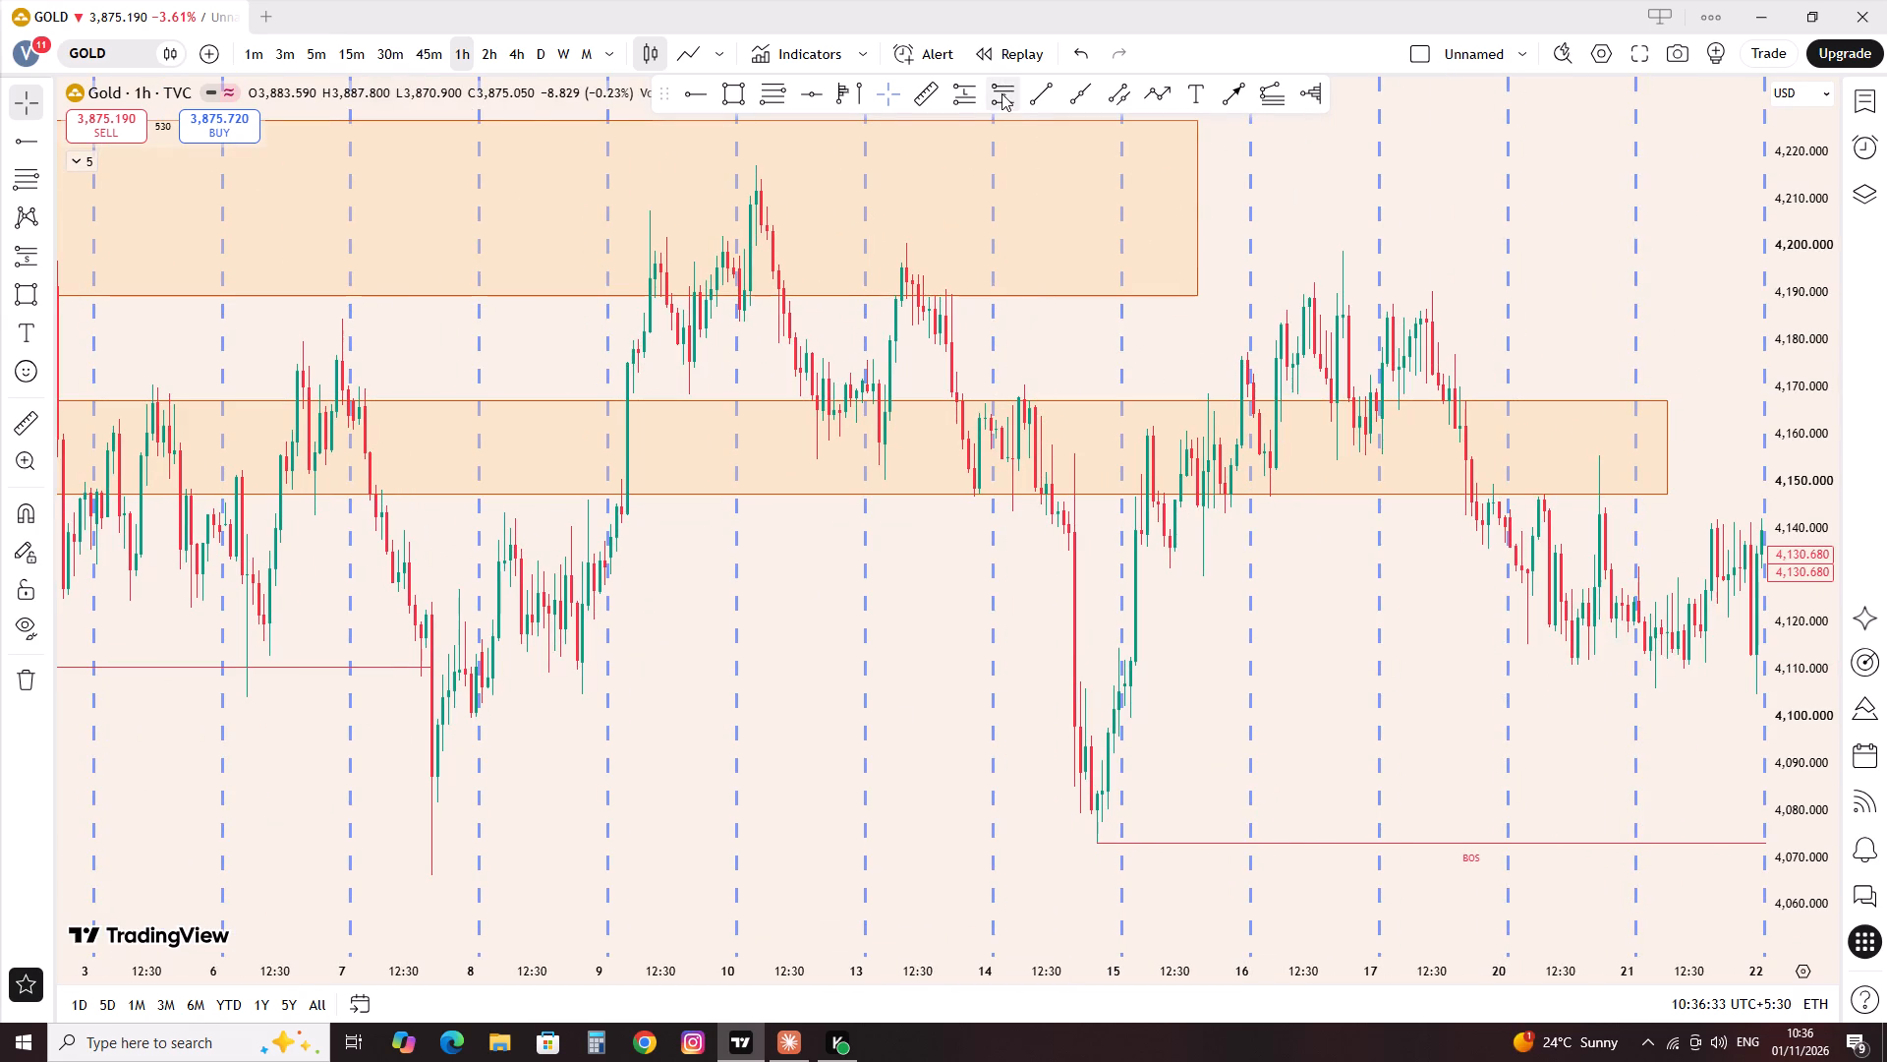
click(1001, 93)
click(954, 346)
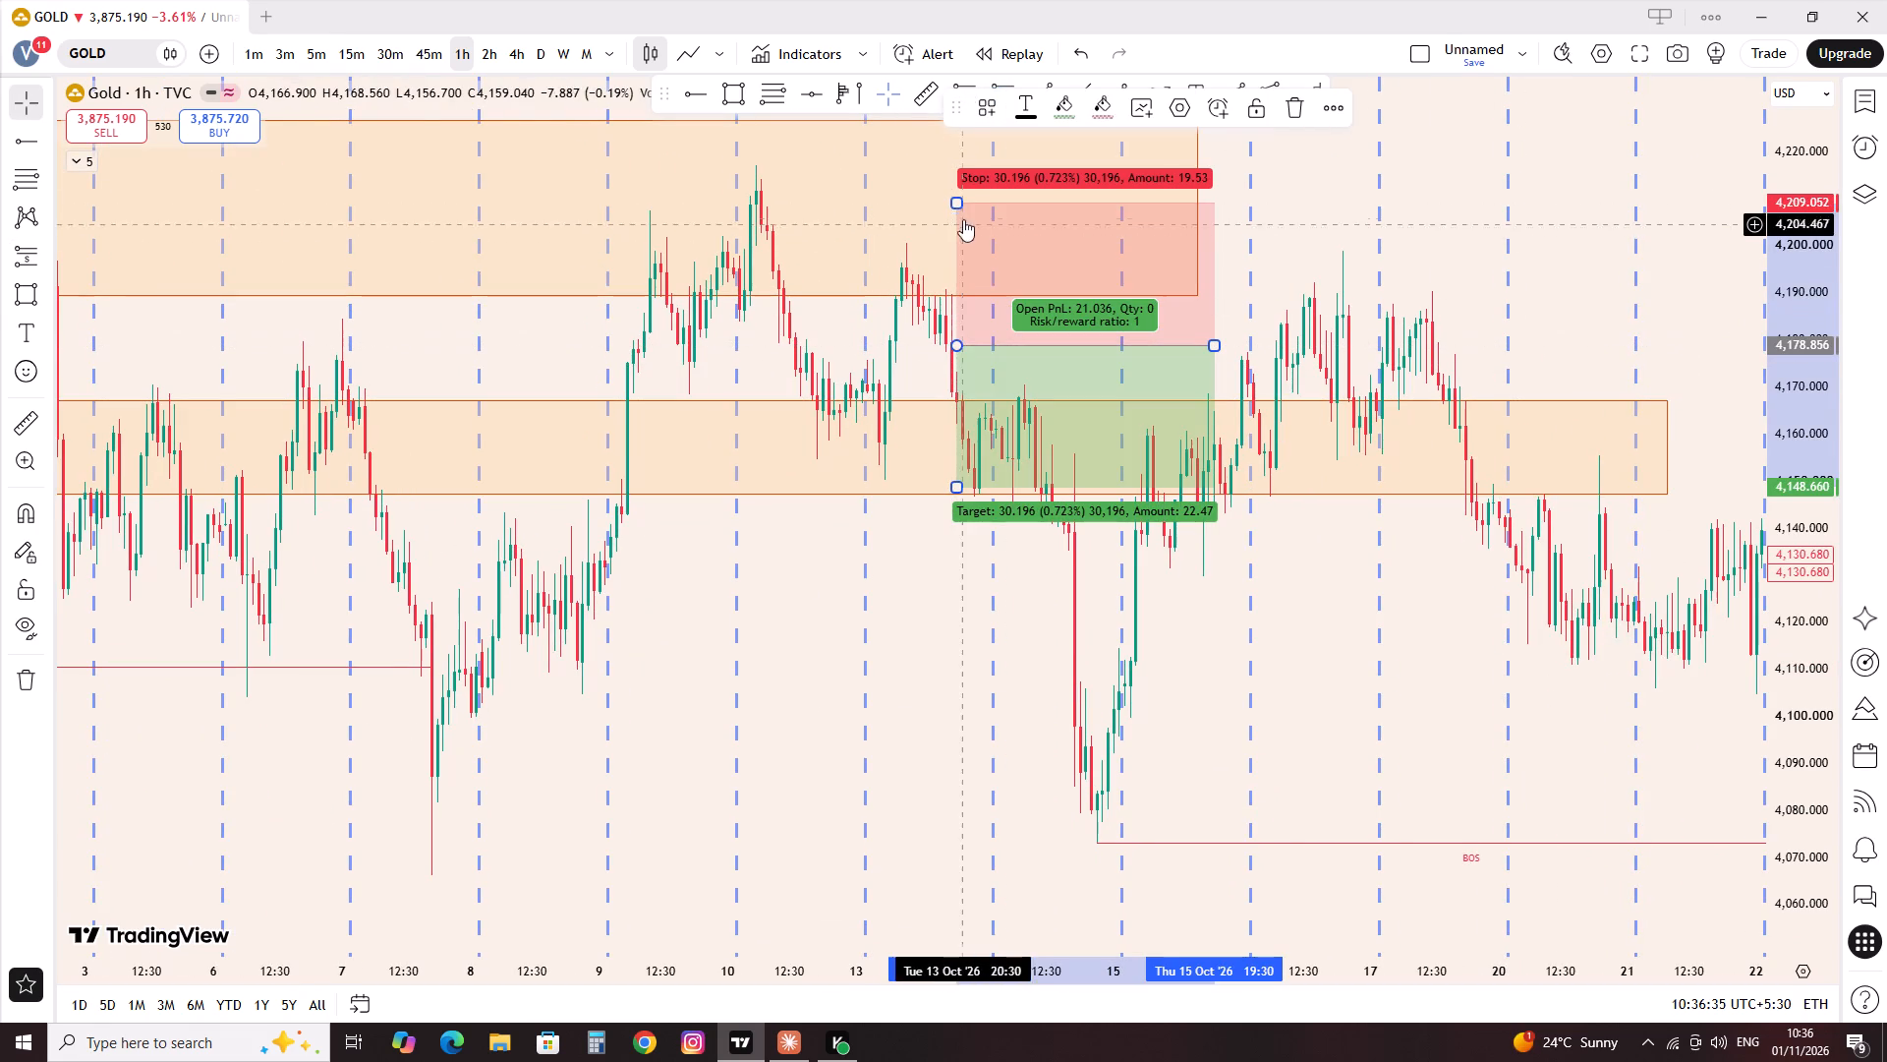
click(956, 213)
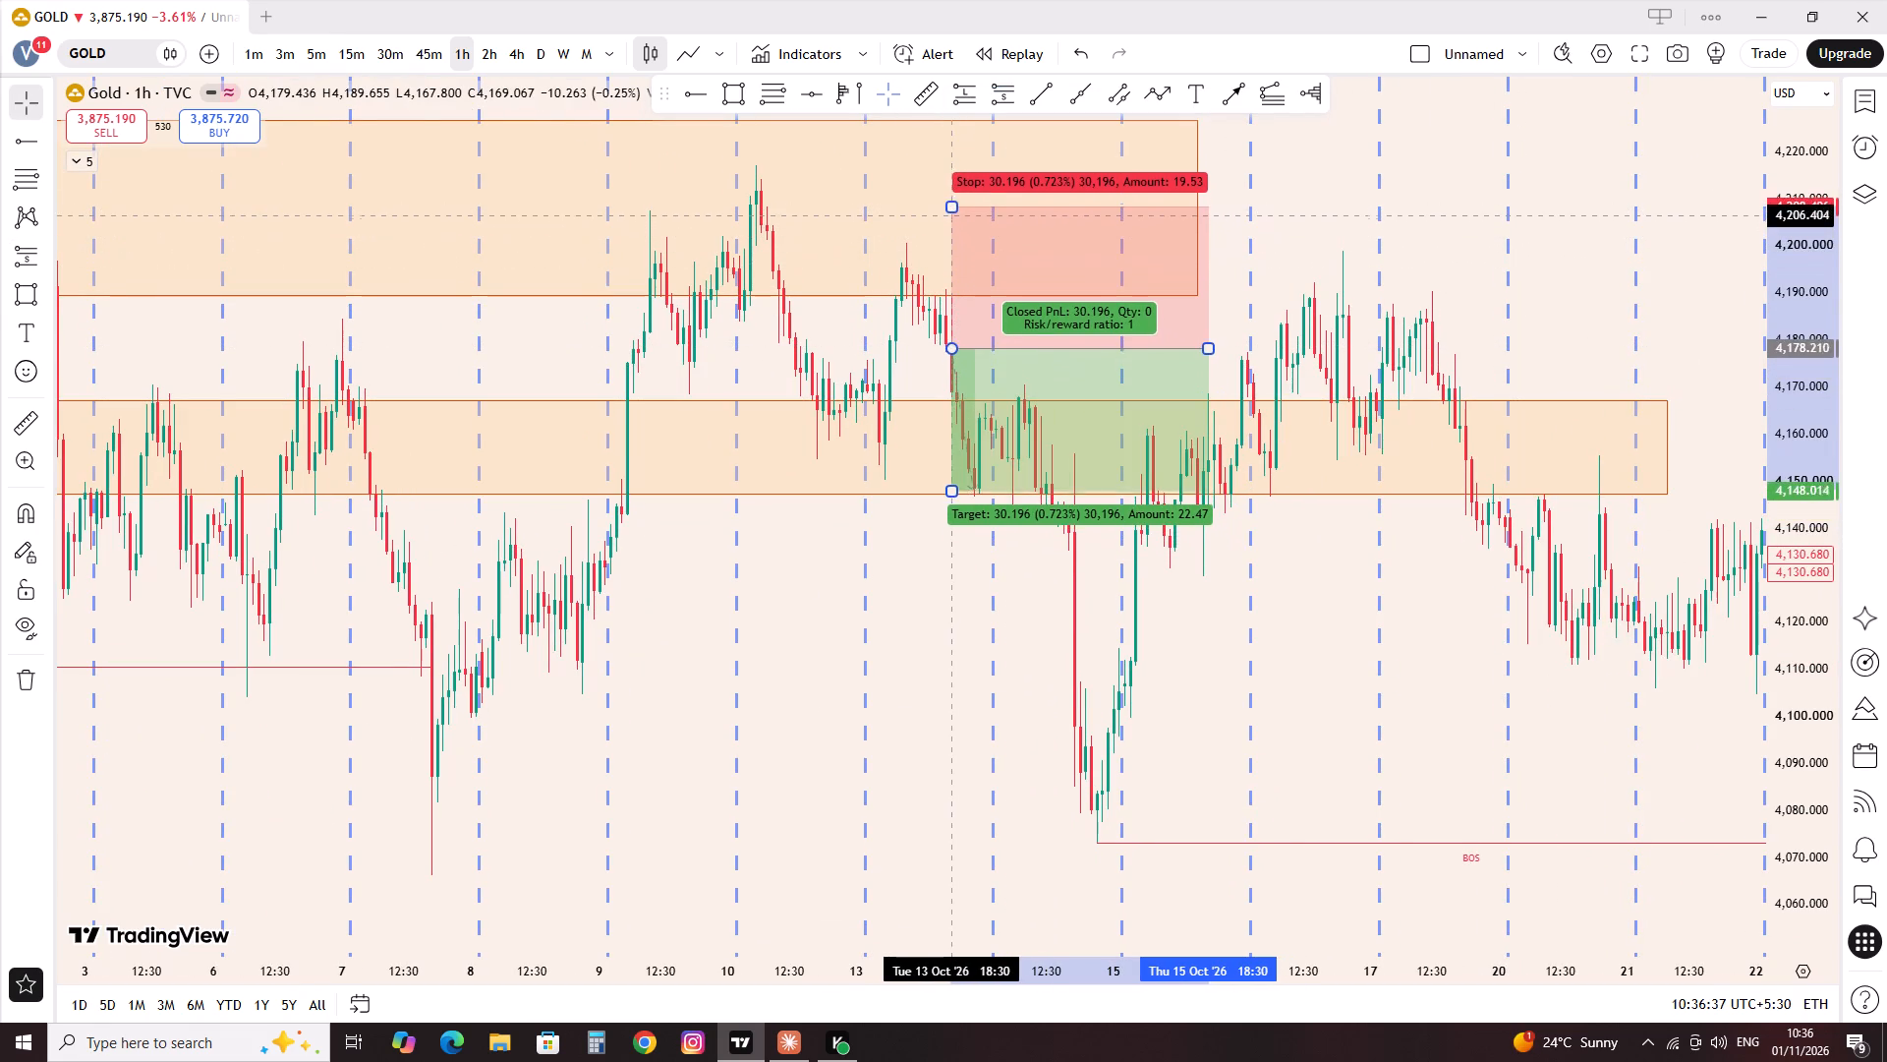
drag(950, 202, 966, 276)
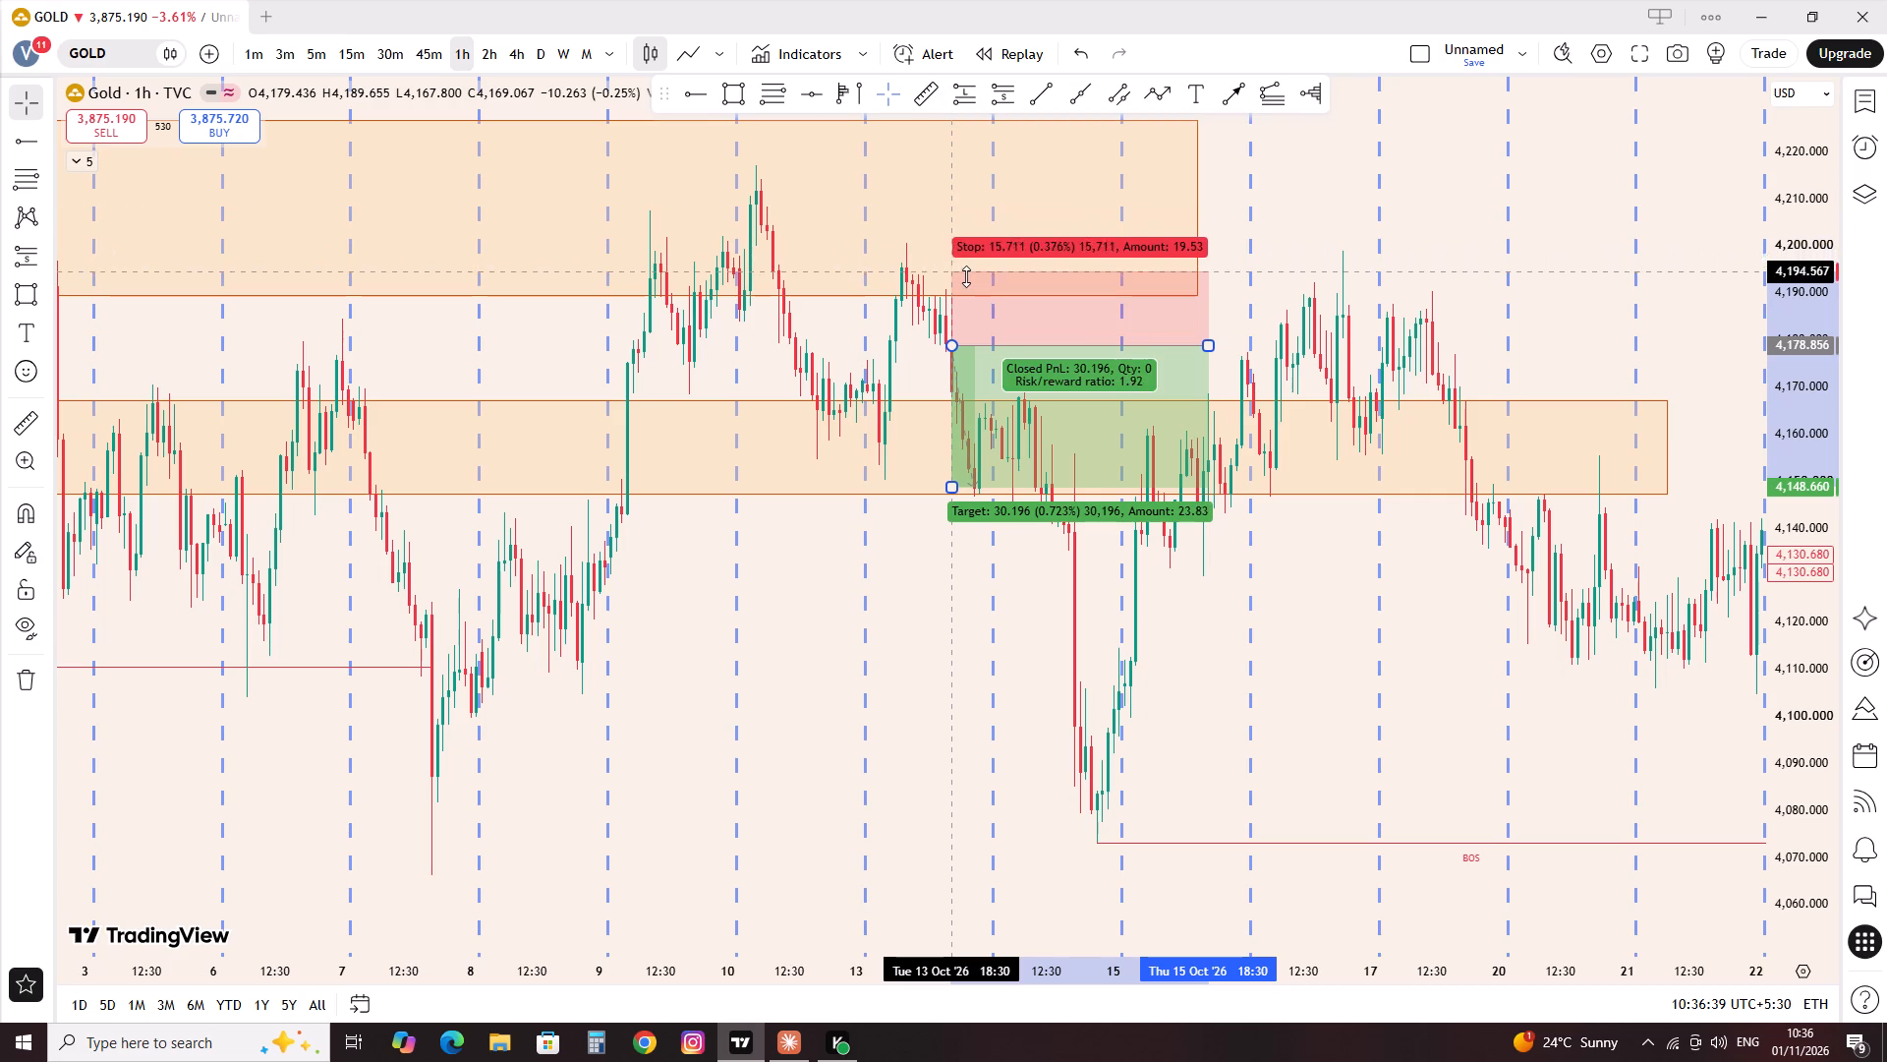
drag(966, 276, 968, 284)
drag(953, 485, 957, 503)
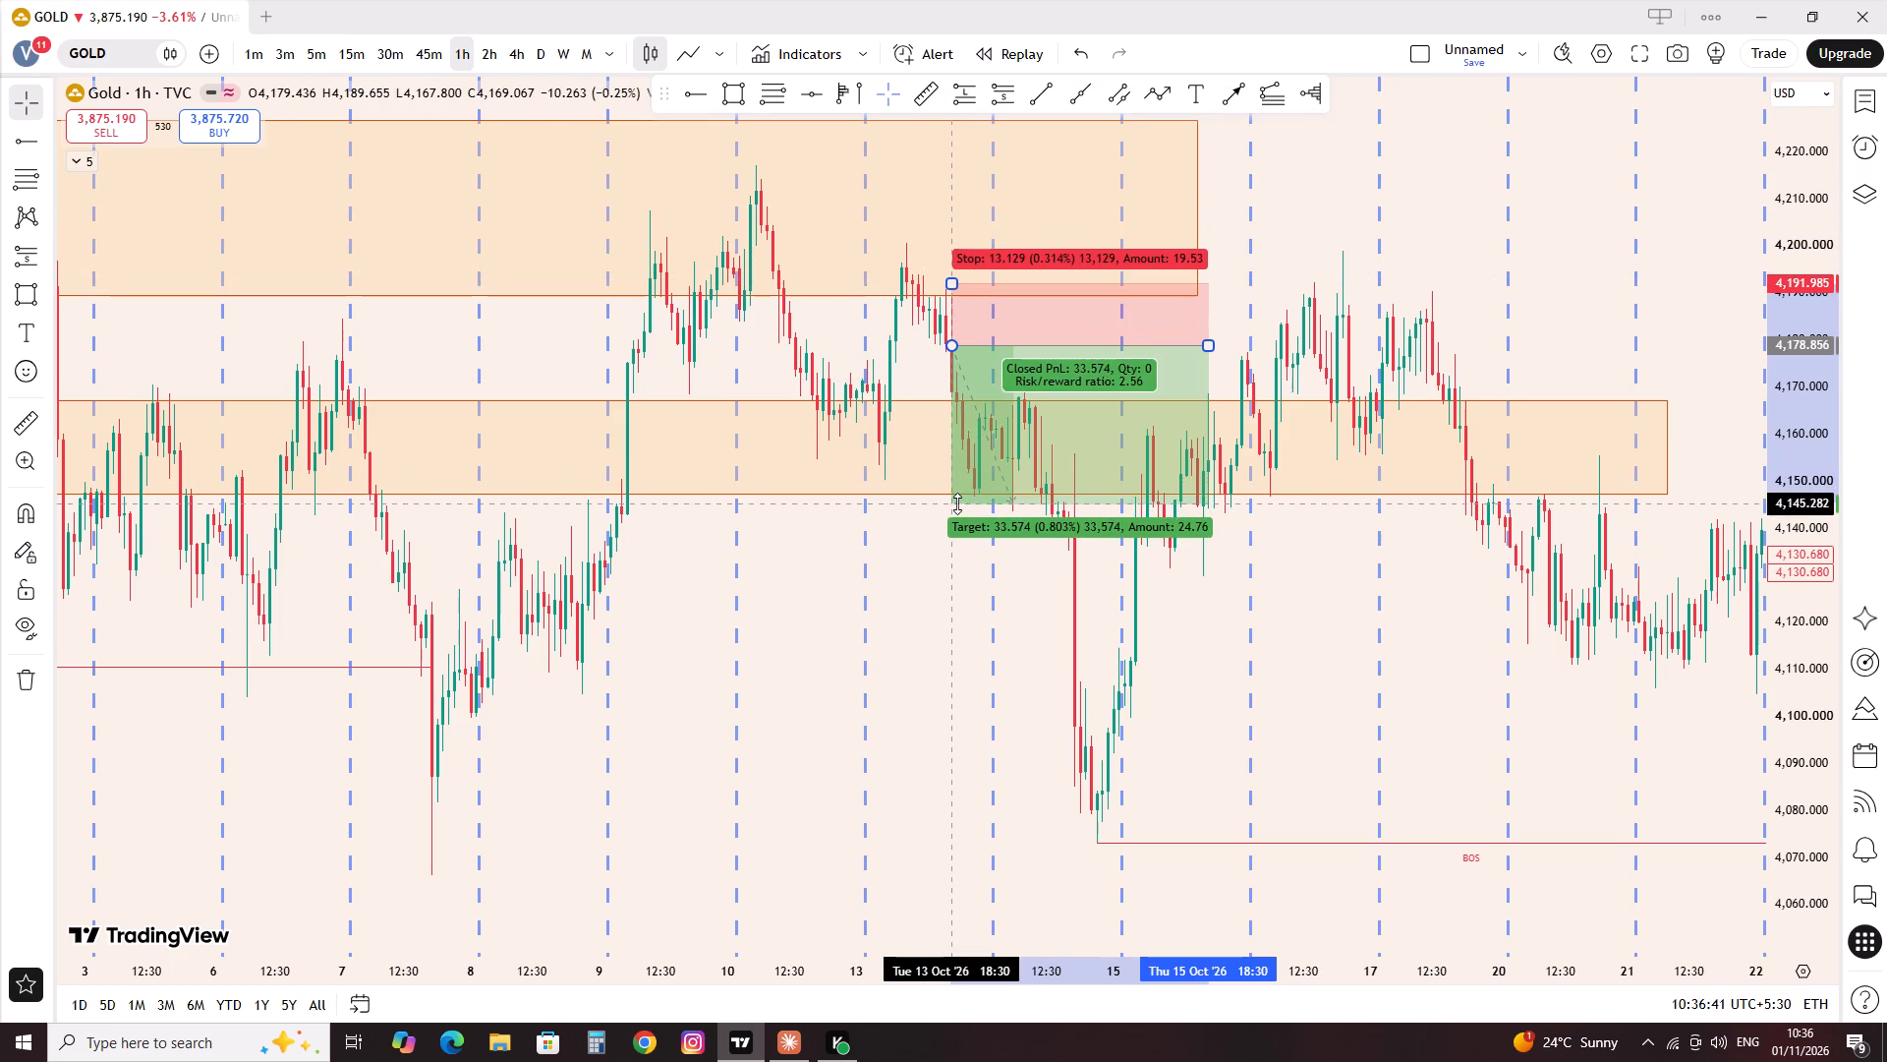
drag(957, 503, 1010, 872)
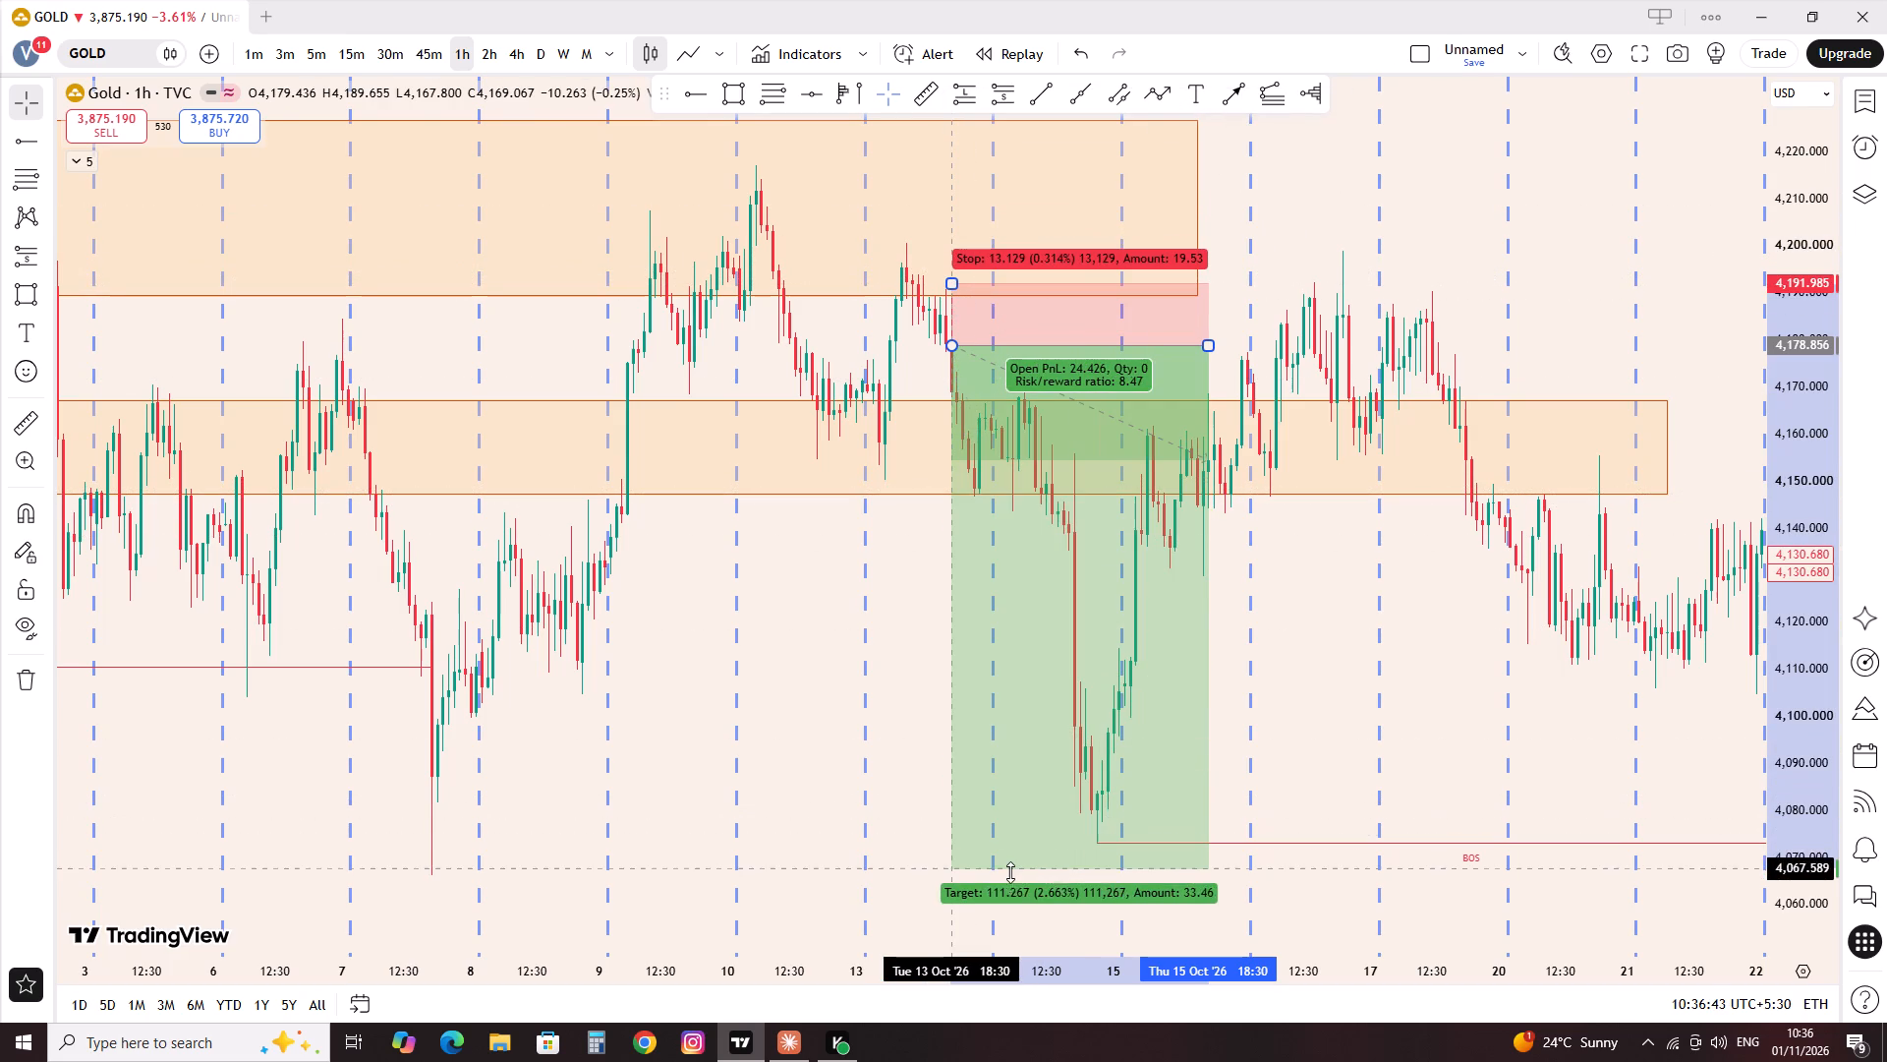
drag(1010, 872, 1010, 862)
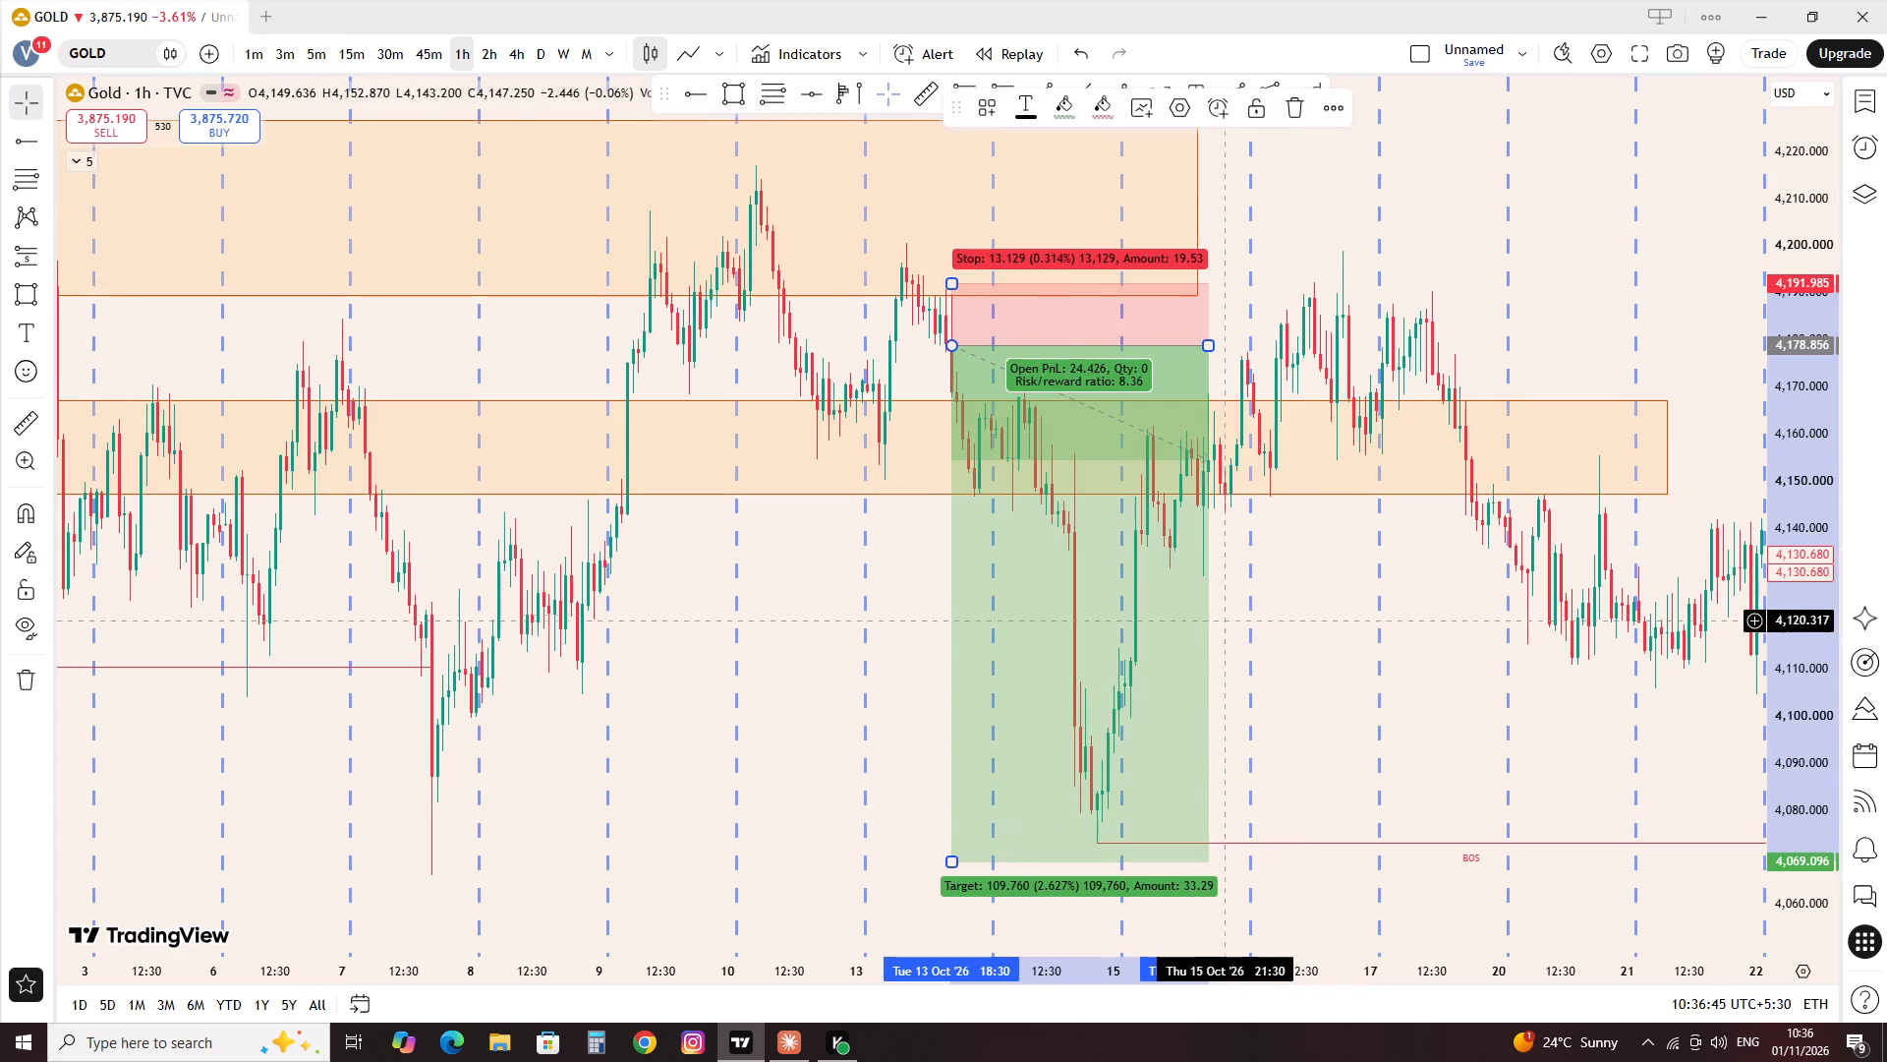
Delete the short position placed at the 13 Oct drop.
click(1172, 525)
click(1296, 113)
Delete both October rectangle zones, the upper one at about 4,227 to 4,190 and the one below it.
scroll(1238, 273, down, 6)
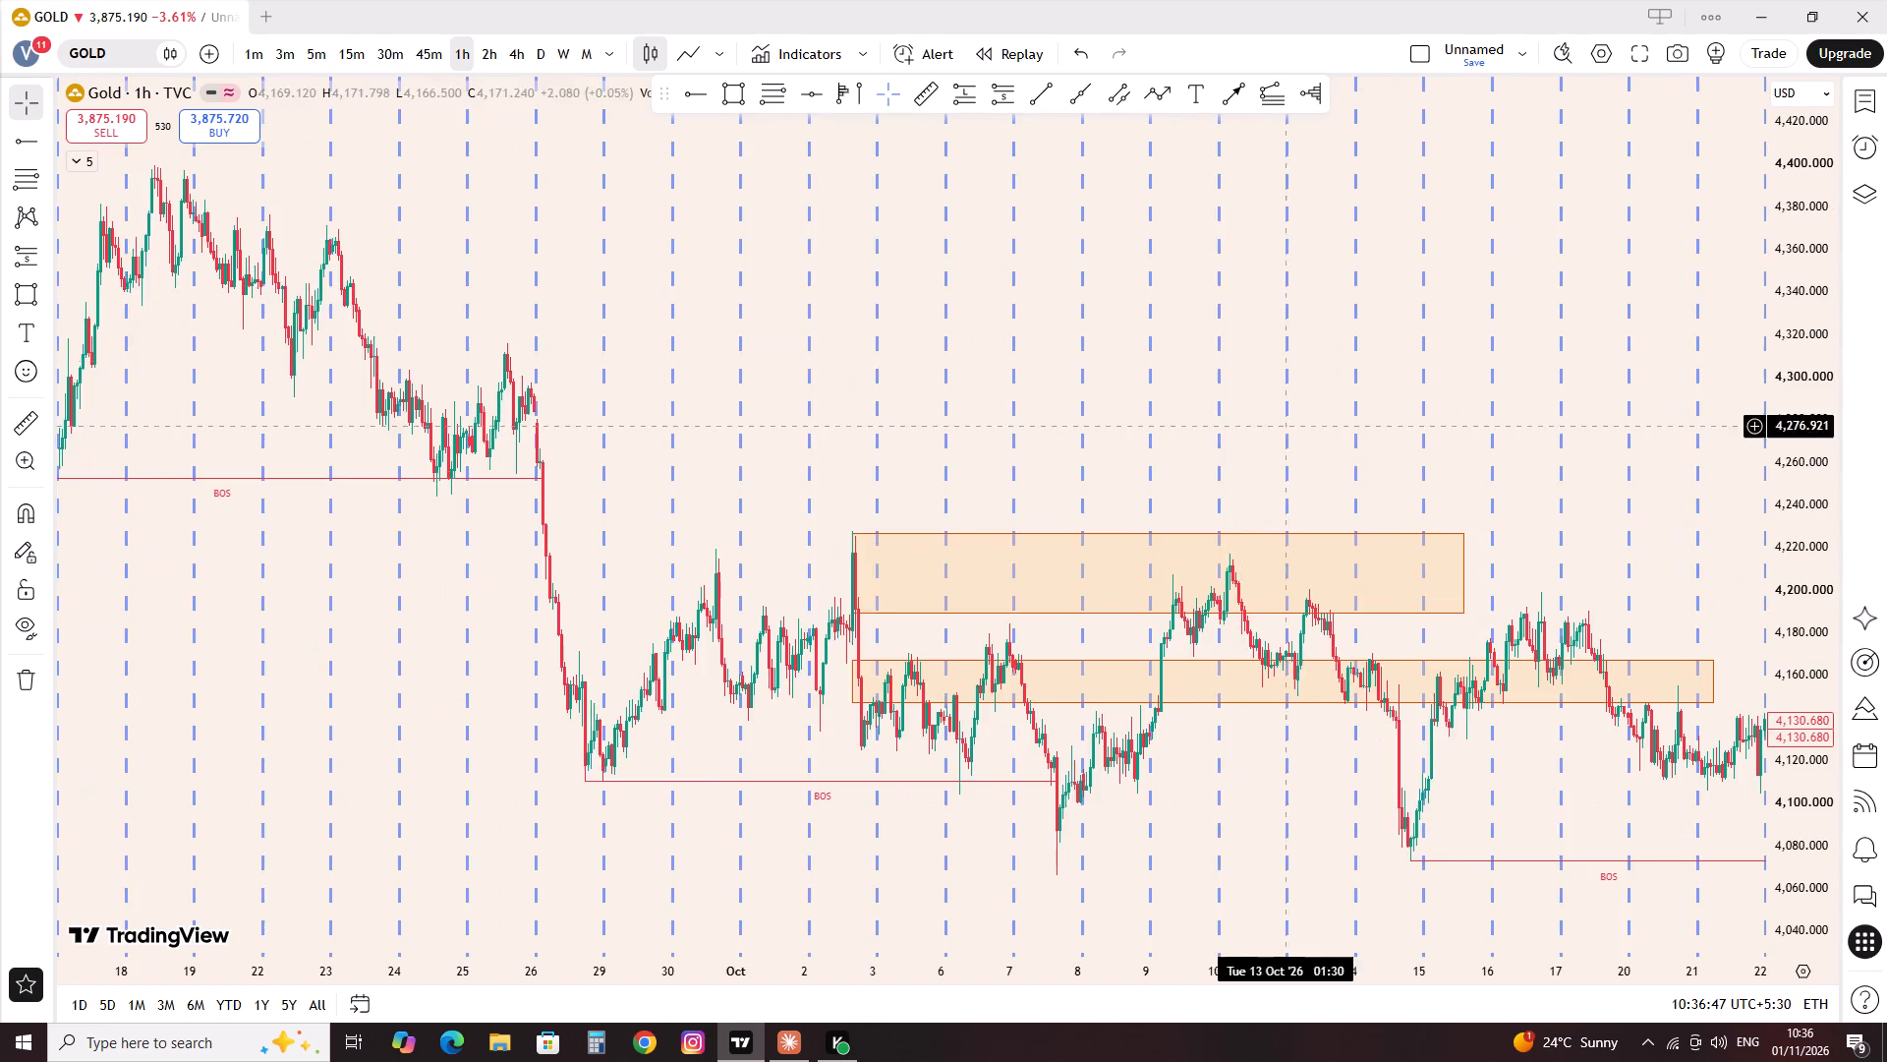
scroll(1298, 471, down, 1)
click(1416, 532)
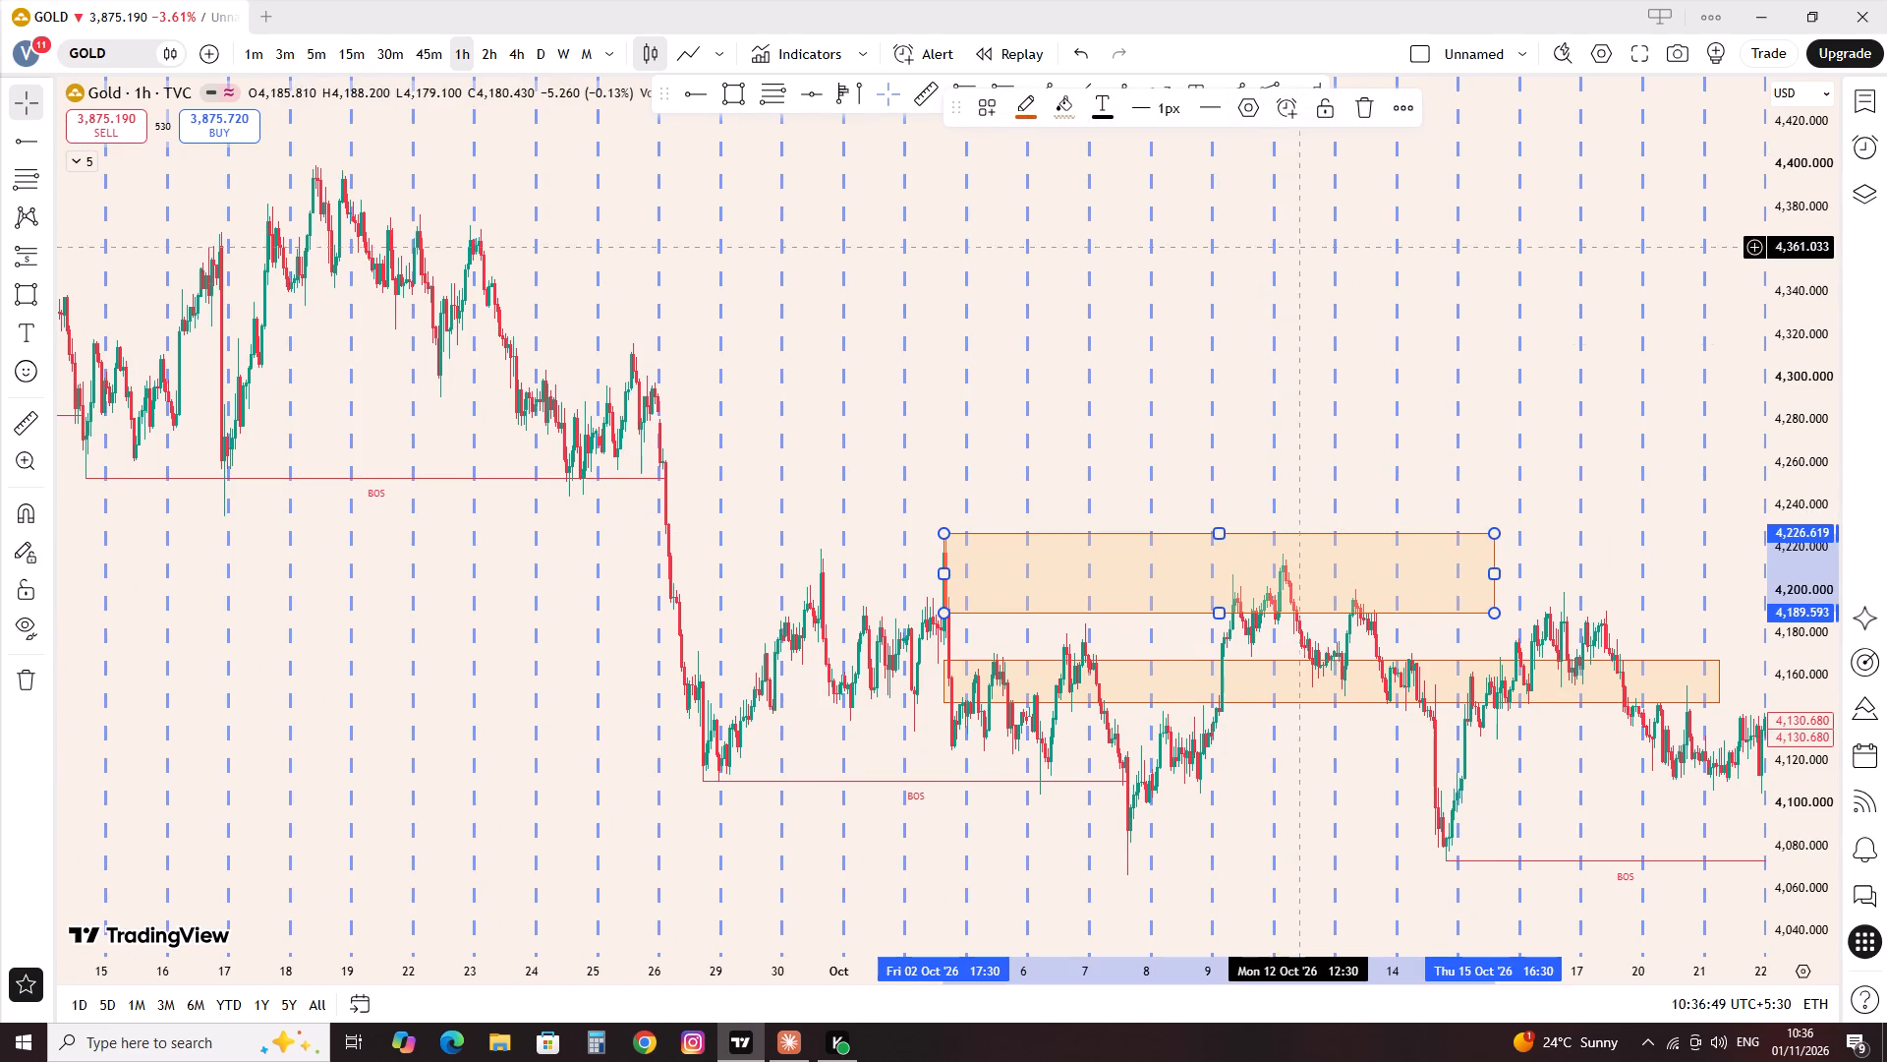
click(1375, 123)
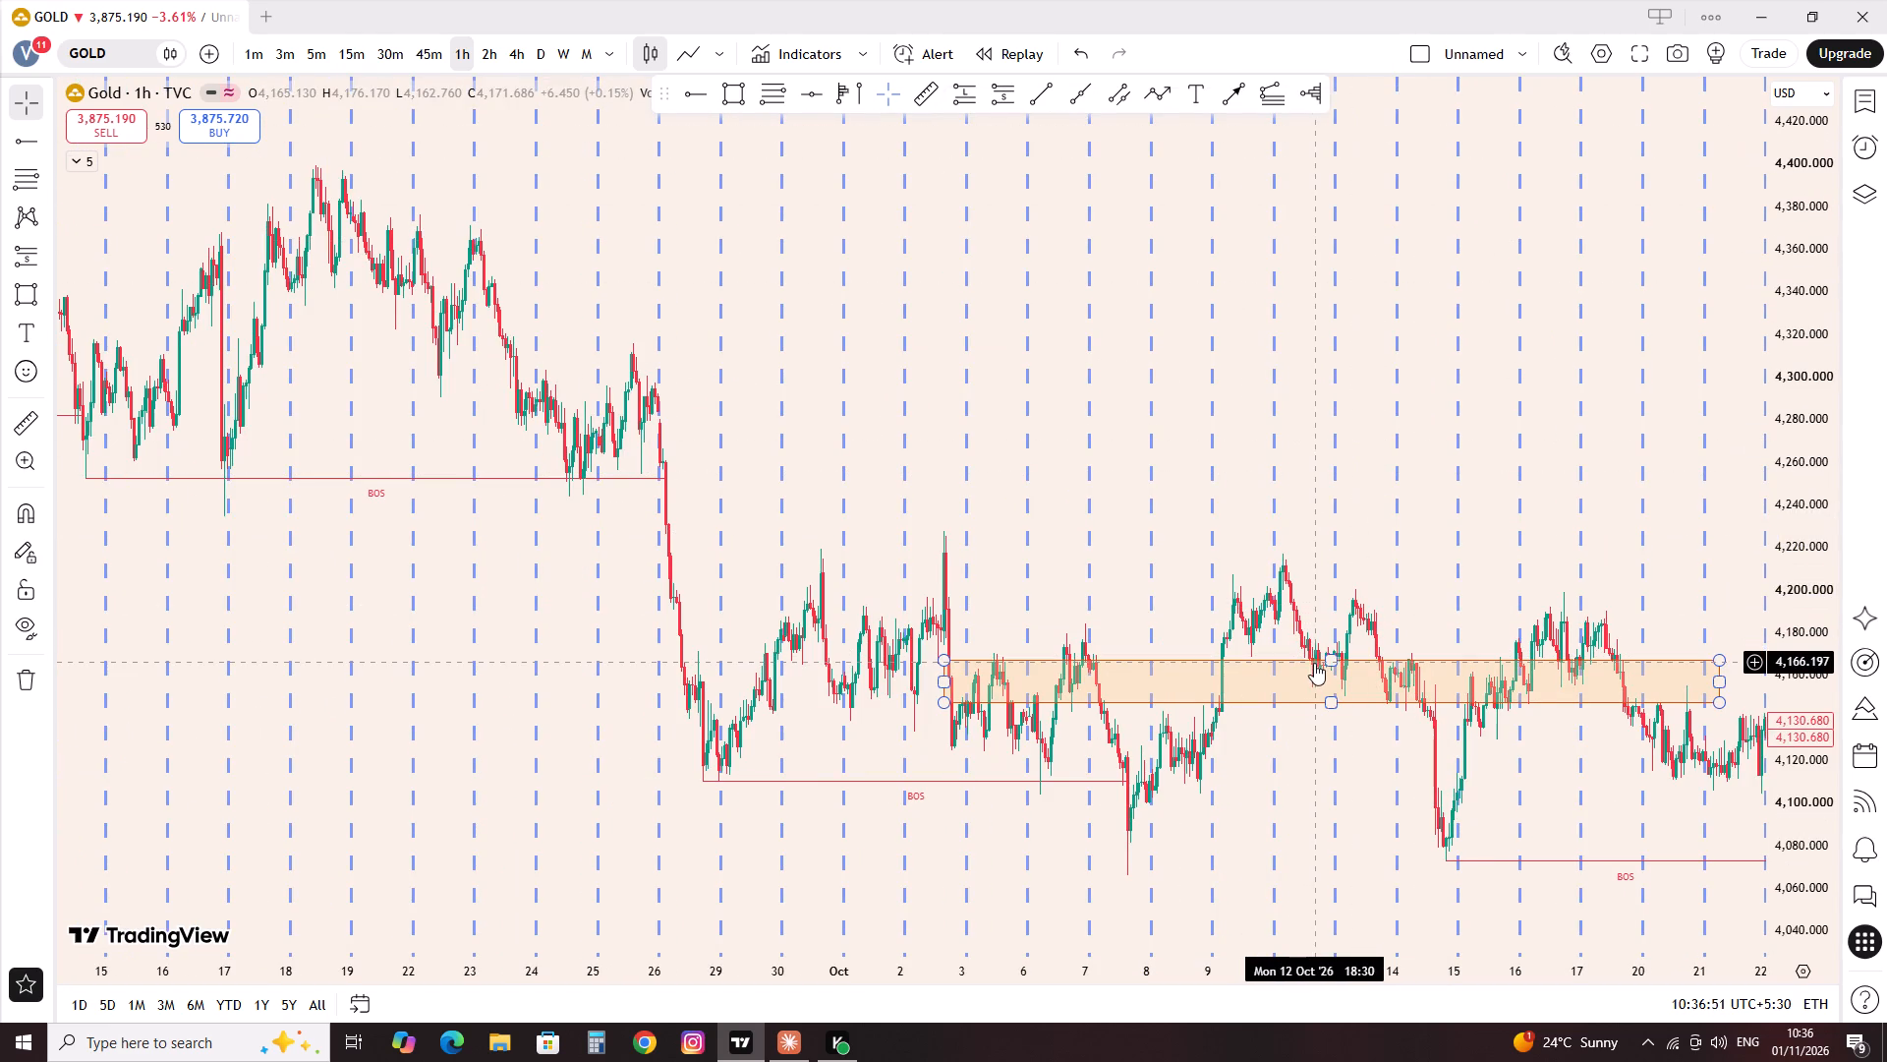
click(1314, 663)
click(1385, 104)
click(1359, 107)
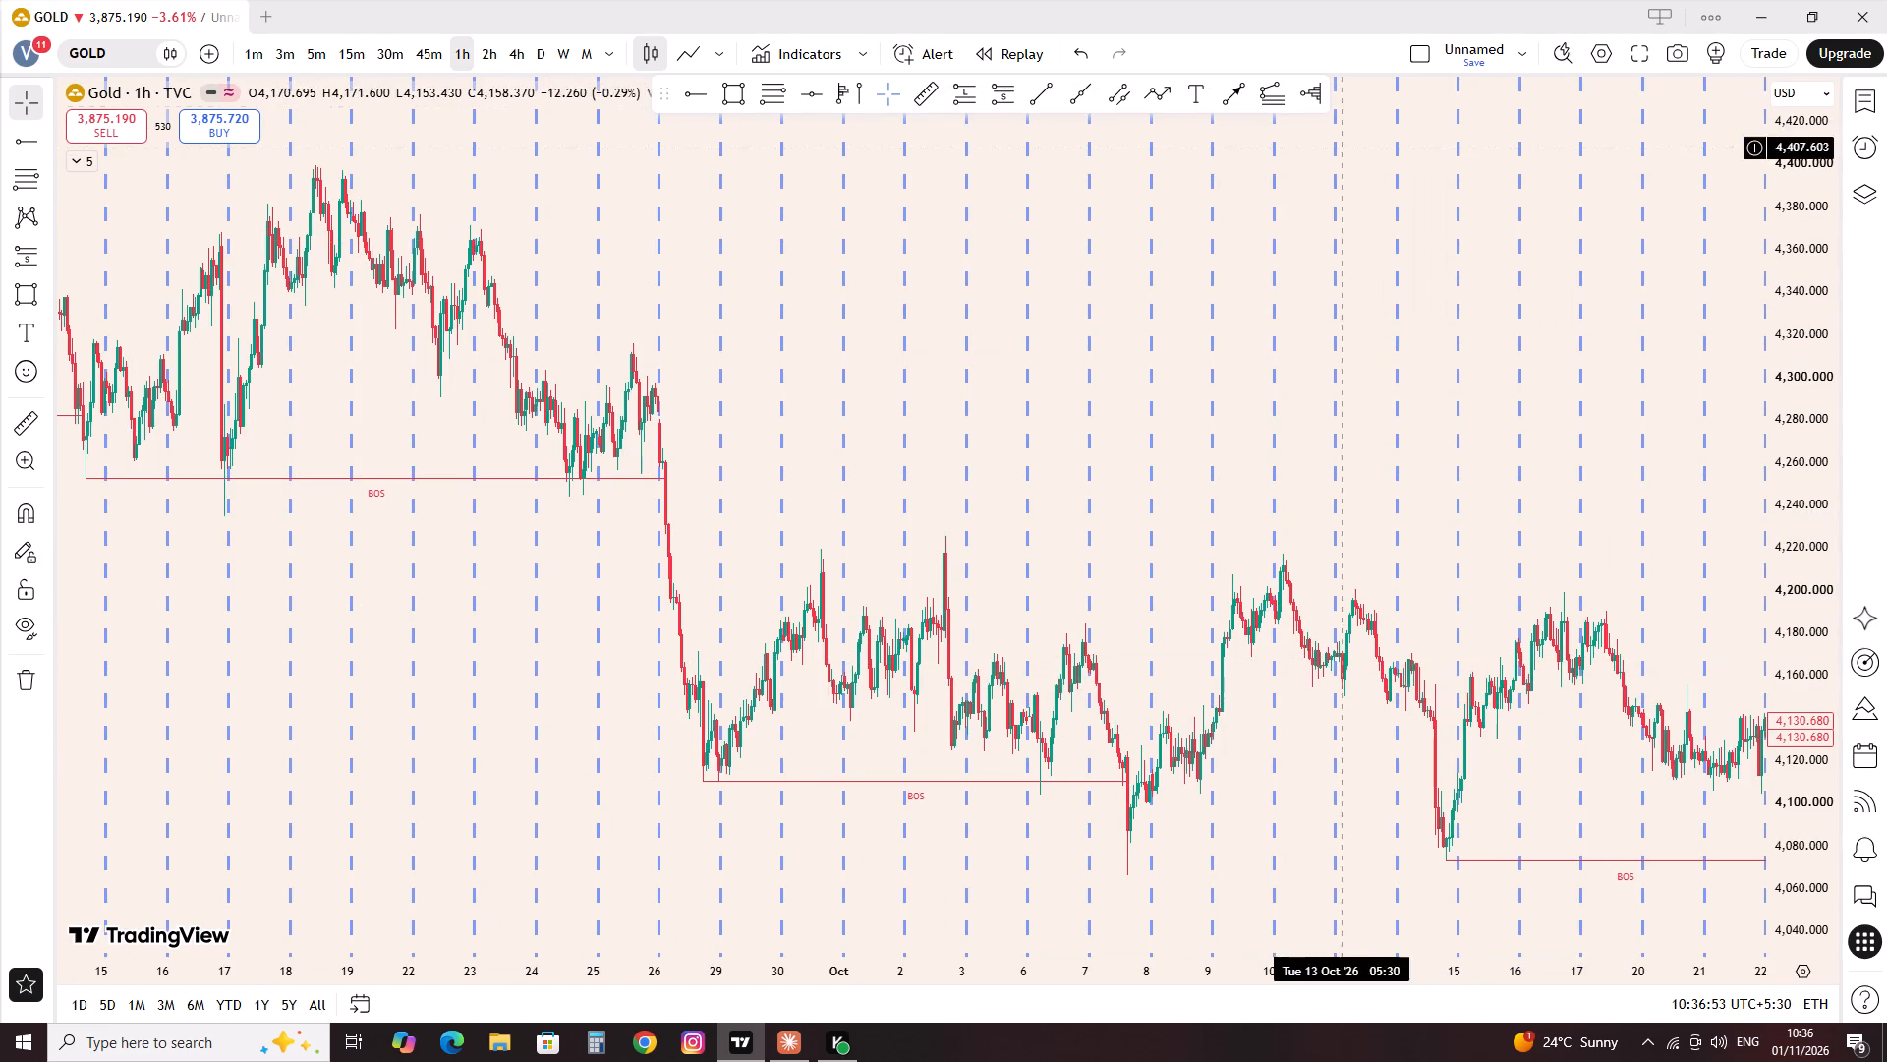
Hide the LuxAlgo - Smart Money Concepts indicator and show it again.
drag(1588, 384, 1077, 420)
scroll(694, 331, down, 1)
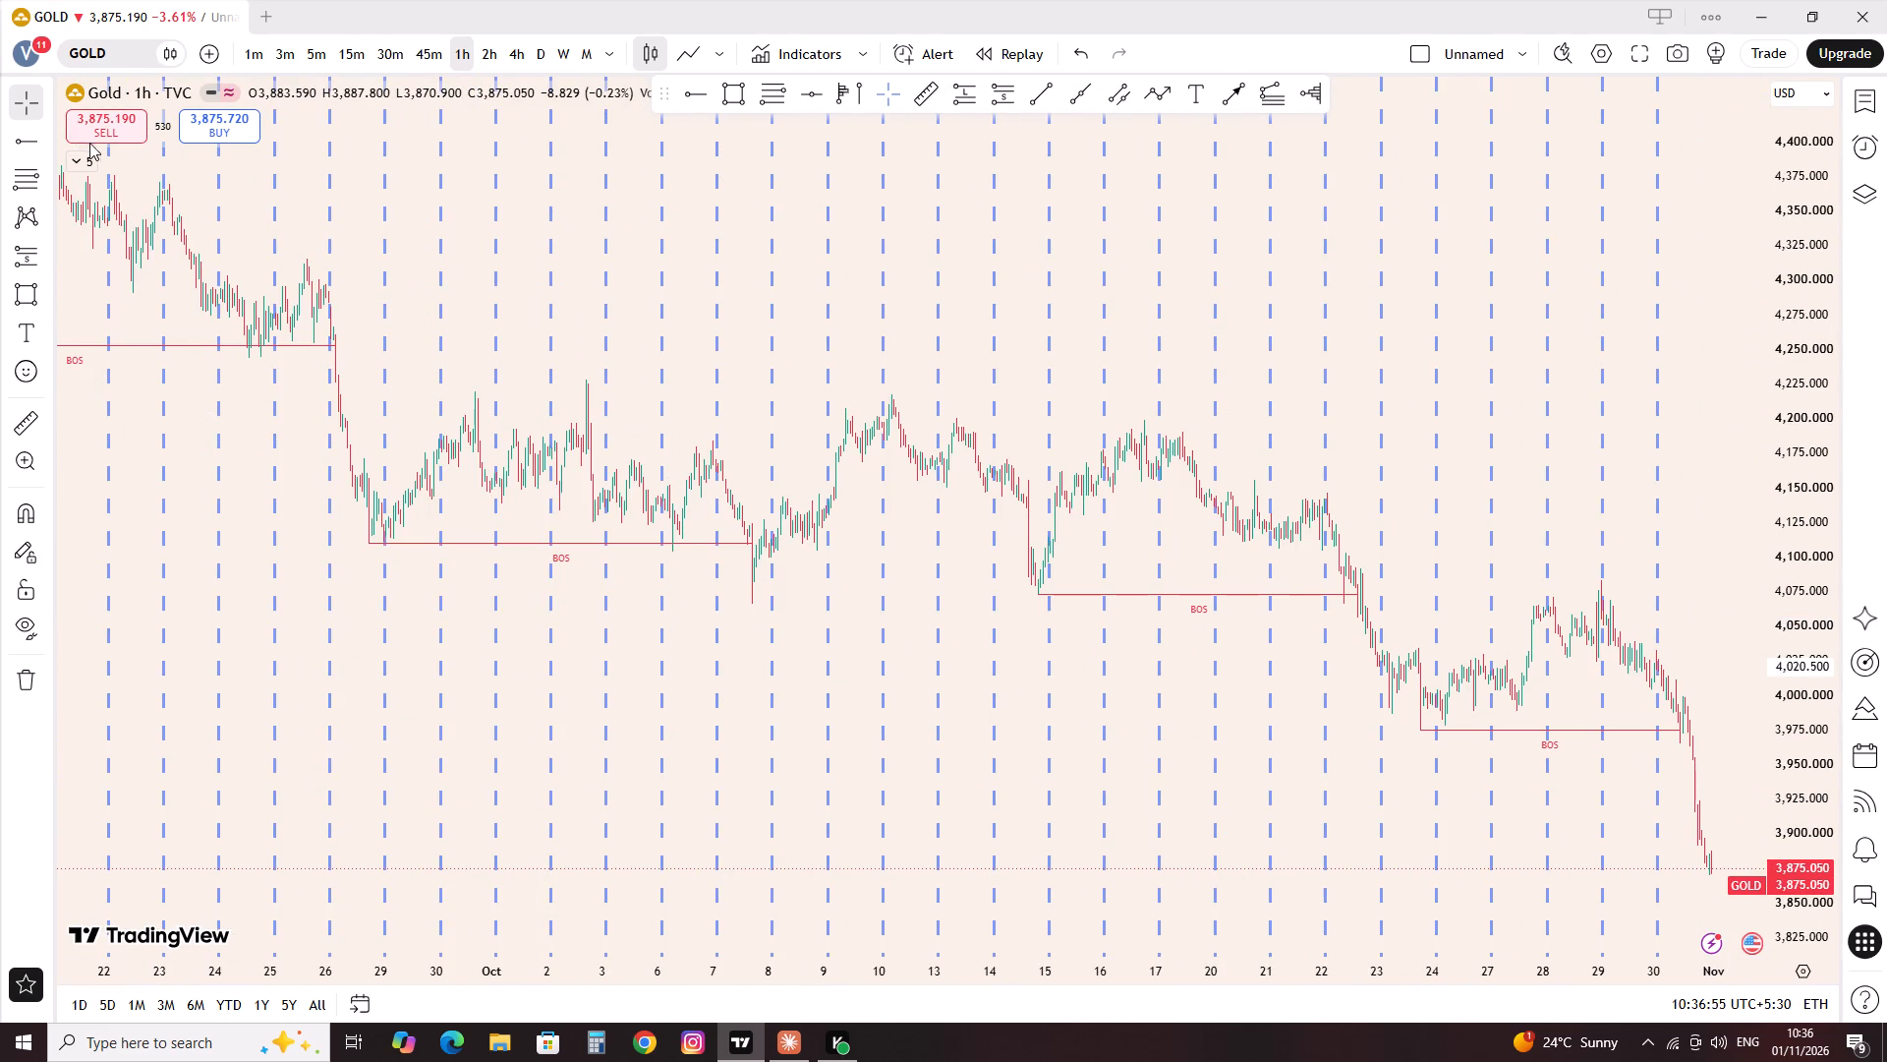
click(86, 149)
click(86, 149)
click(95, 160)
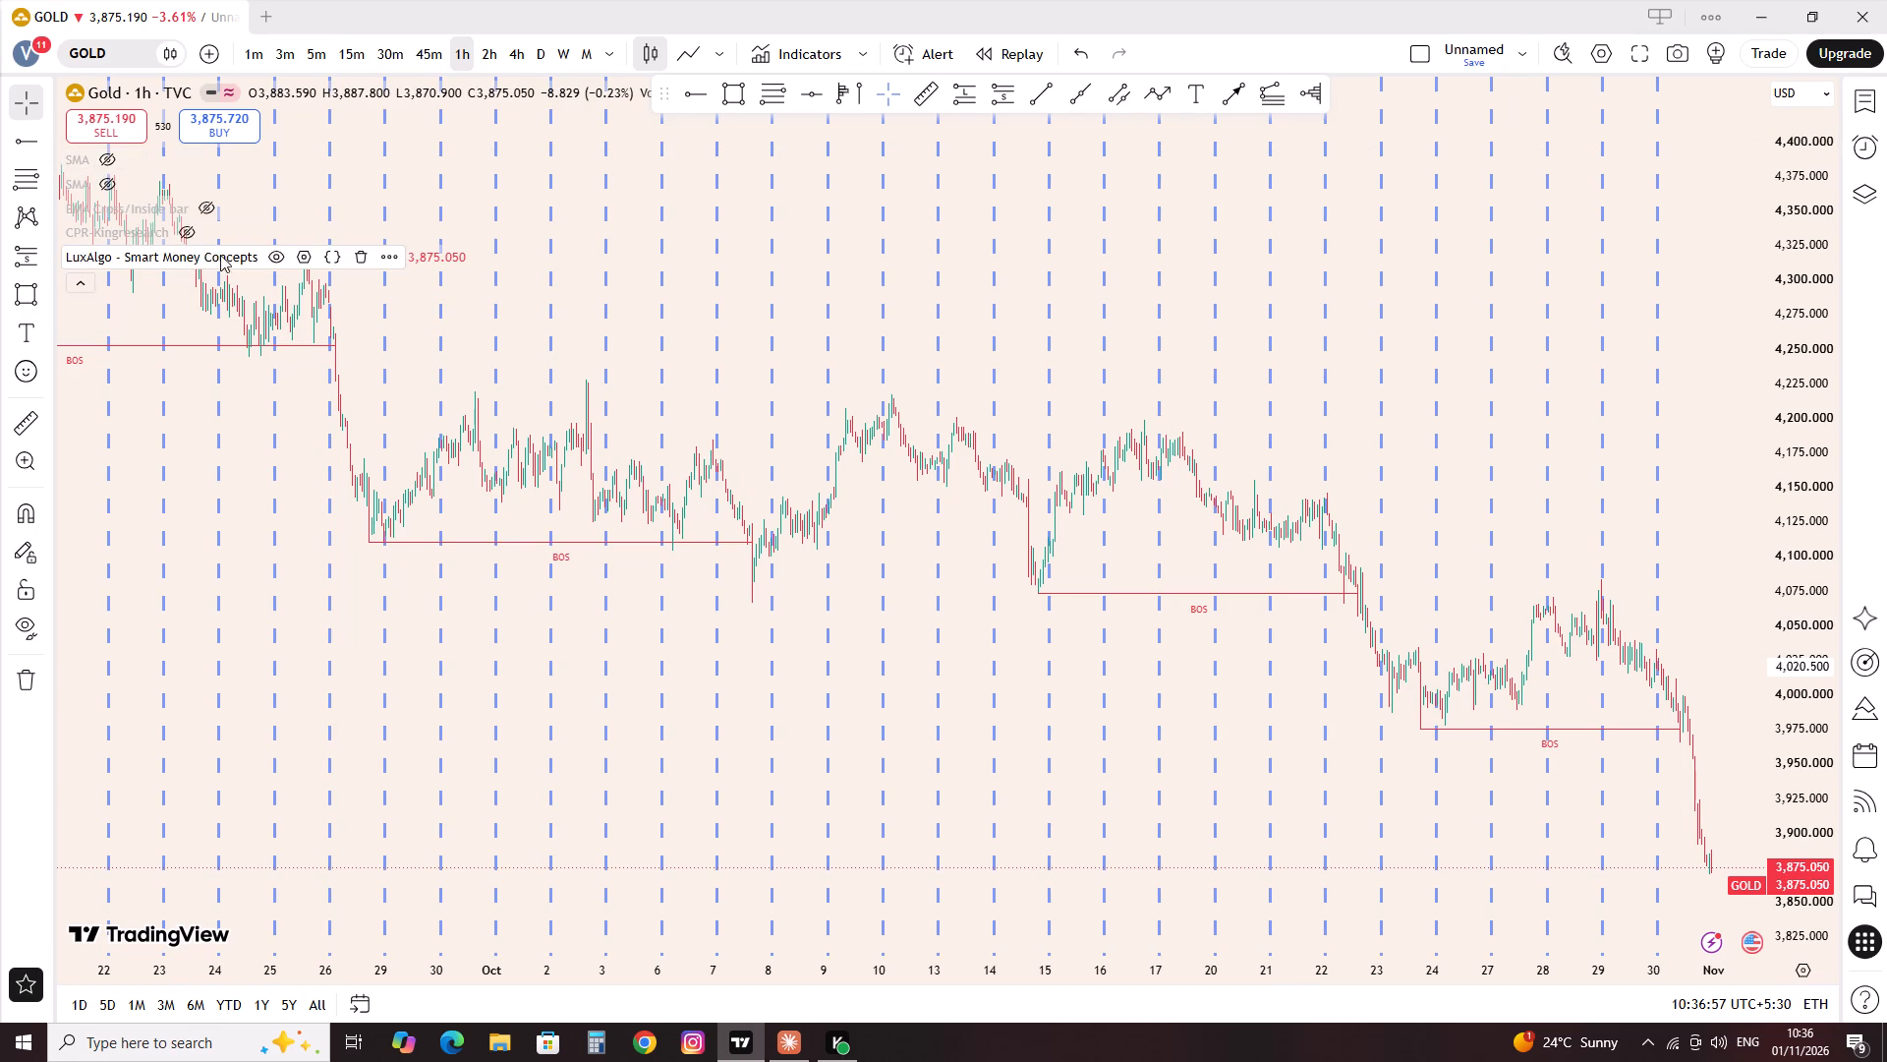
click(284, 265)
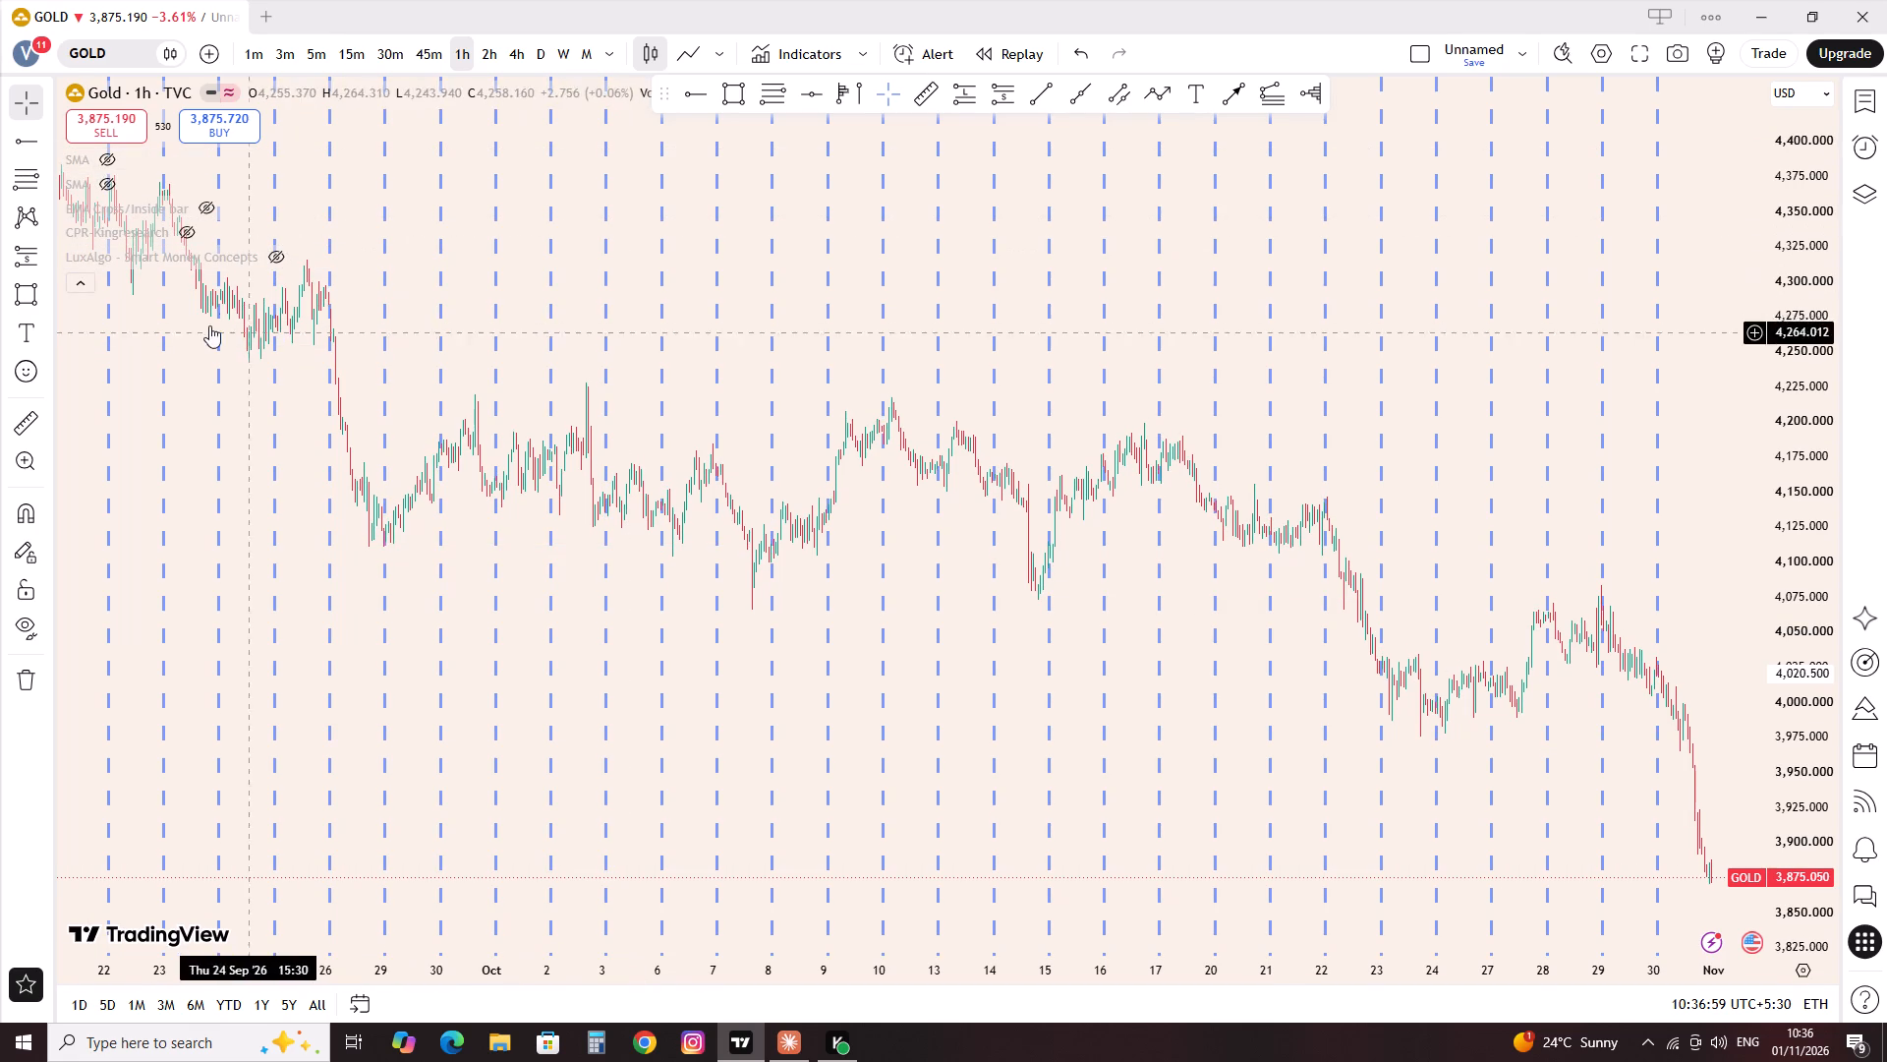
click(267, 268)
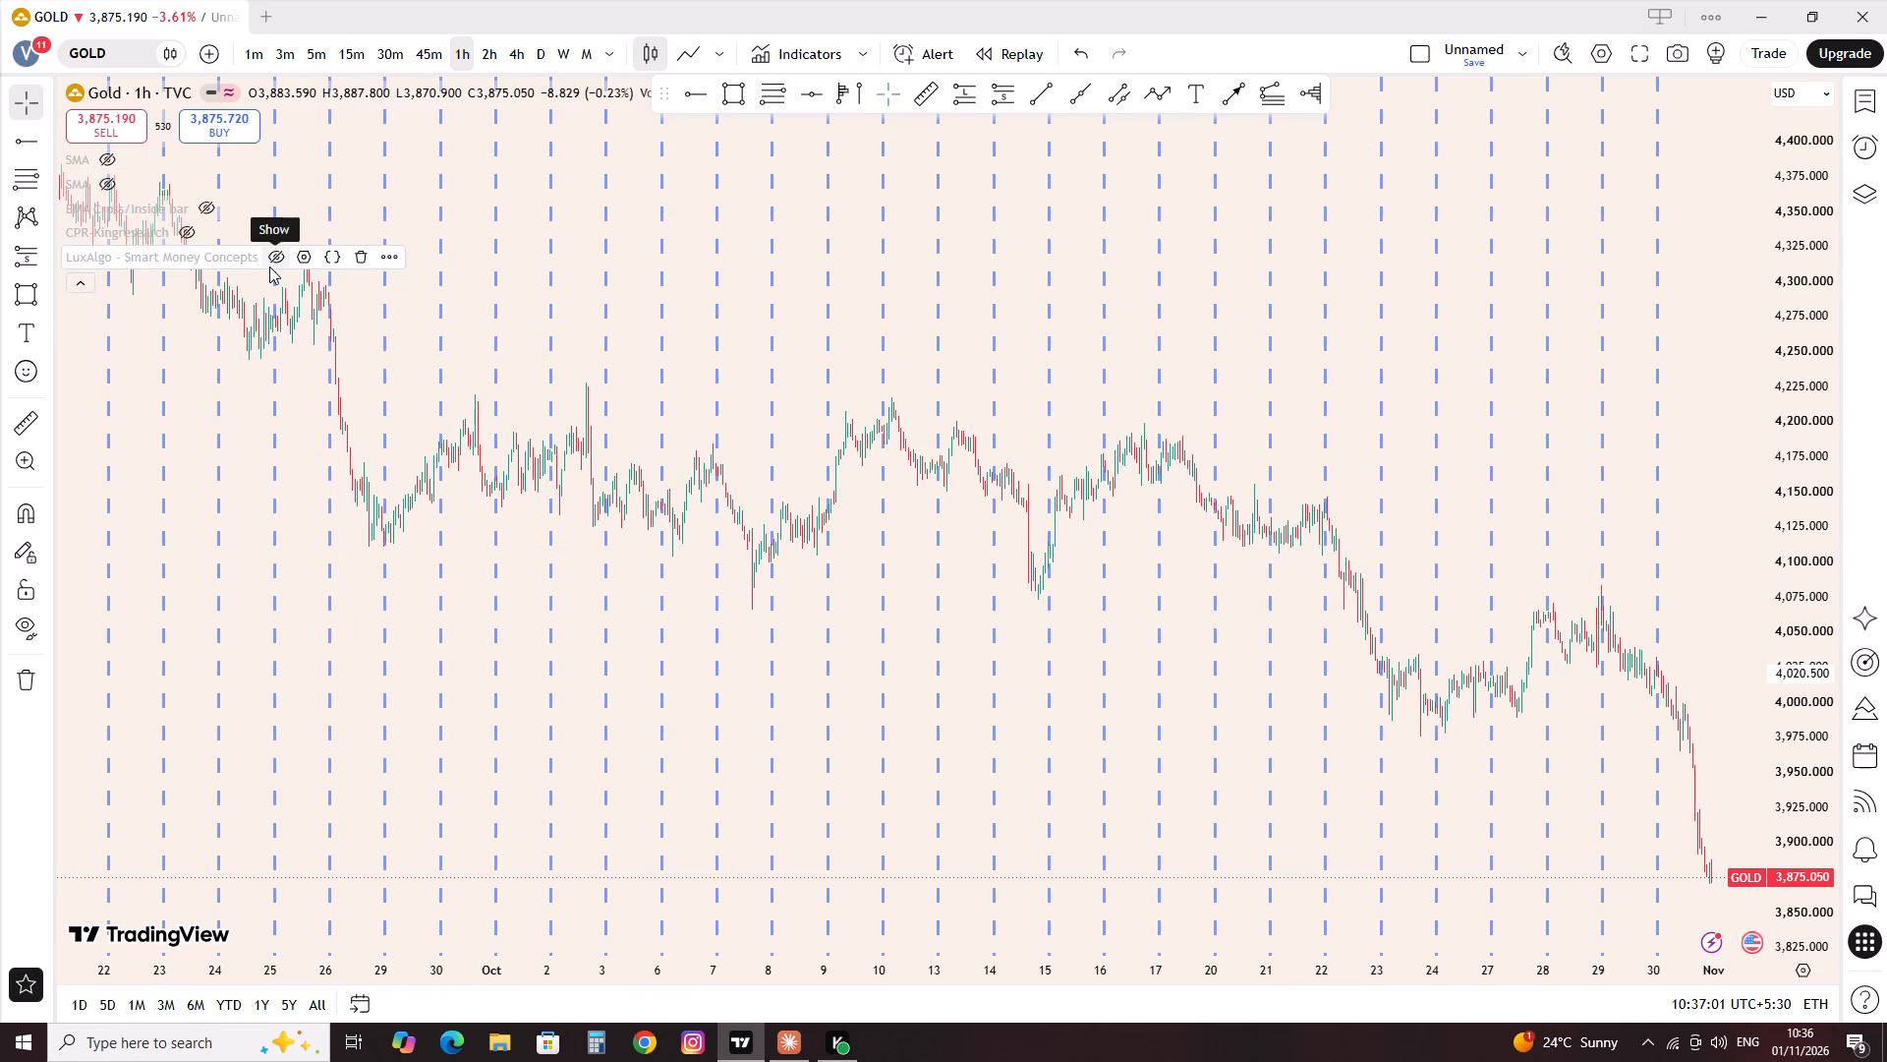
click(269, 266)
Draw a Fibonacci retracement from the 24 Aug high at about 4,686 down to about 4,279 on 17 Sep.
drag(24, 532, 704, 724)
drag(293, 591, 520, 598)
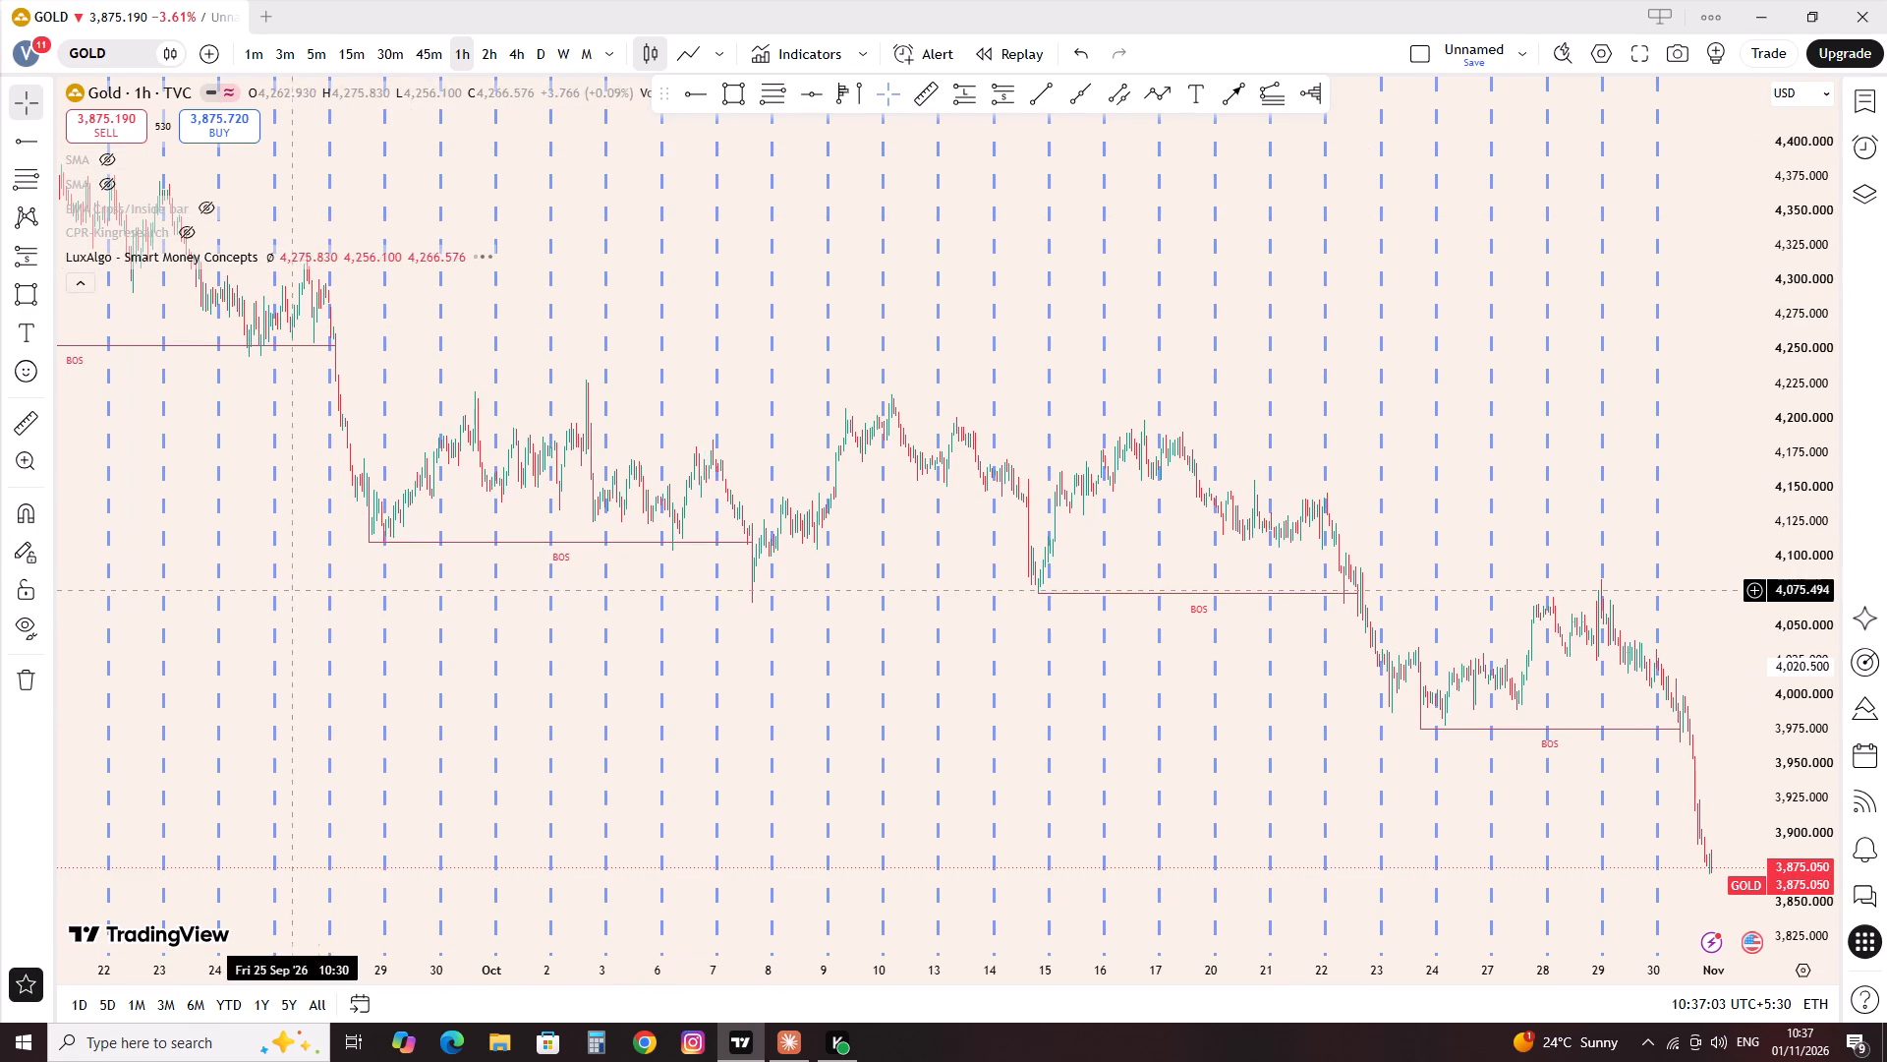
drag(520, 598, 1007, 604)
scroll(716, 514, down, 6)
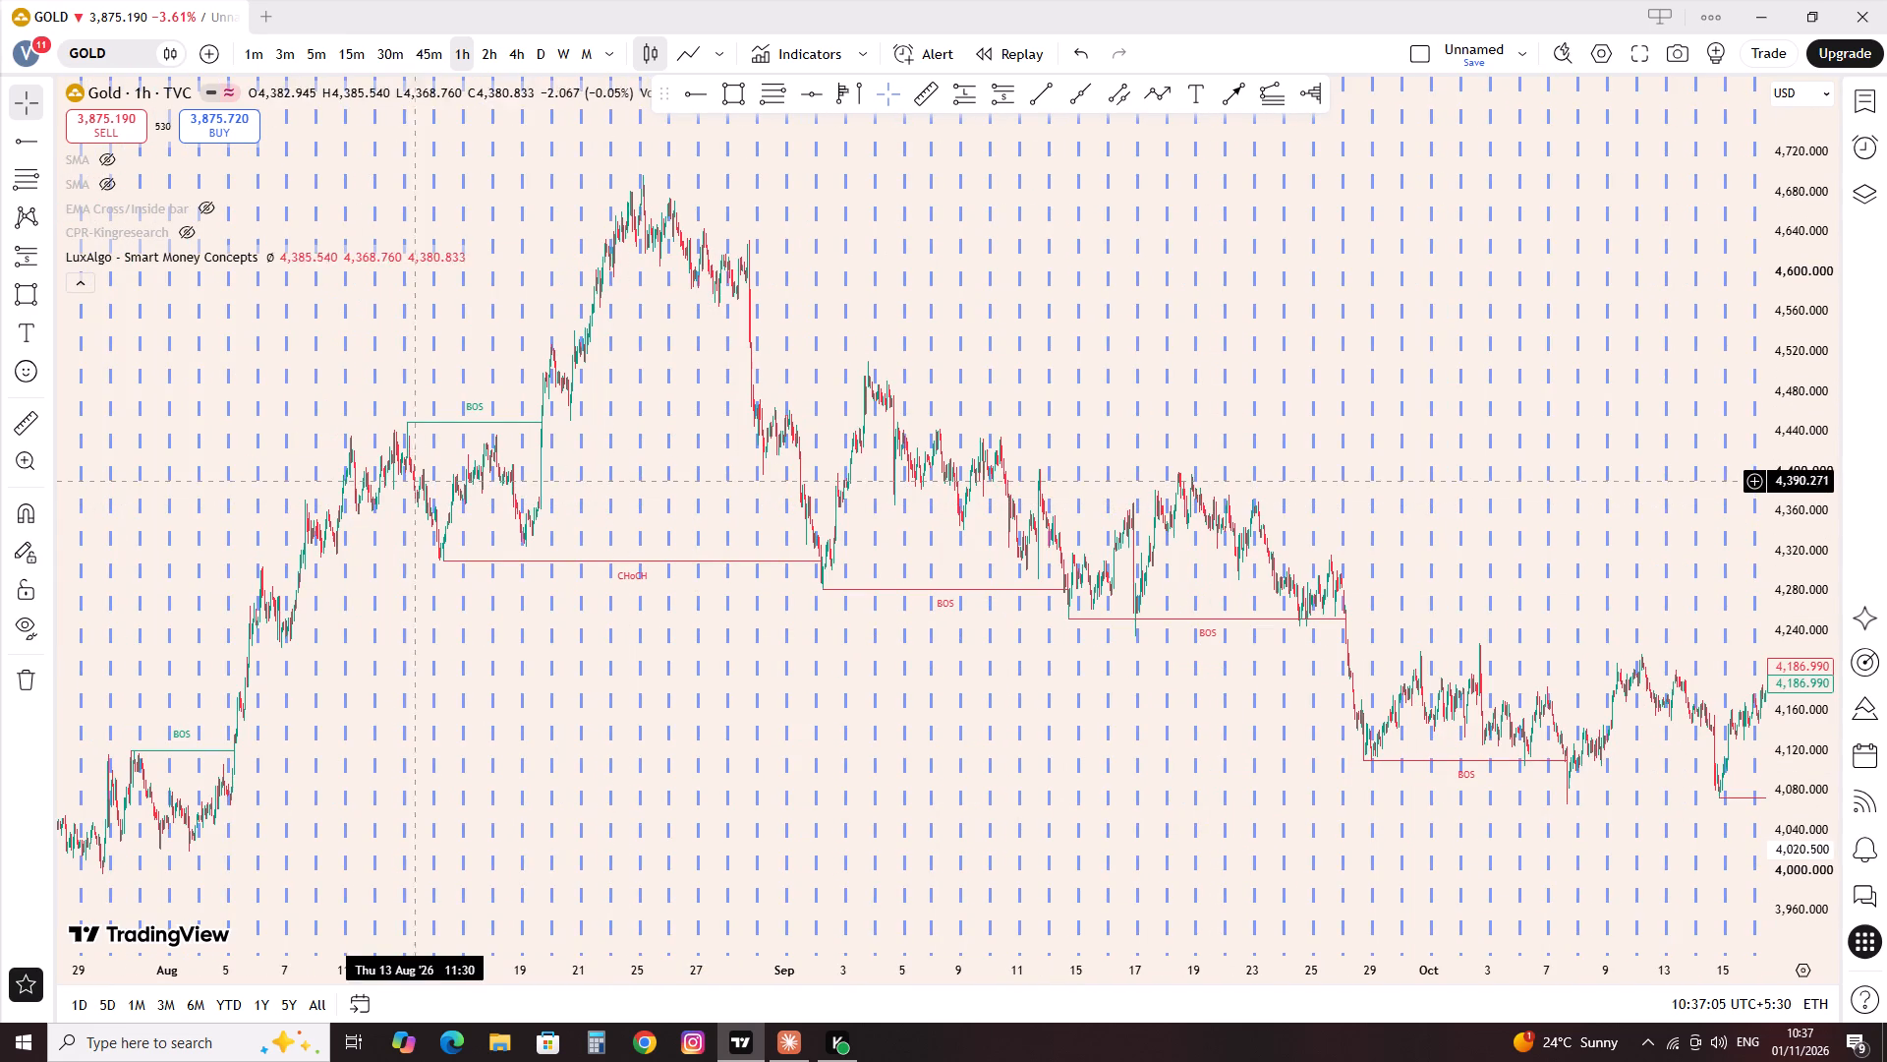
scroll(695, 219, up, 4)
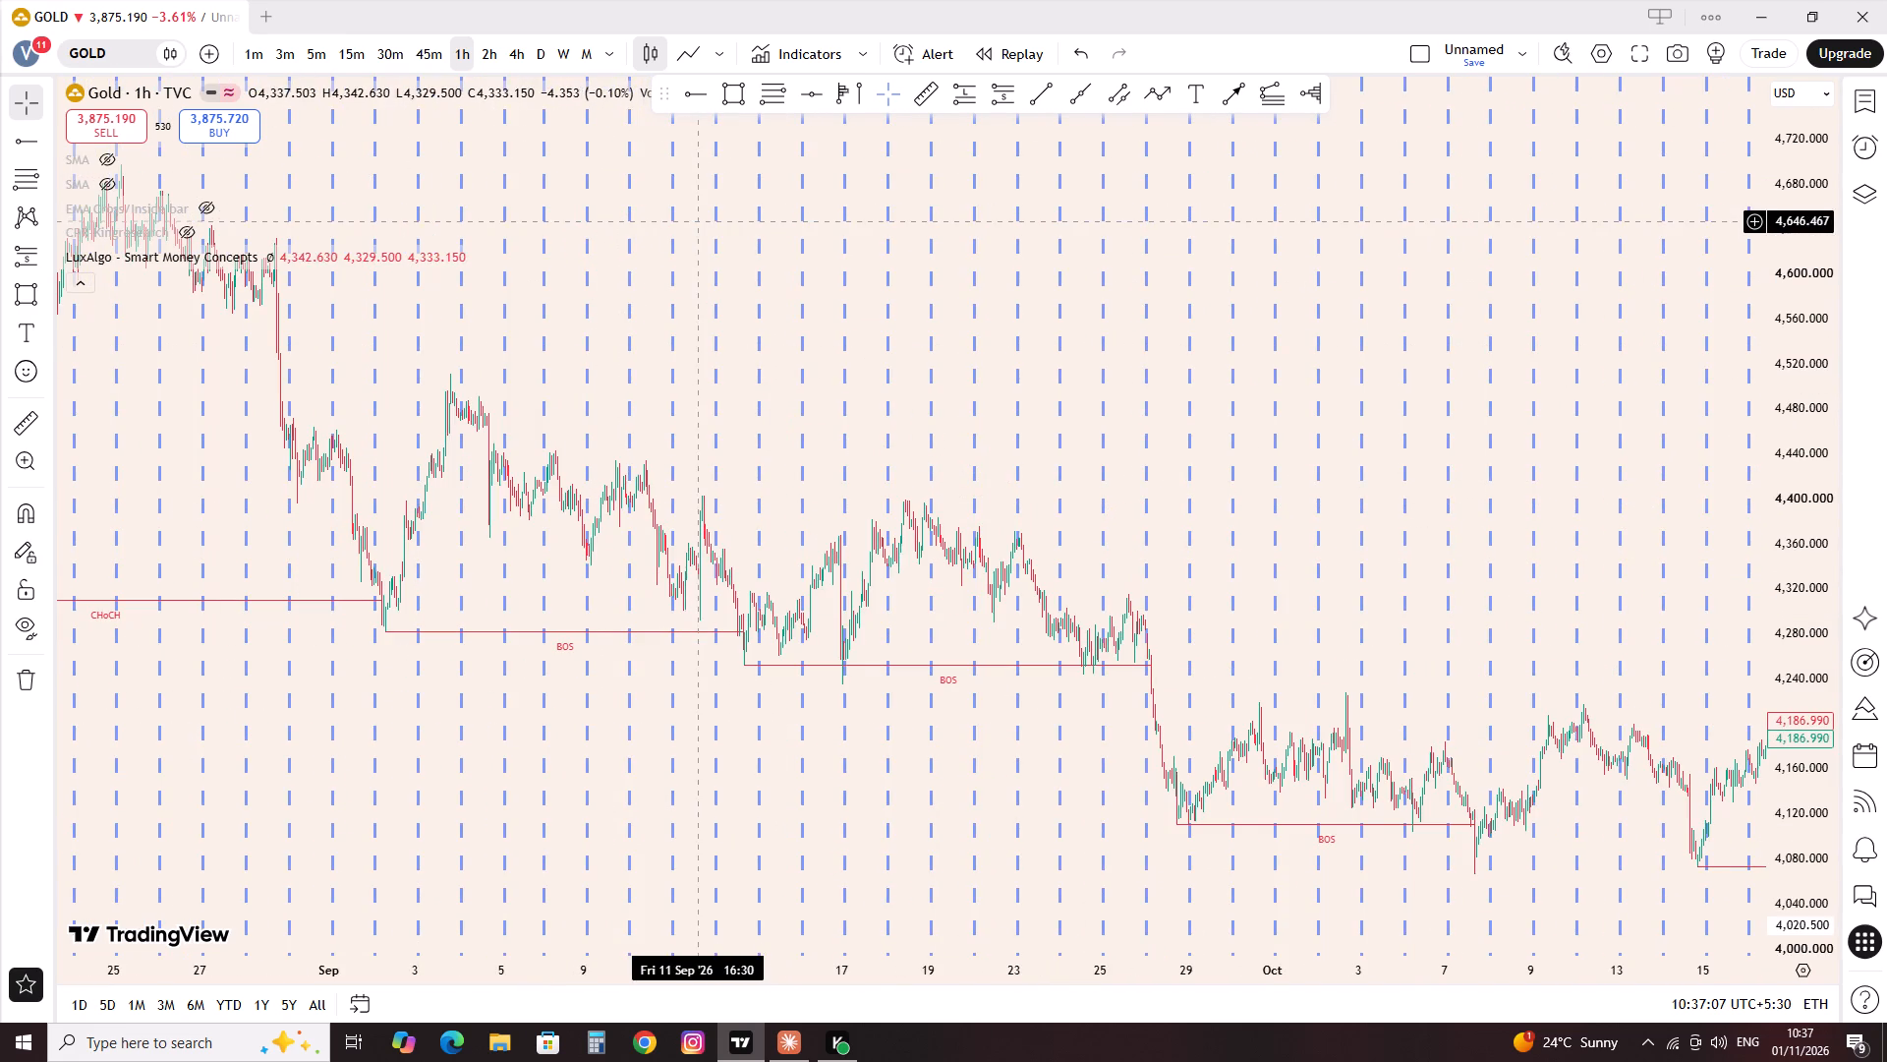
scroll(507, 359, up, 1)
scroll(407, 359, down, 5)
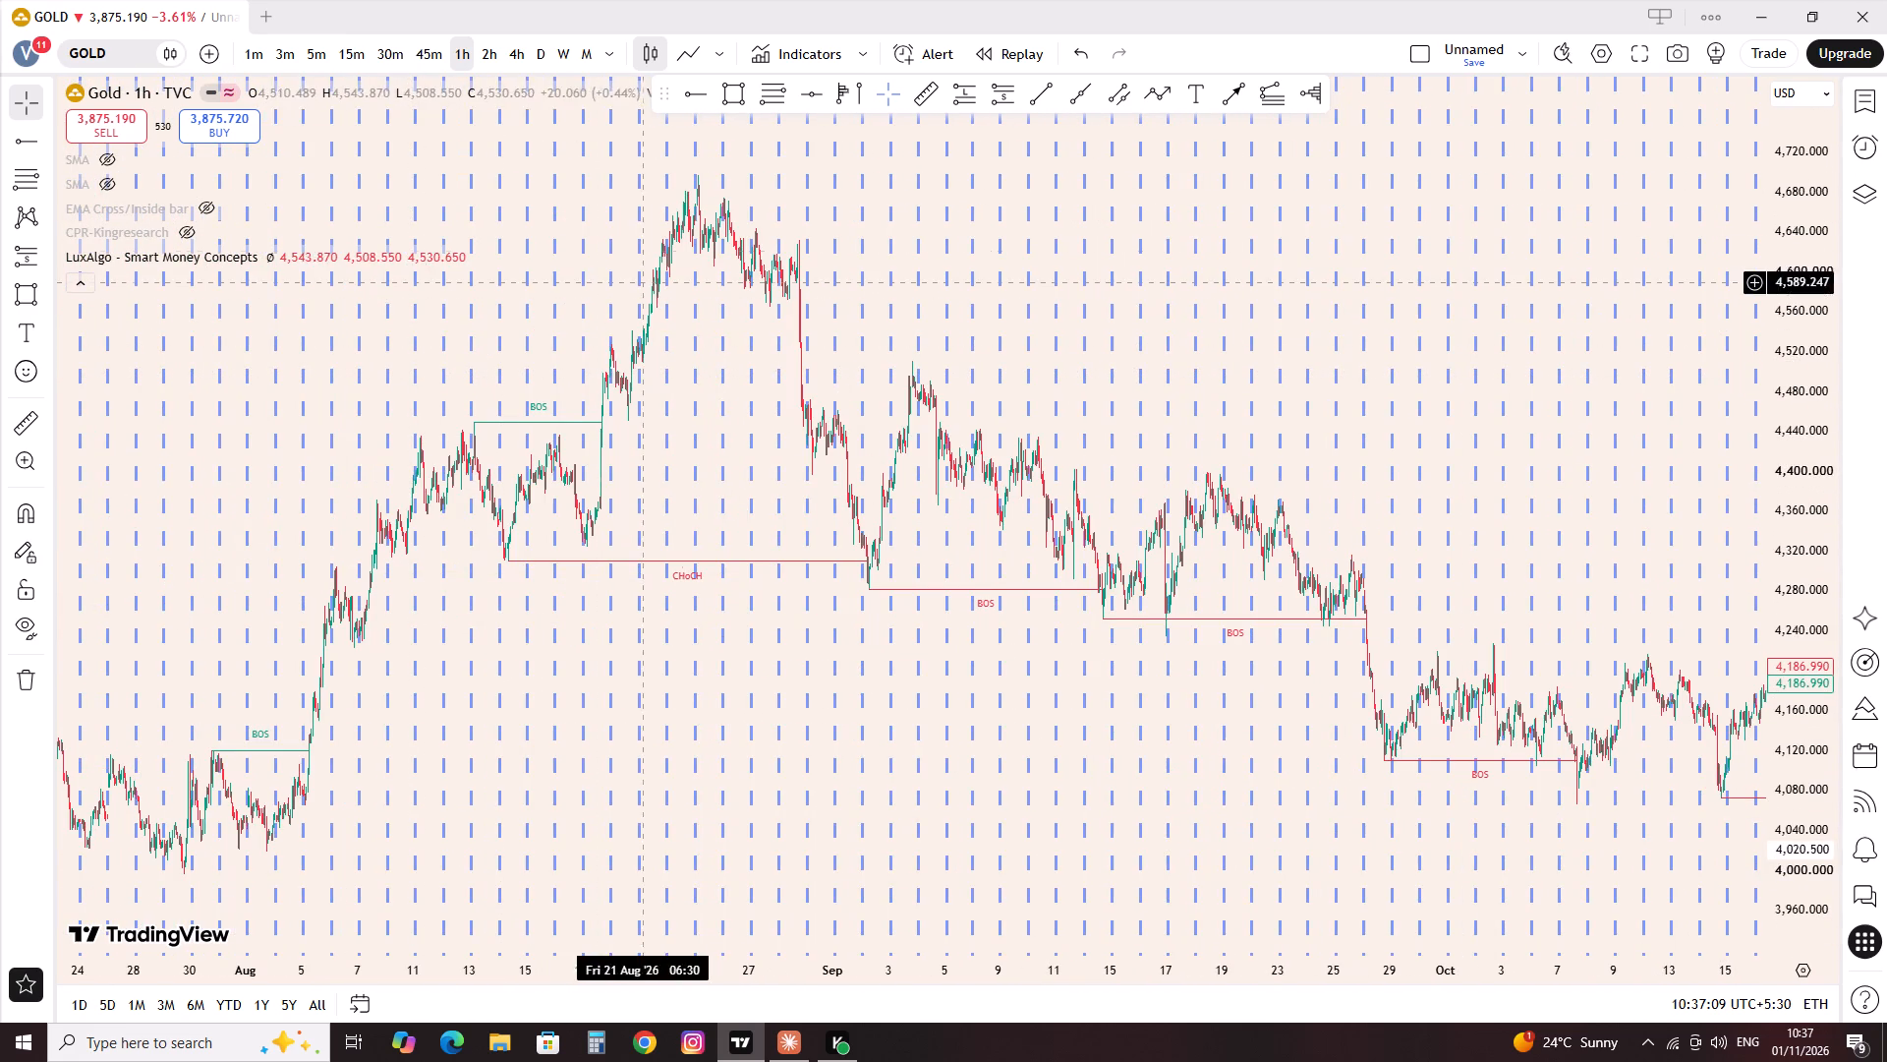
click(762, 81)
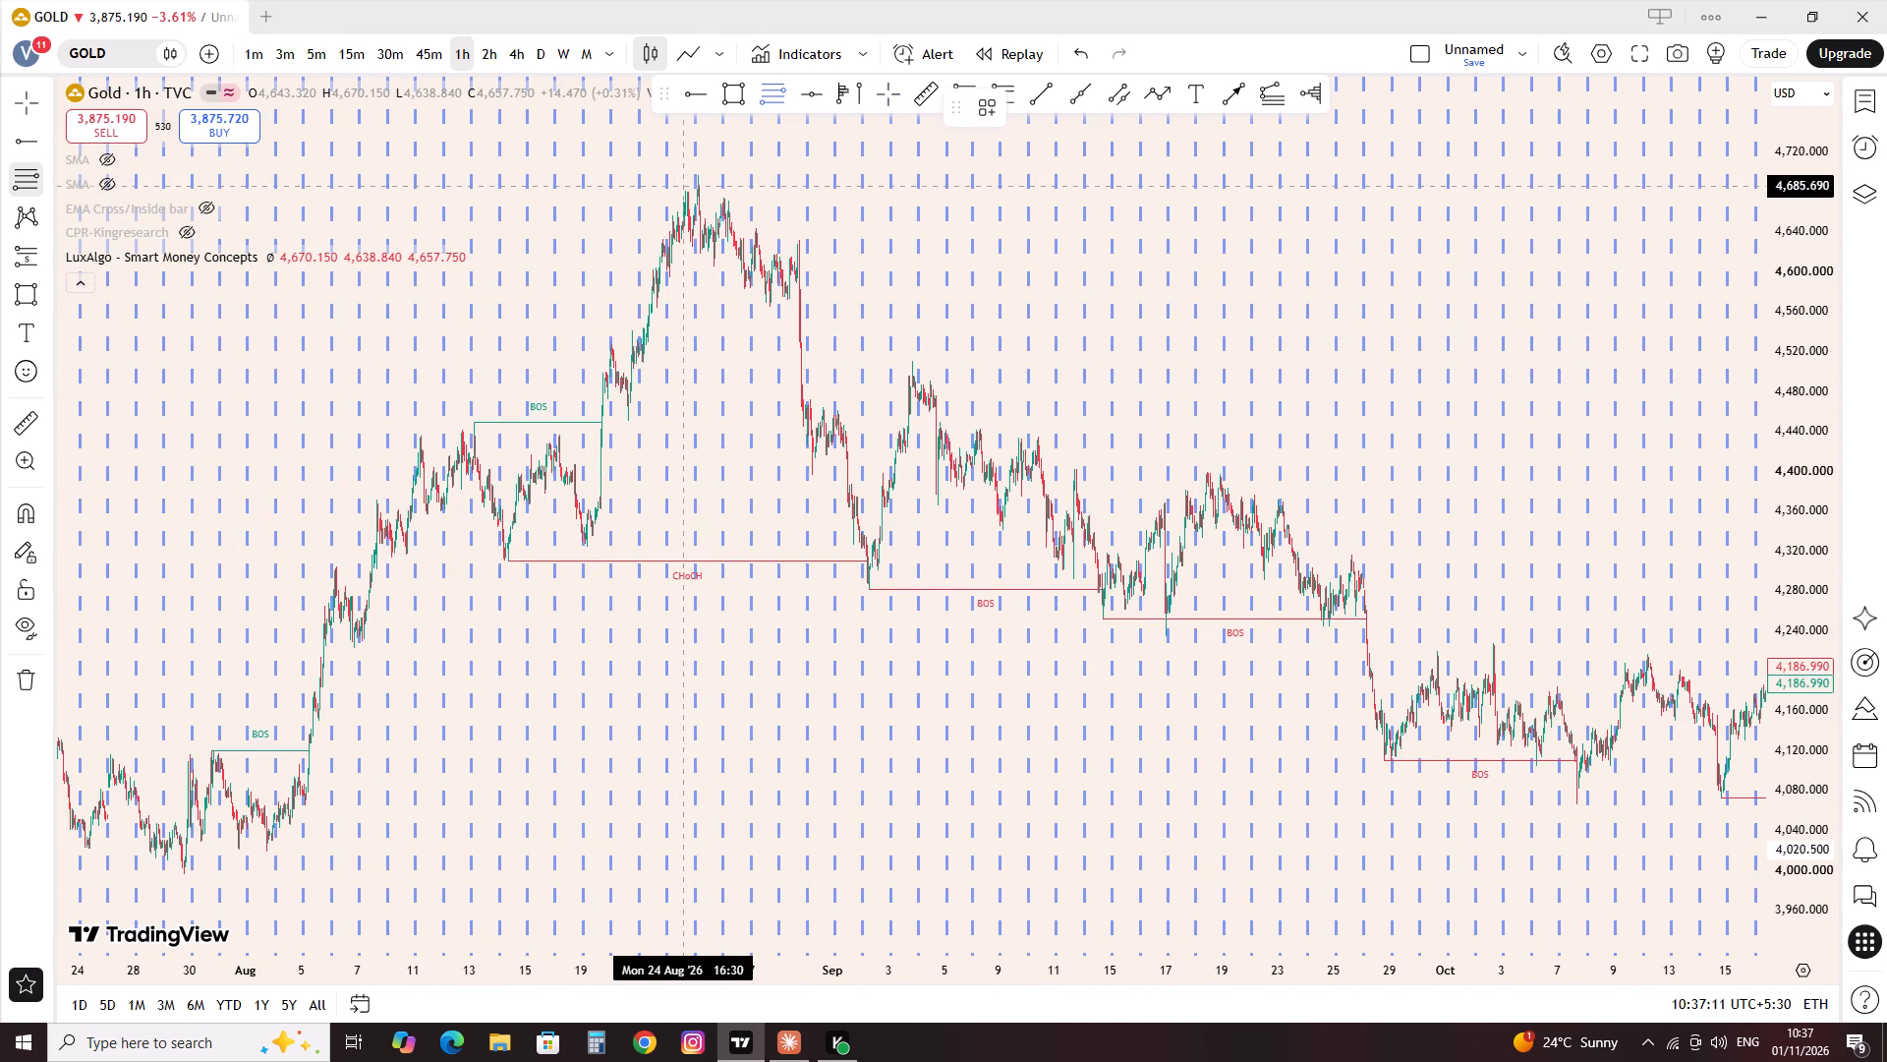
click(683, 187)
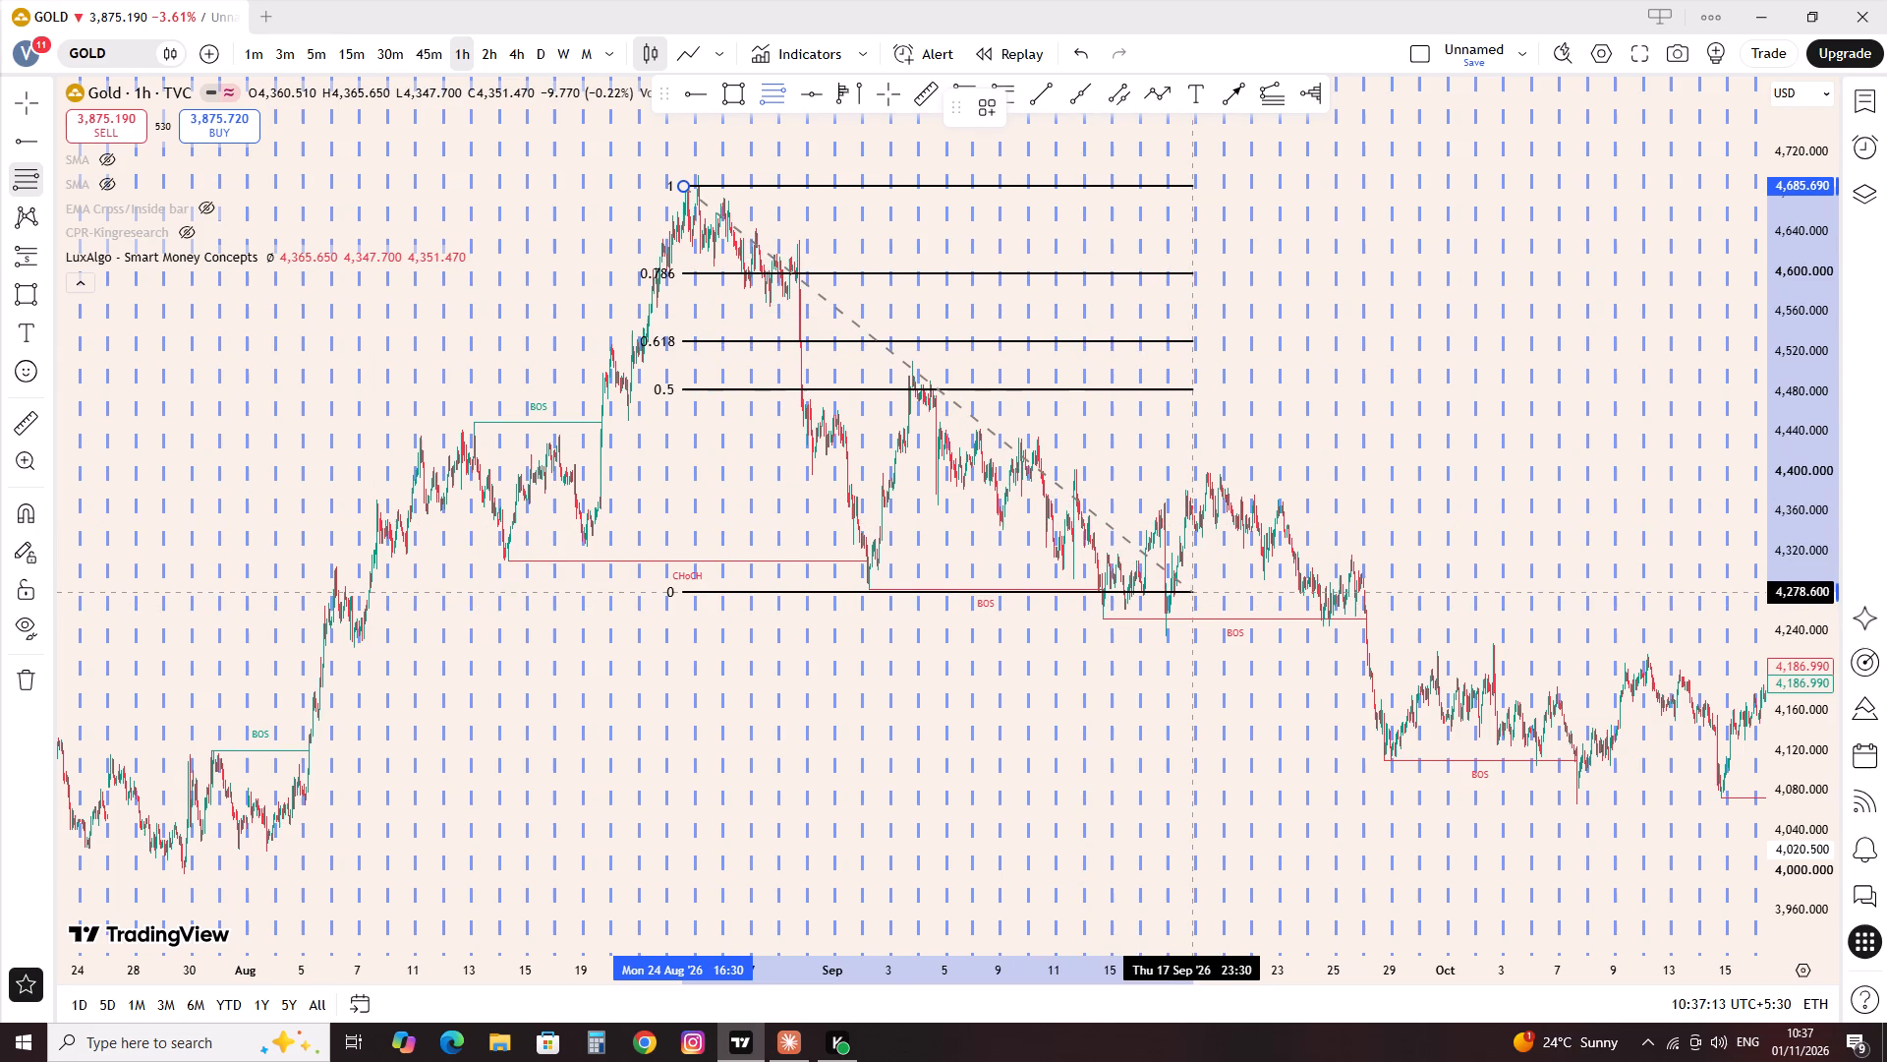
click(1192, 593)
click(1281, 429)
Place a short position just below the 0.5 level on 4 Sep: entry about 4,476, stop about 4,511, target about 4,285.
scroll(1092, 372, up, 1)
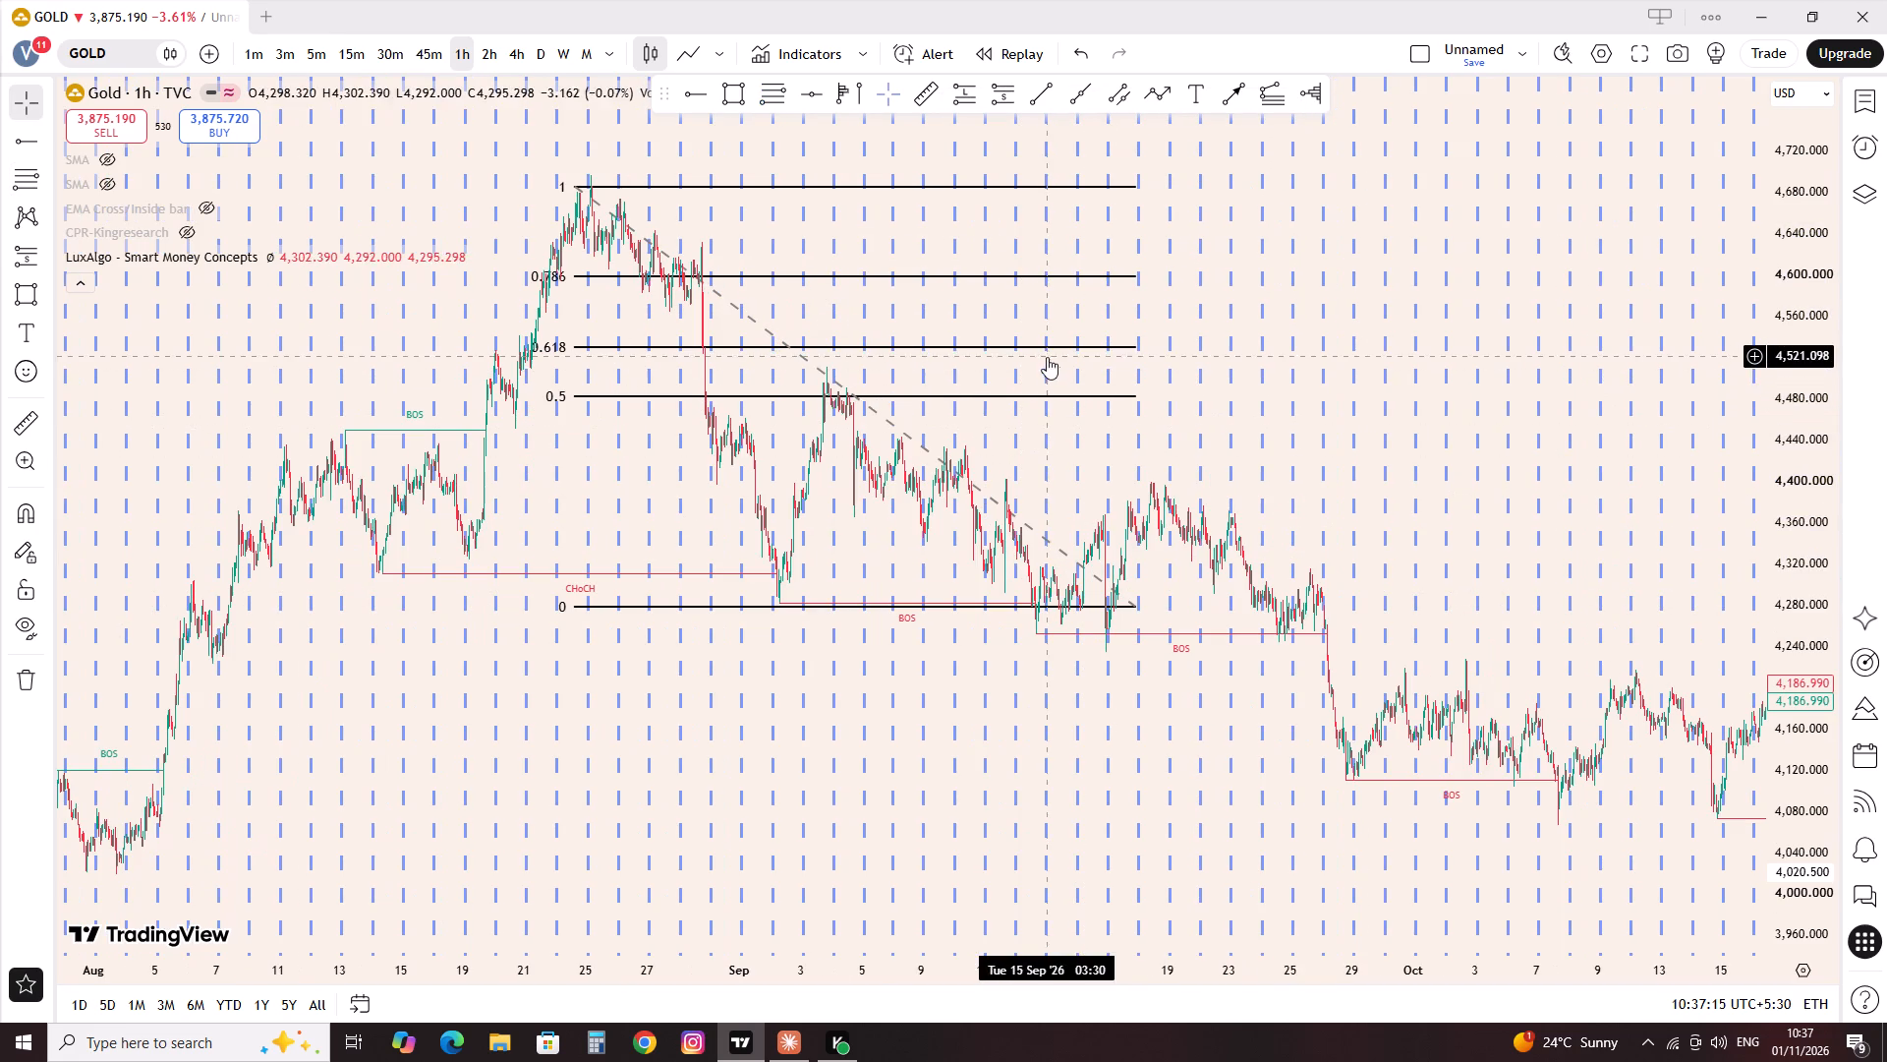
scroll(767, 325, up, 2)
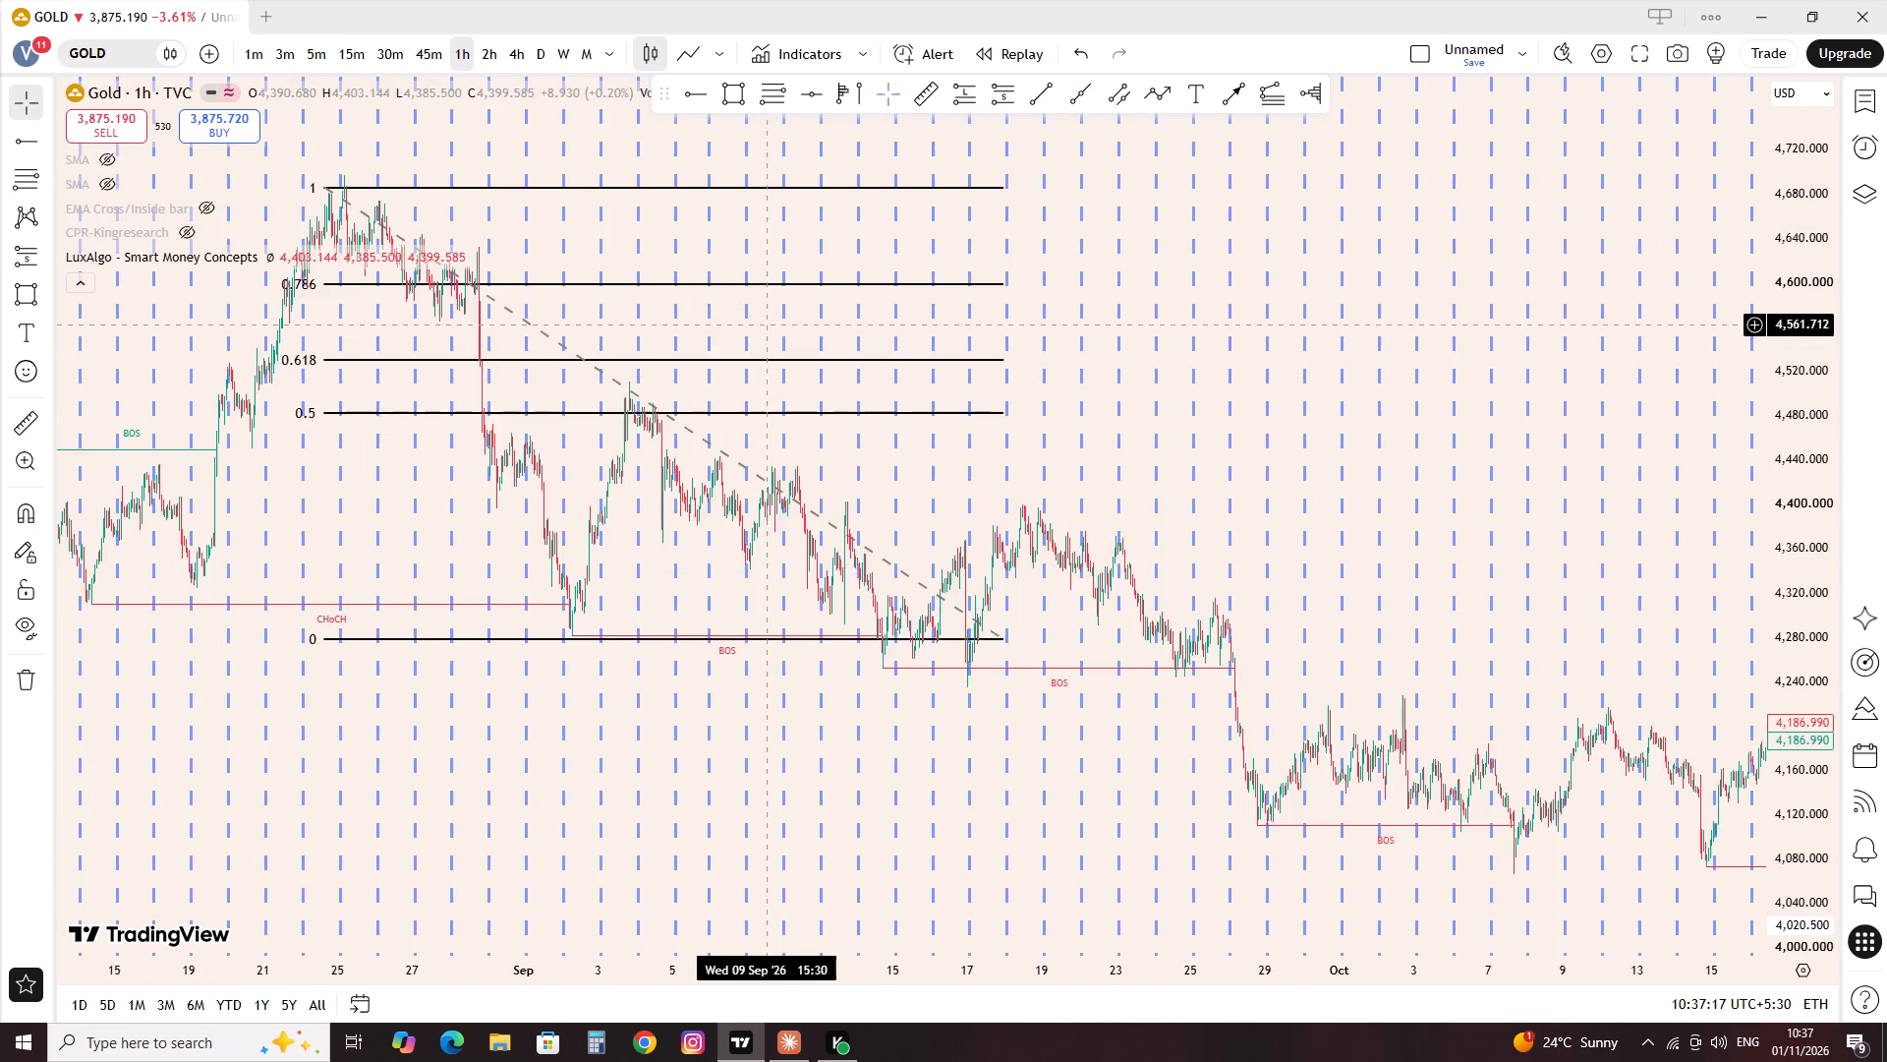
scroll(767, 325, up, 2)
drag(311, 485, 1290, 646)
scroll(1283, 623, up, 10)
scroll(821, 497, up, 2)
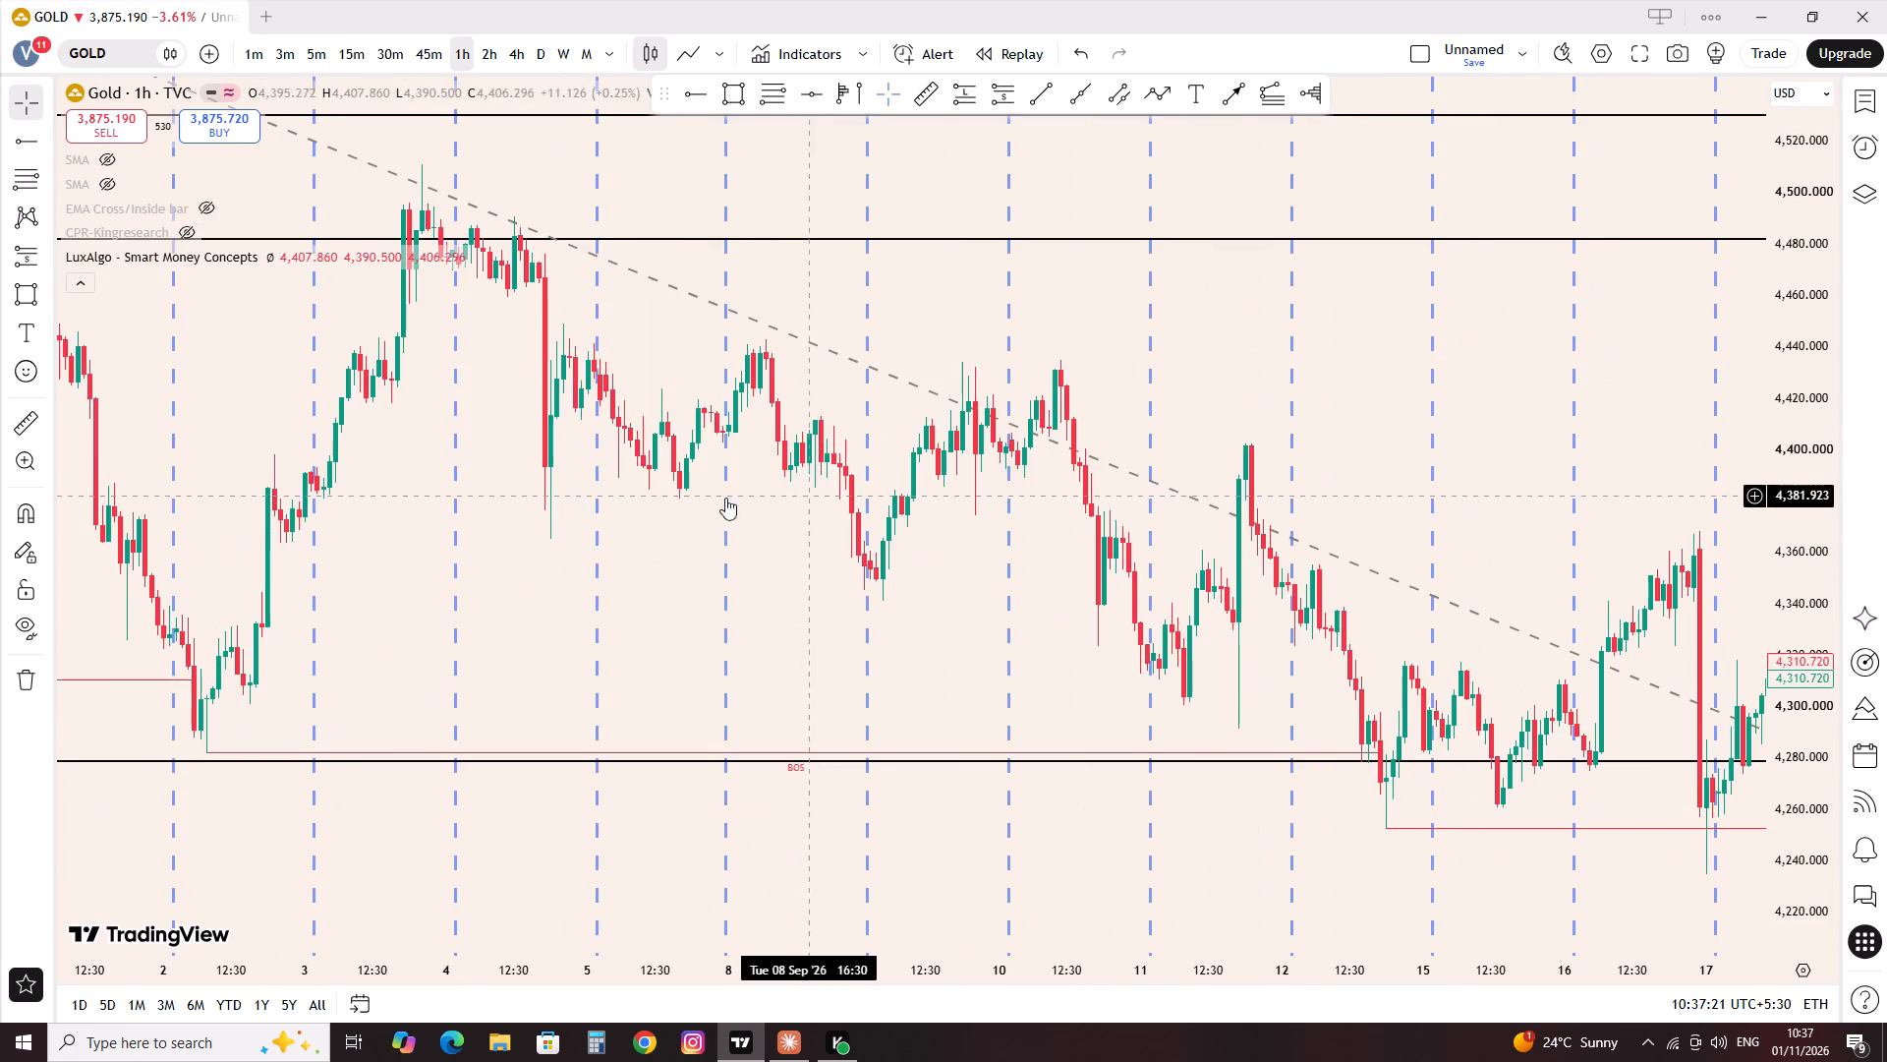
drag(455, 475, 1376, 727)
scroll(1369, 718, up, 3)
scroll(1298, 681, up, 4)
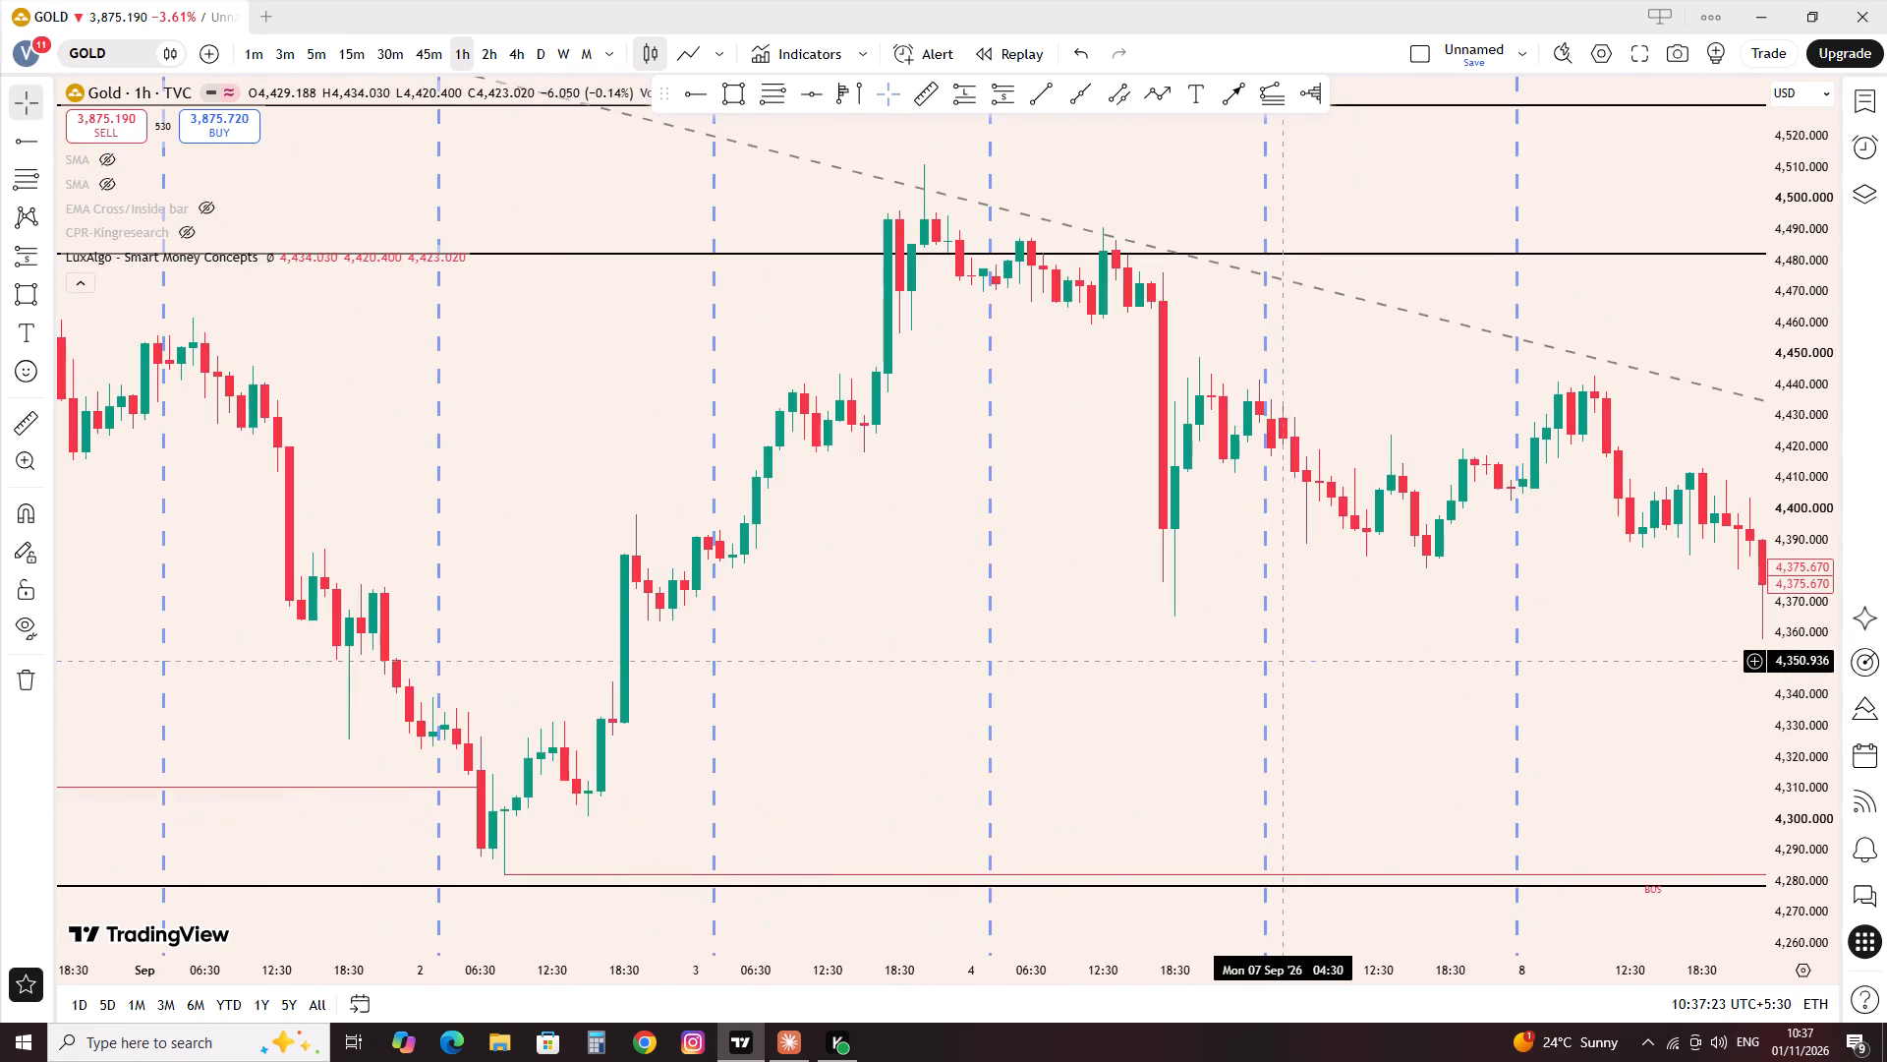
scroll(1259, 637, up, 1)
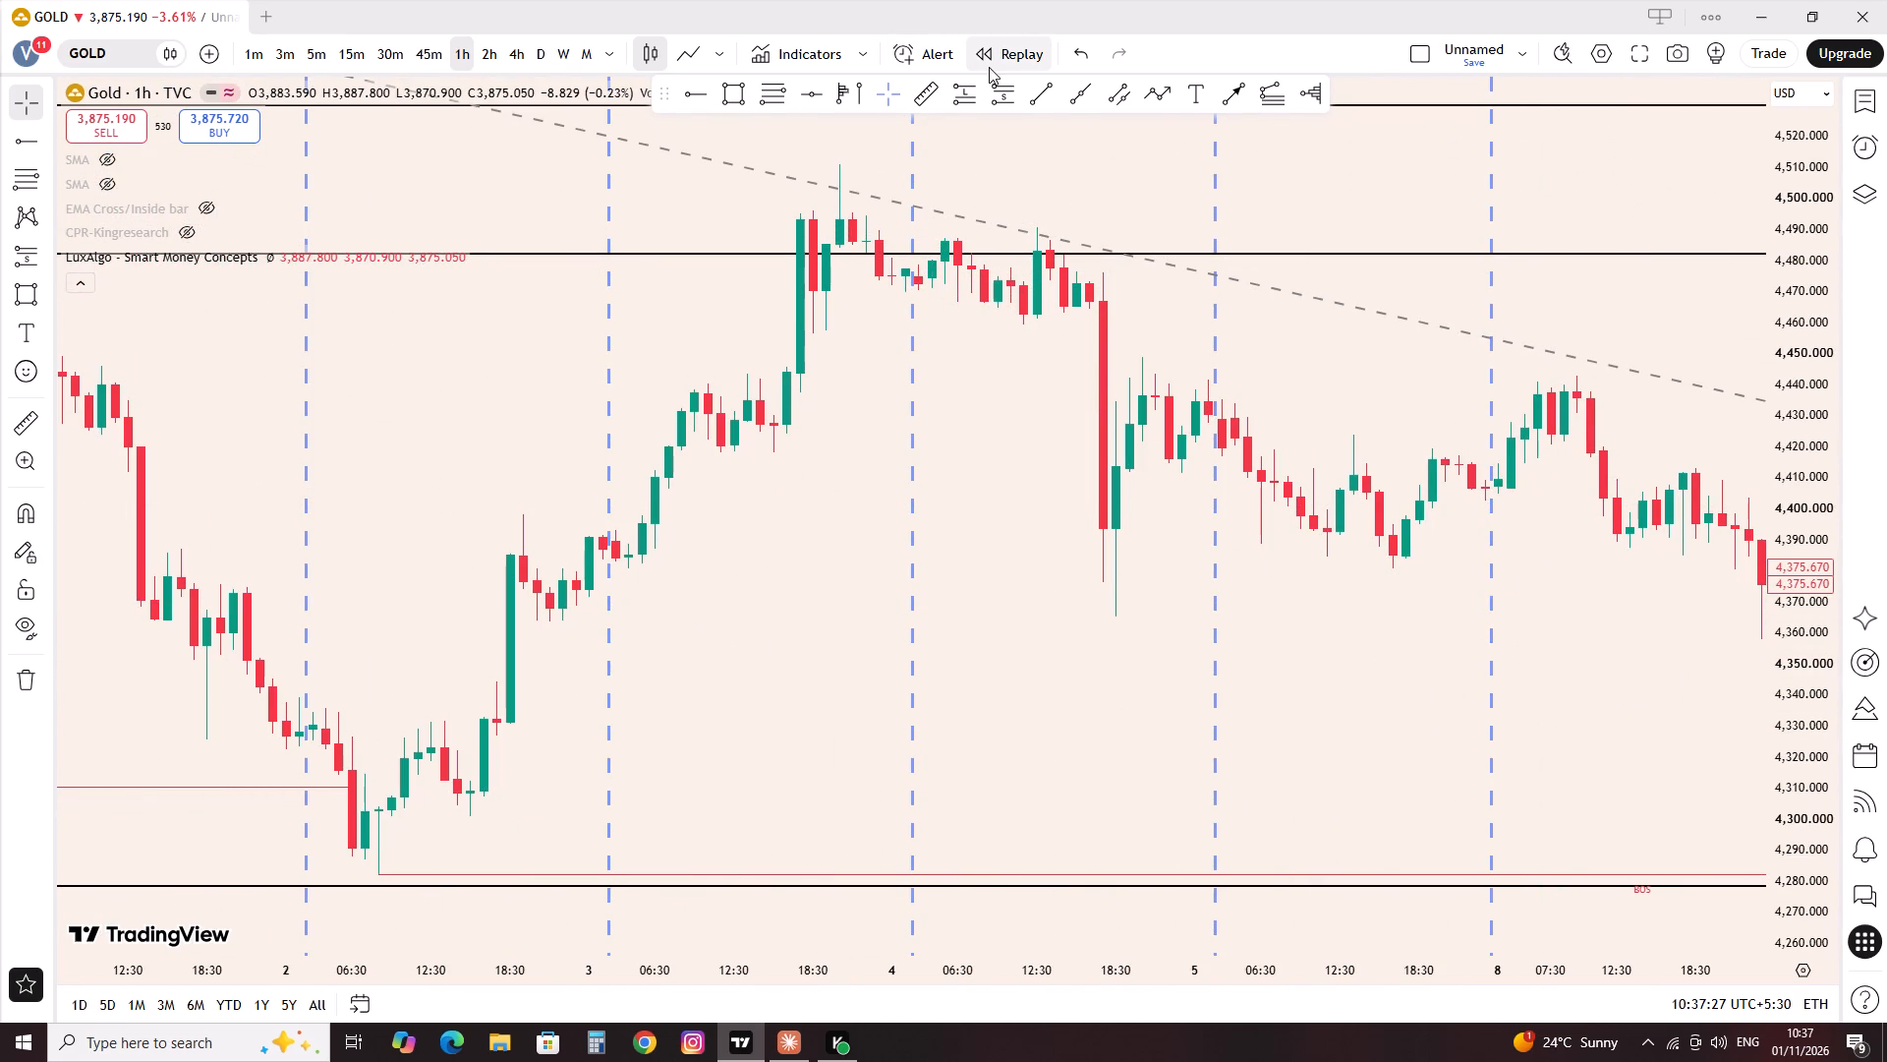
click(999, 89)
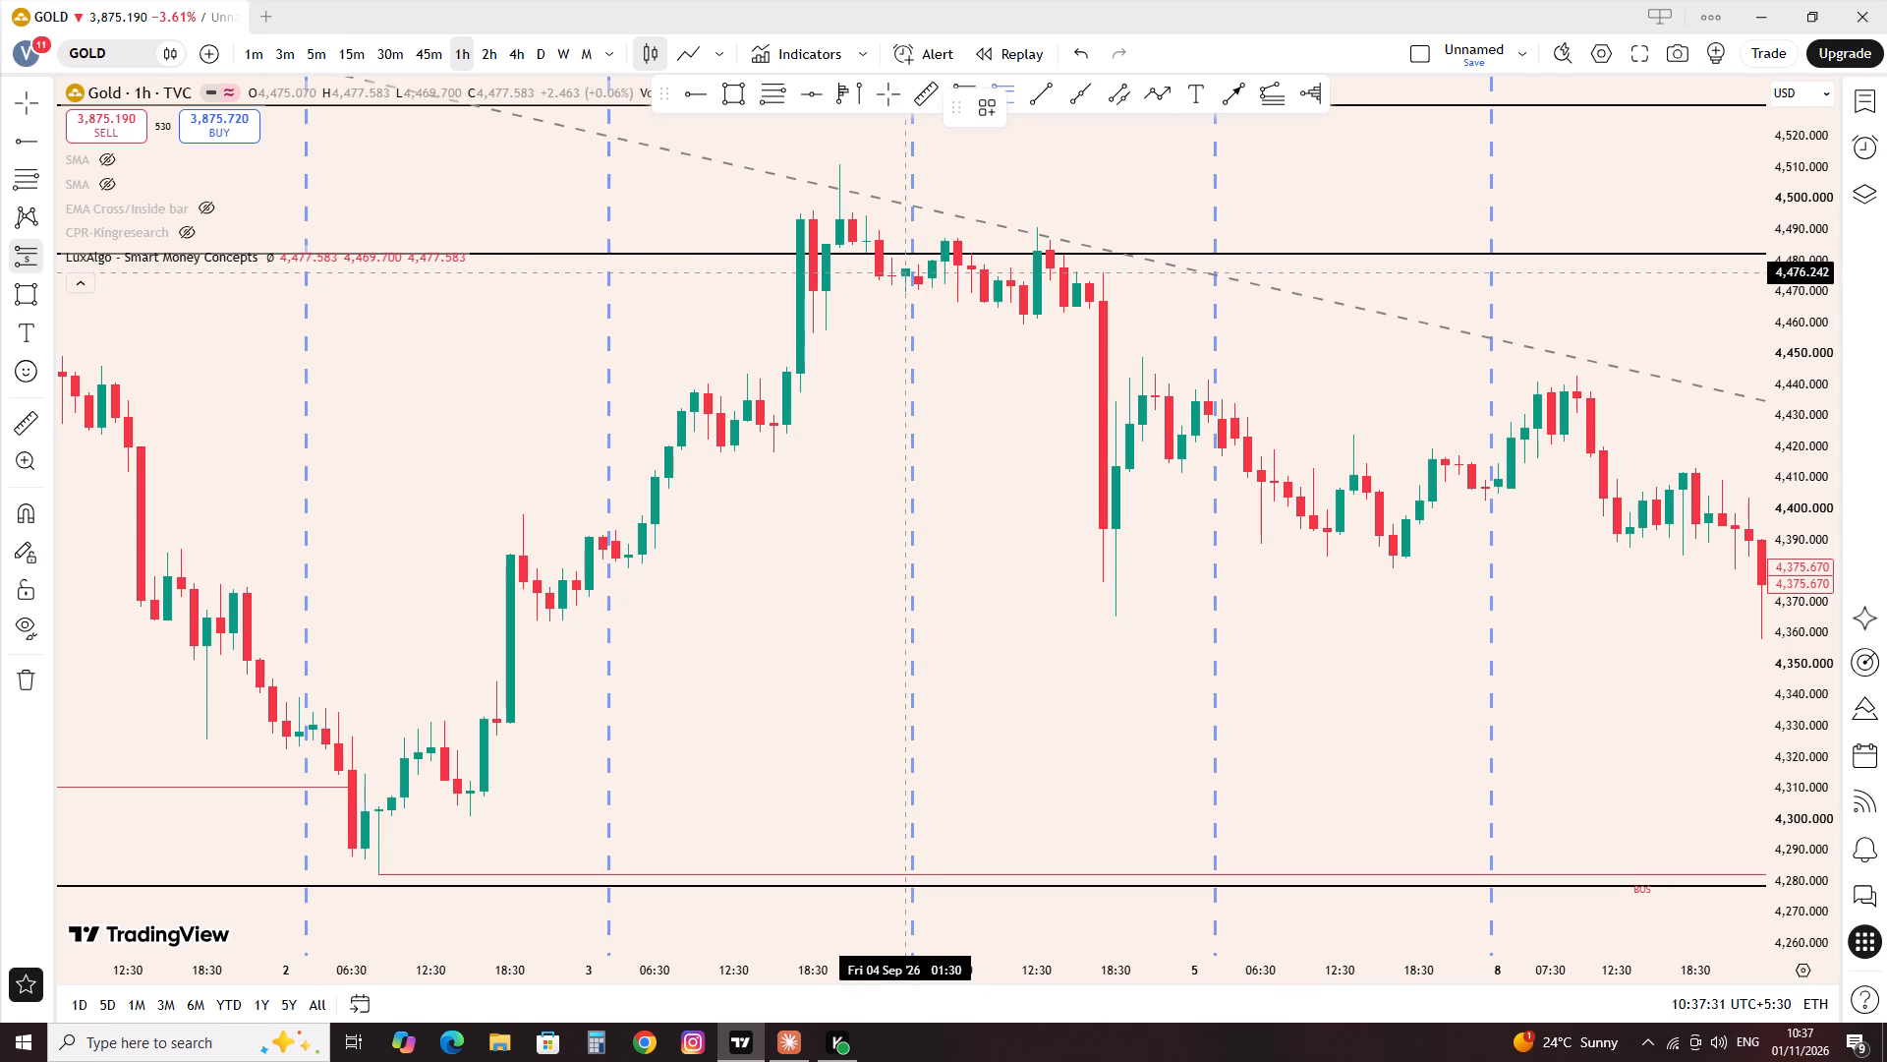
click(886, 275)
drag(892, 140, 900, 163)
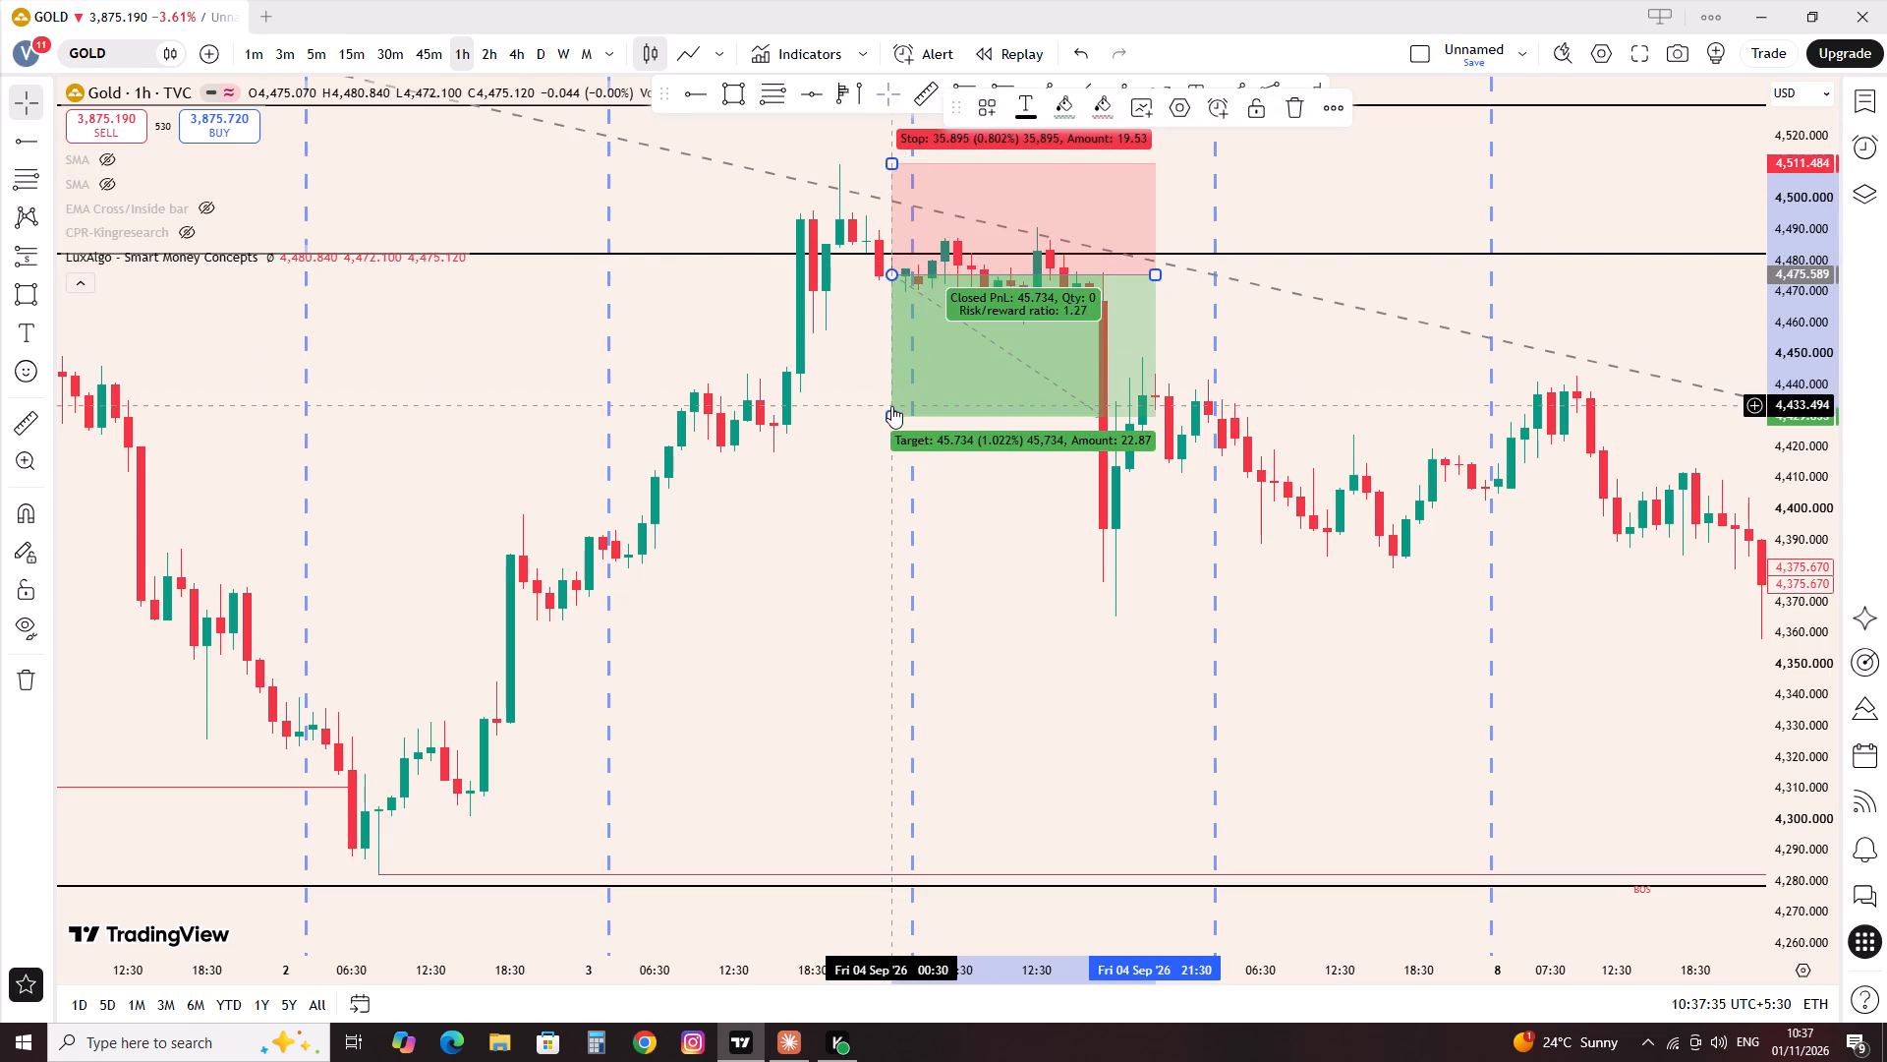
drag(891, 415, 927, 867)
click(725, 756)
Extend the 4 Sep short position's time span to 15 Sep.
scroll(765, 706, down, 7)
drag(1059, 677, 200, 660)
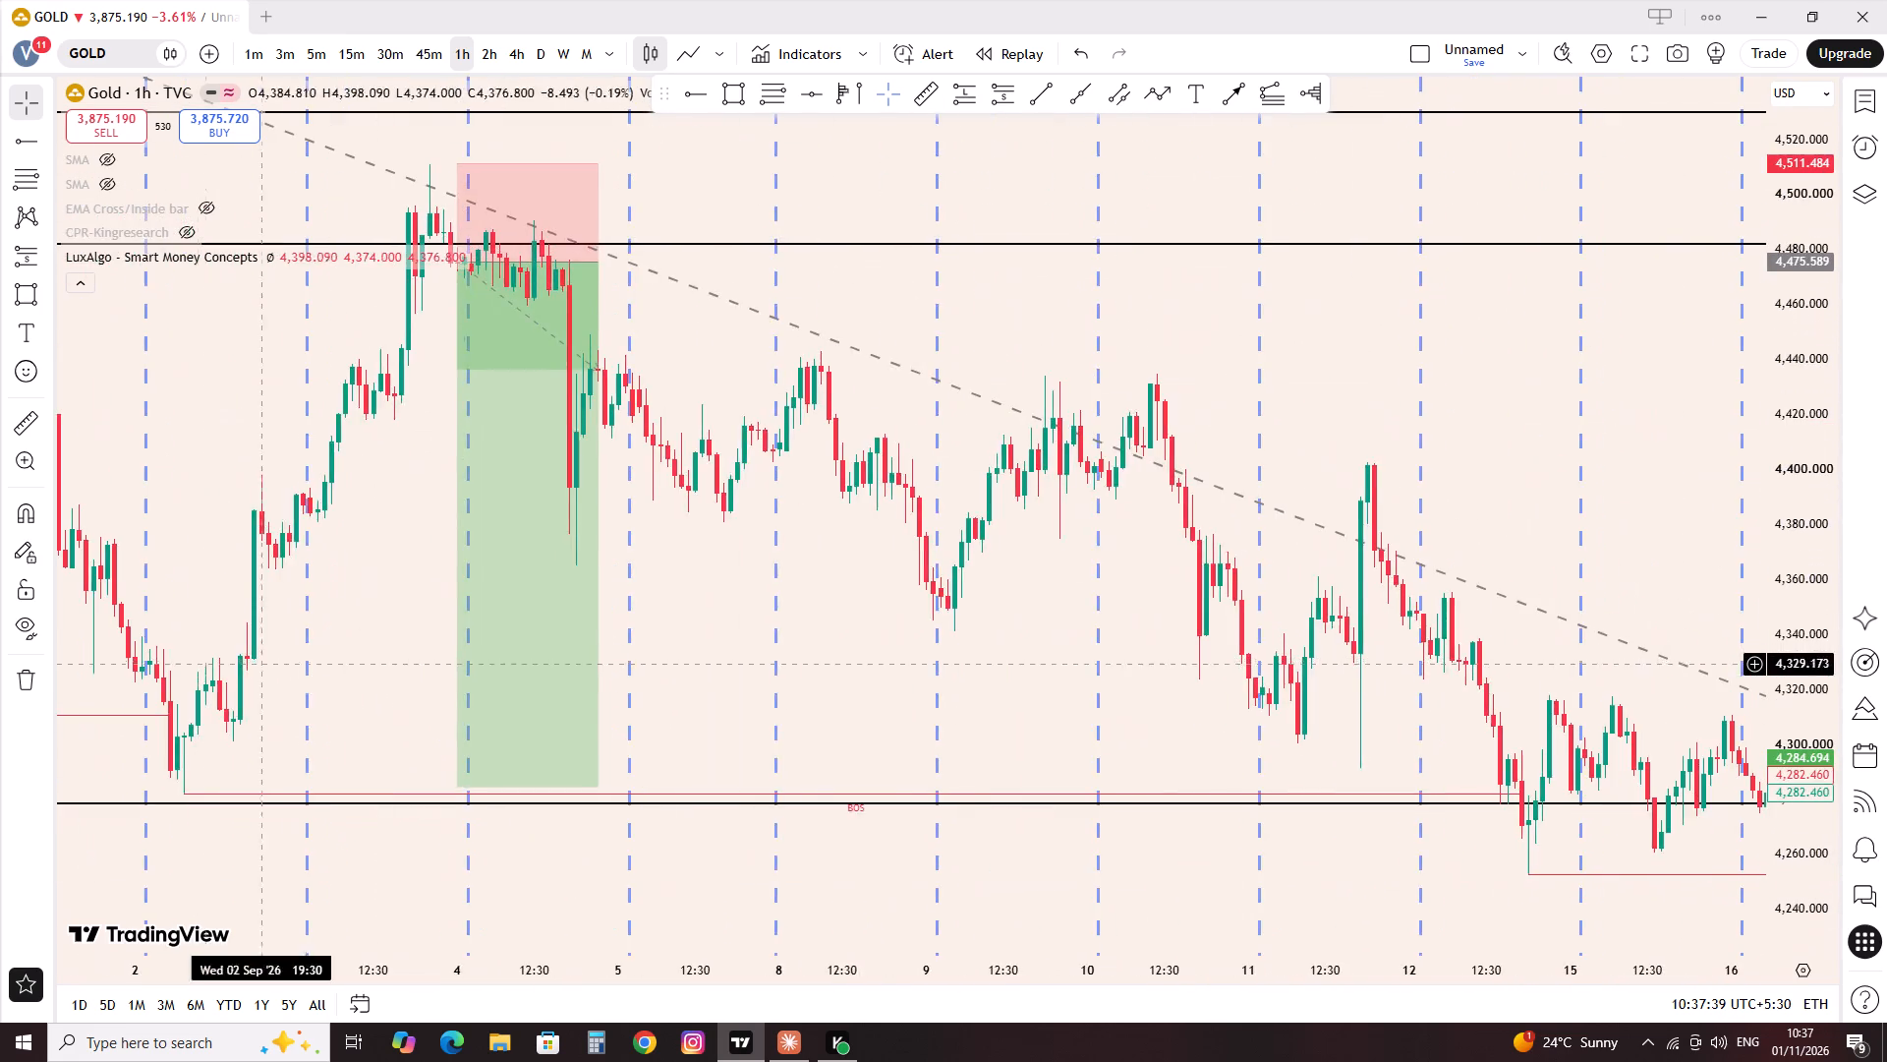
scroll(892, 597, down, 5)
drag(1629, 602, 1079, 621)
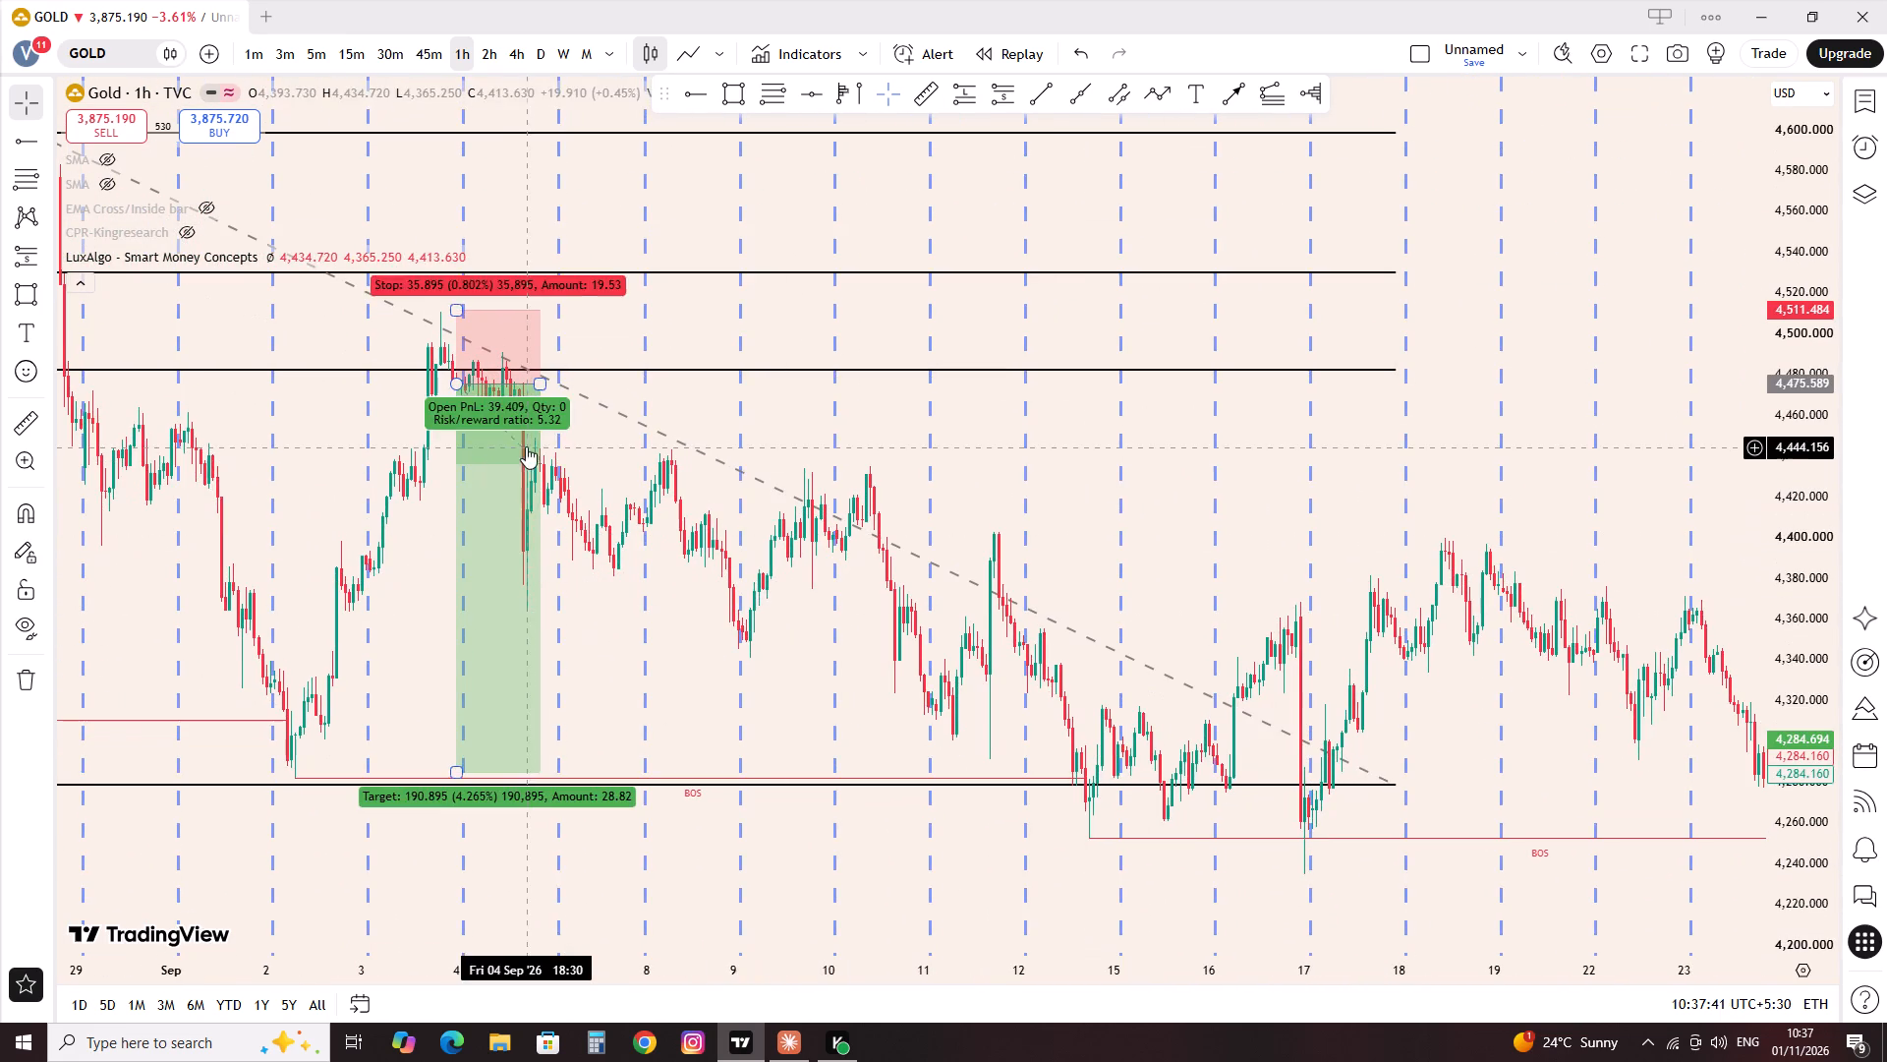
drag(535, 386, 765, 433)
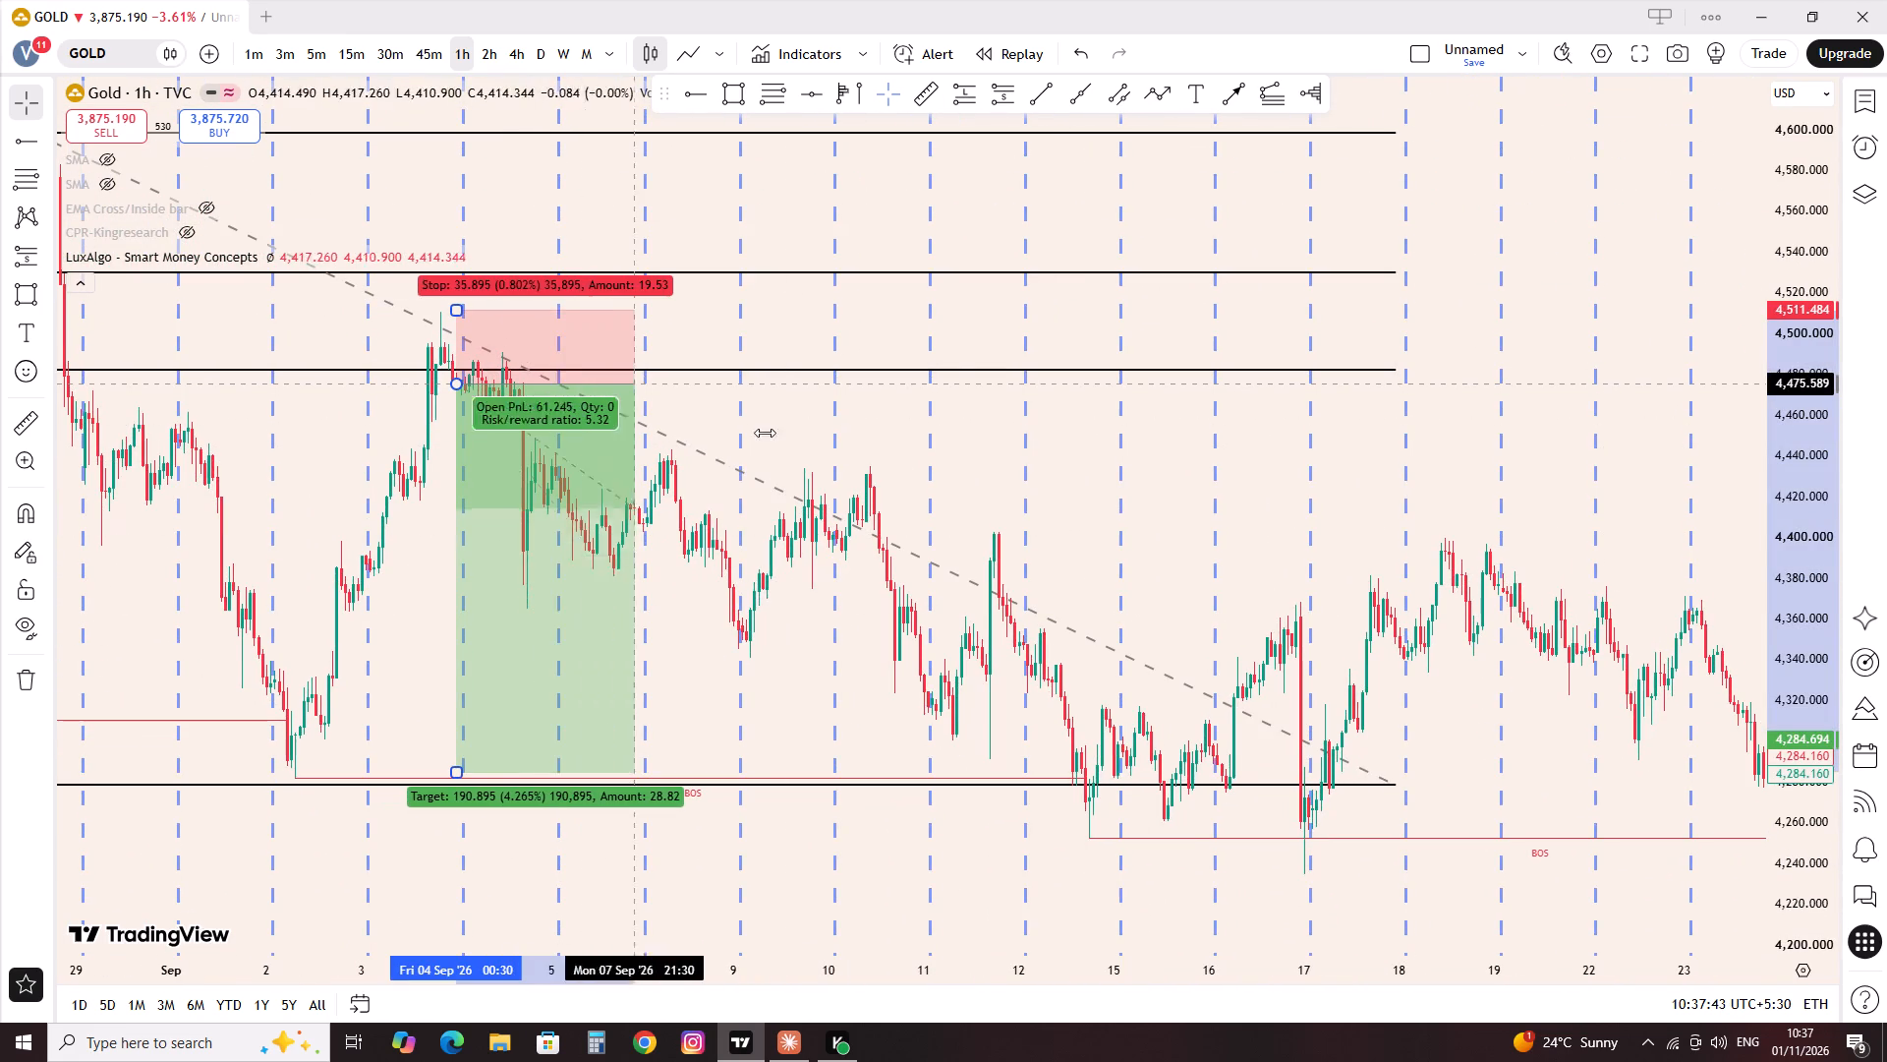
drag(765, 433, 1115, 510)
click(1260, 494)
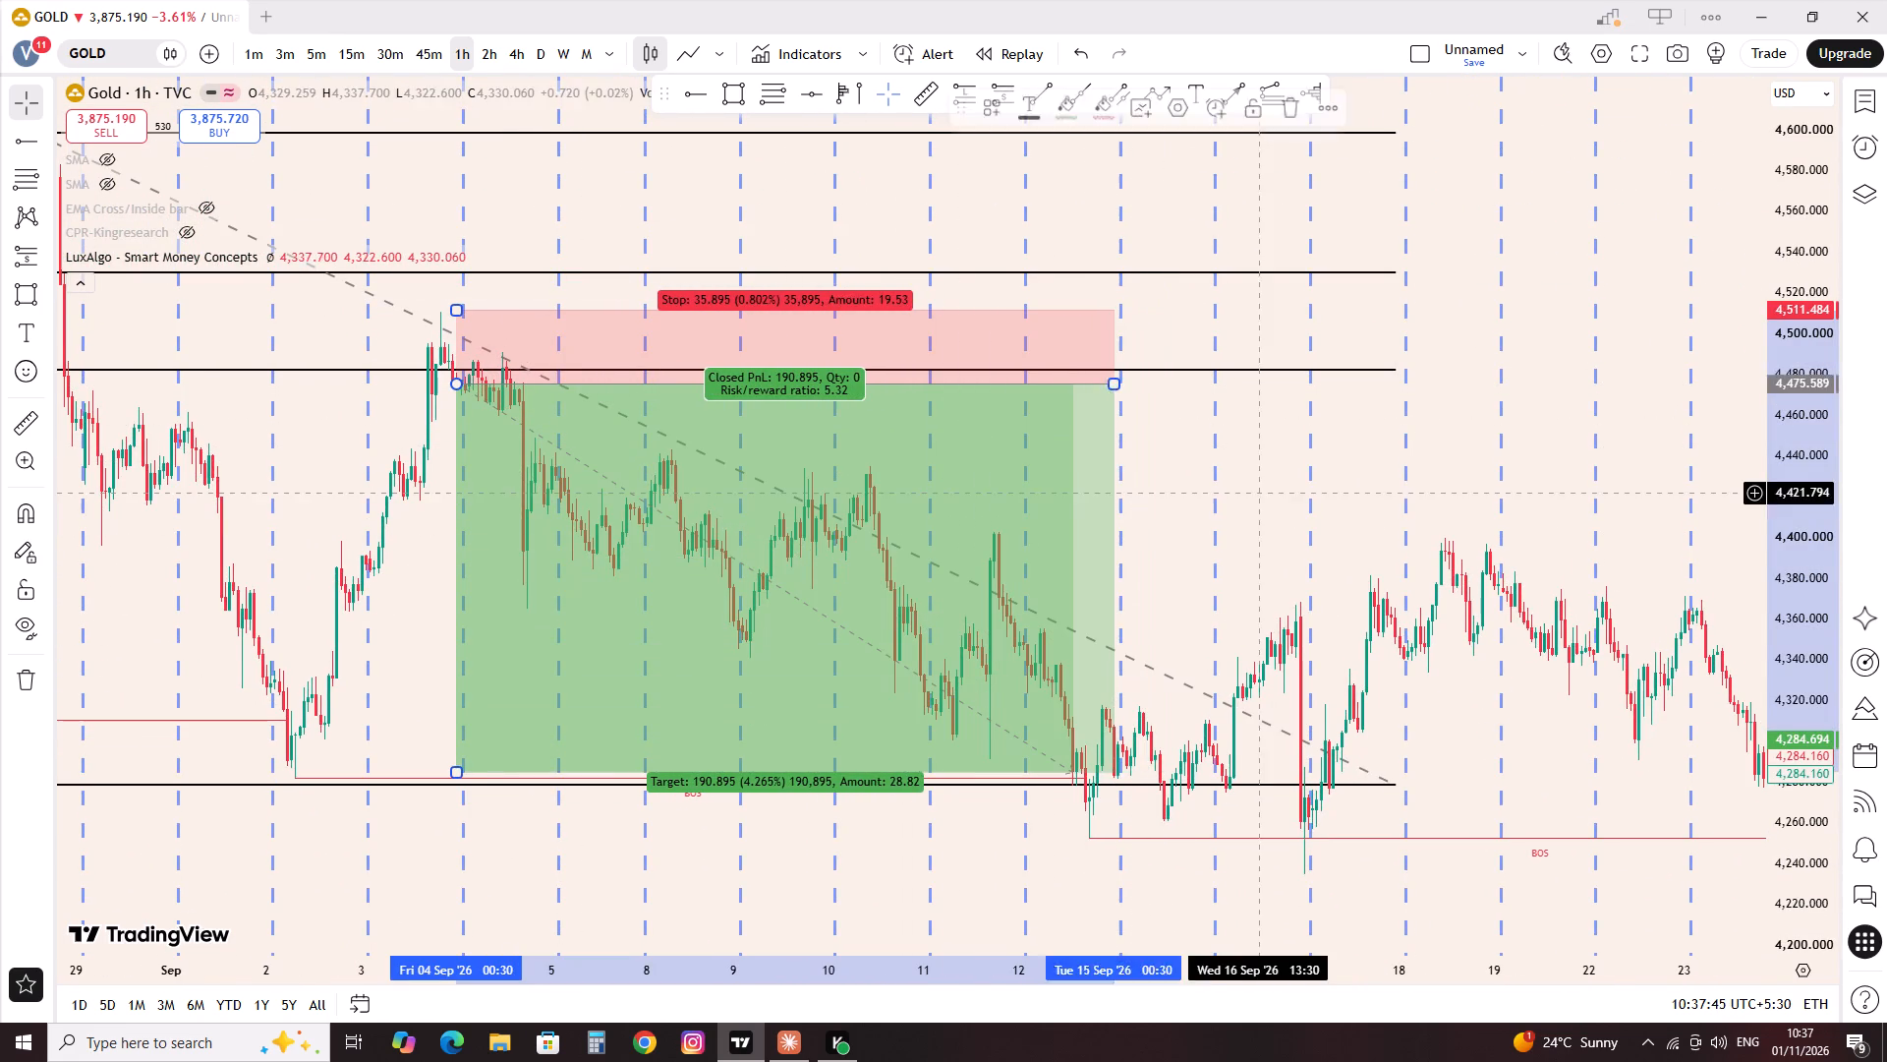
Delete the Fibonacci retracement spanning 24 Aug to 17 Sep.
click(1301, 375)
click(1256, 113)
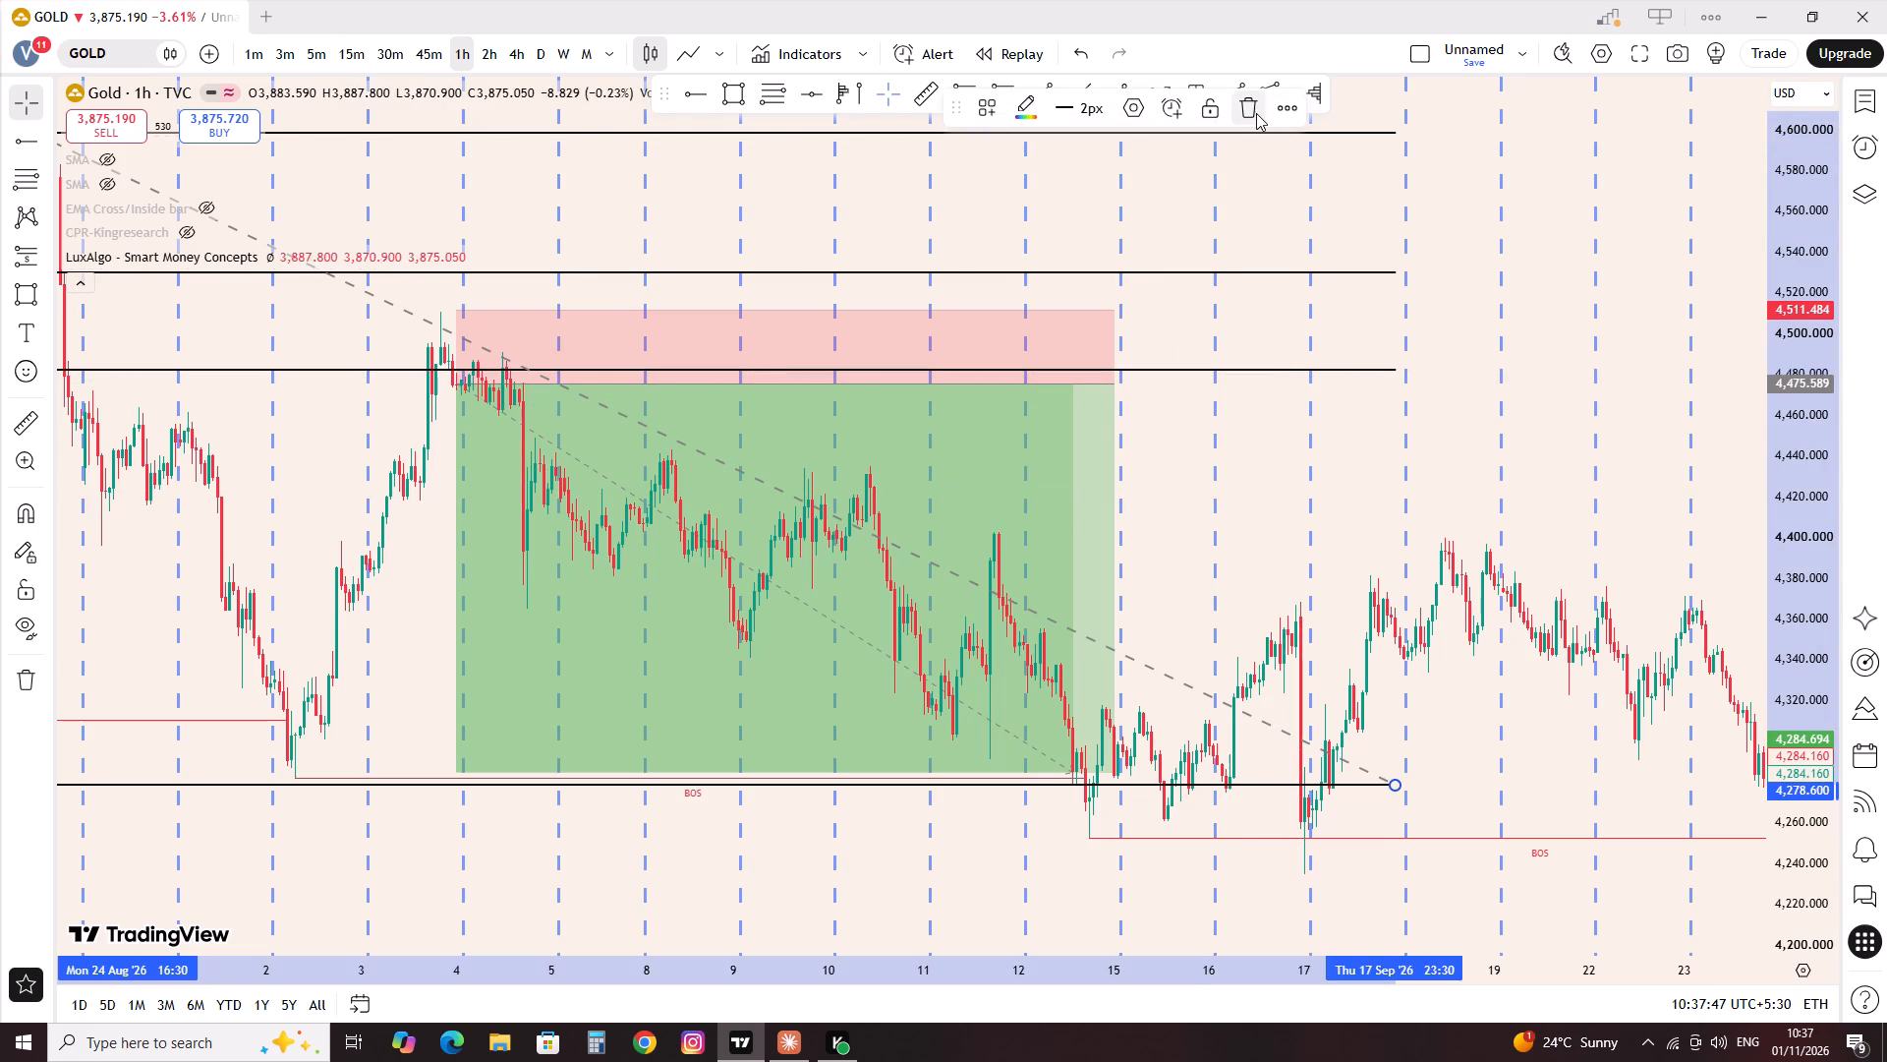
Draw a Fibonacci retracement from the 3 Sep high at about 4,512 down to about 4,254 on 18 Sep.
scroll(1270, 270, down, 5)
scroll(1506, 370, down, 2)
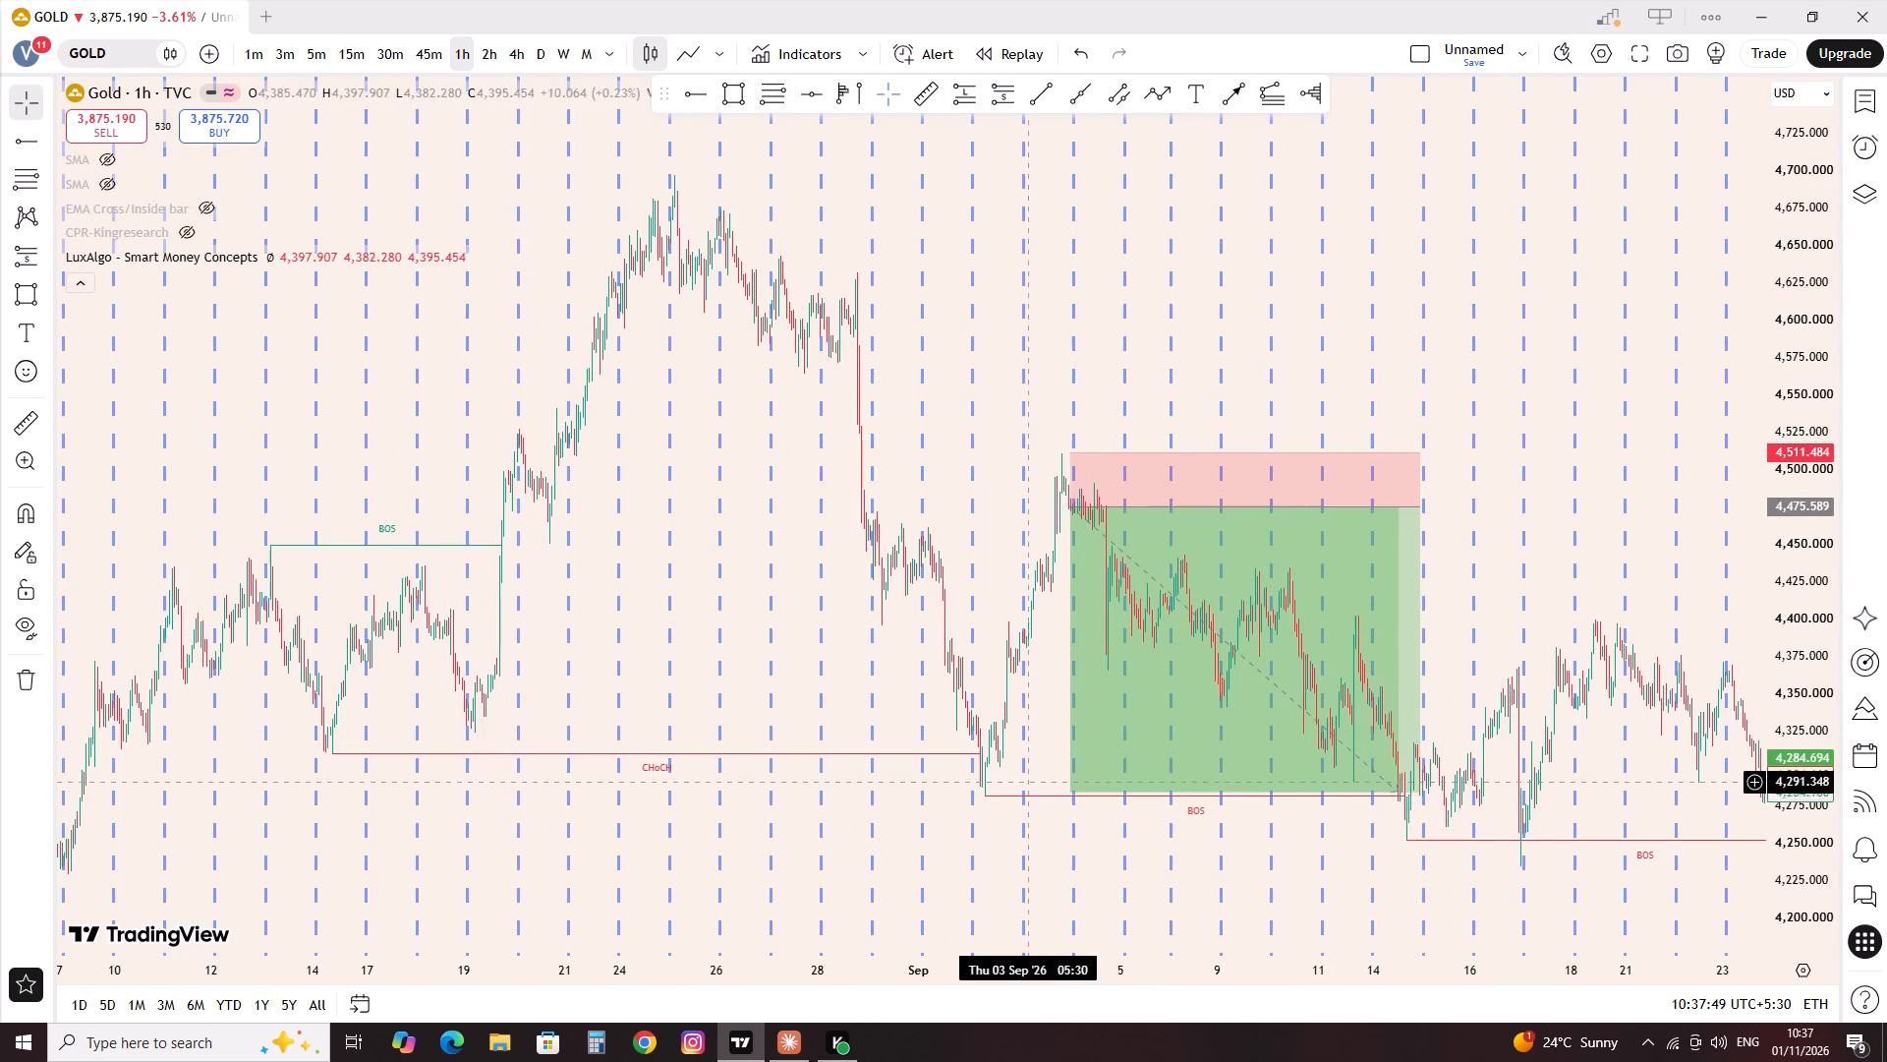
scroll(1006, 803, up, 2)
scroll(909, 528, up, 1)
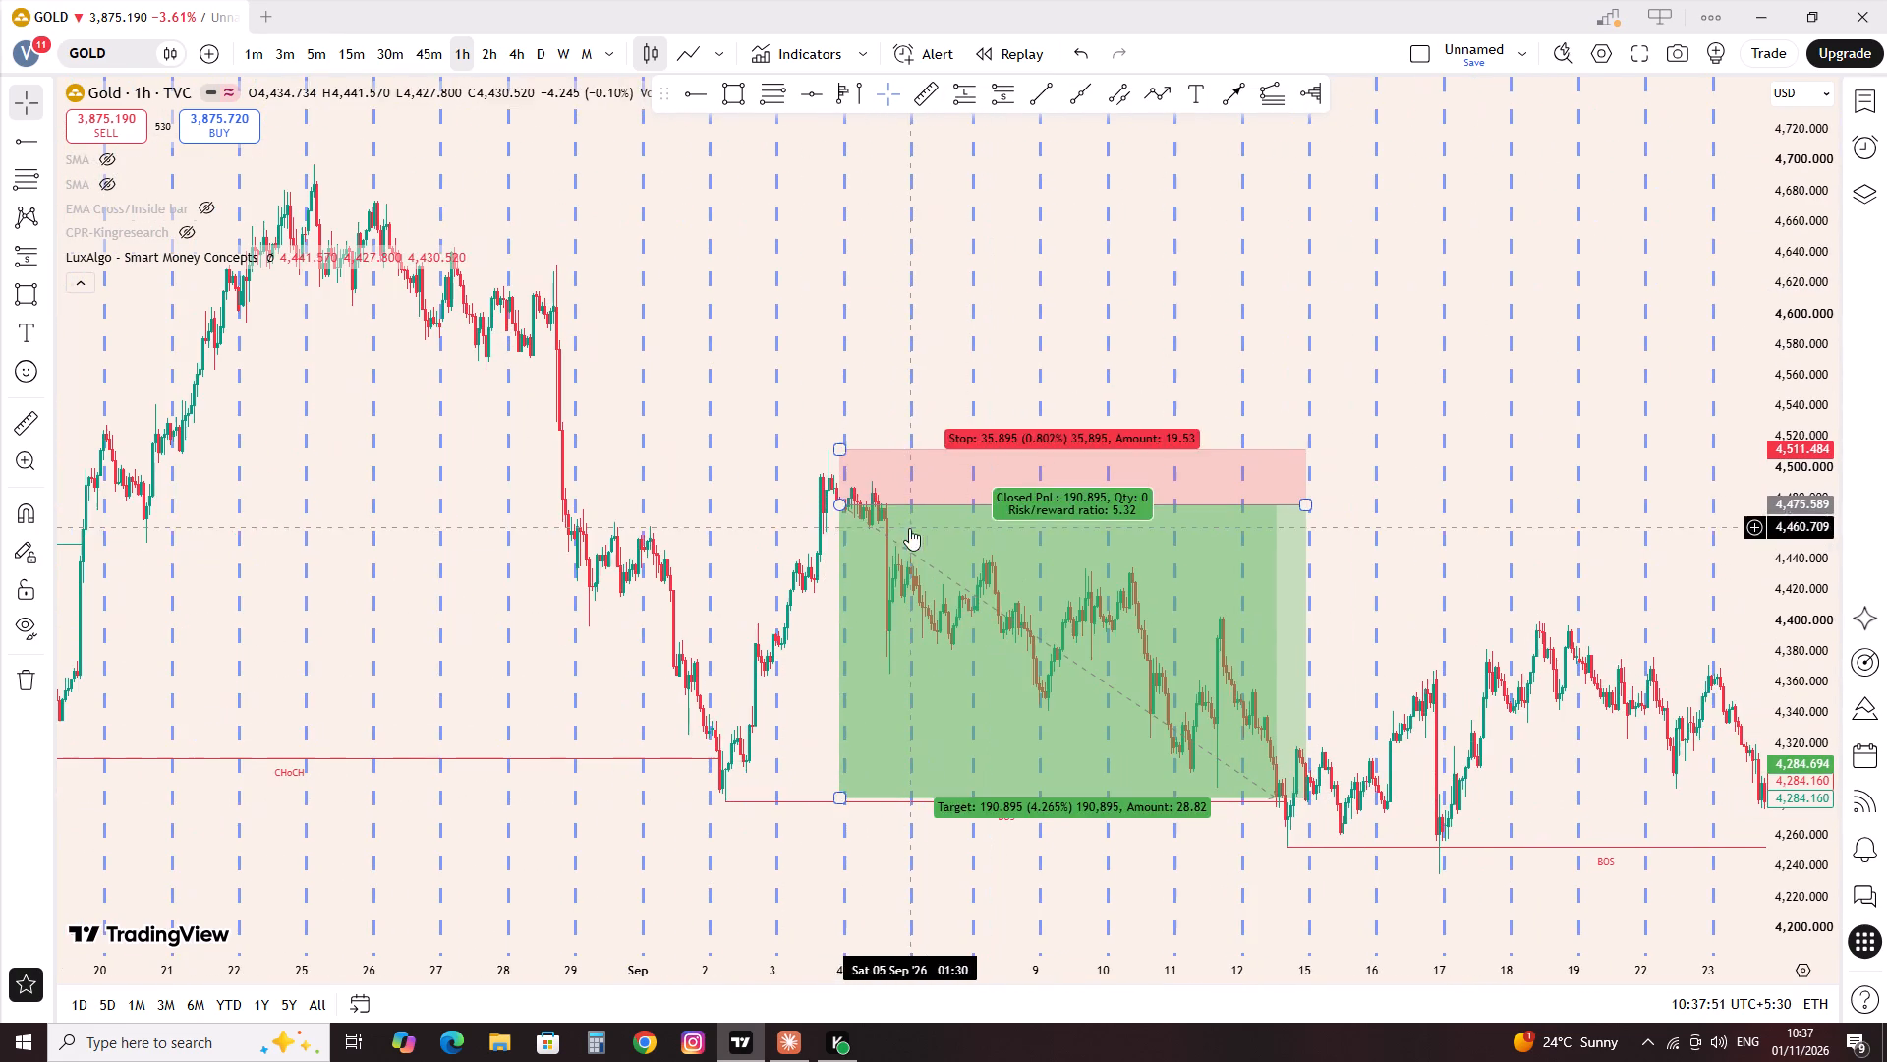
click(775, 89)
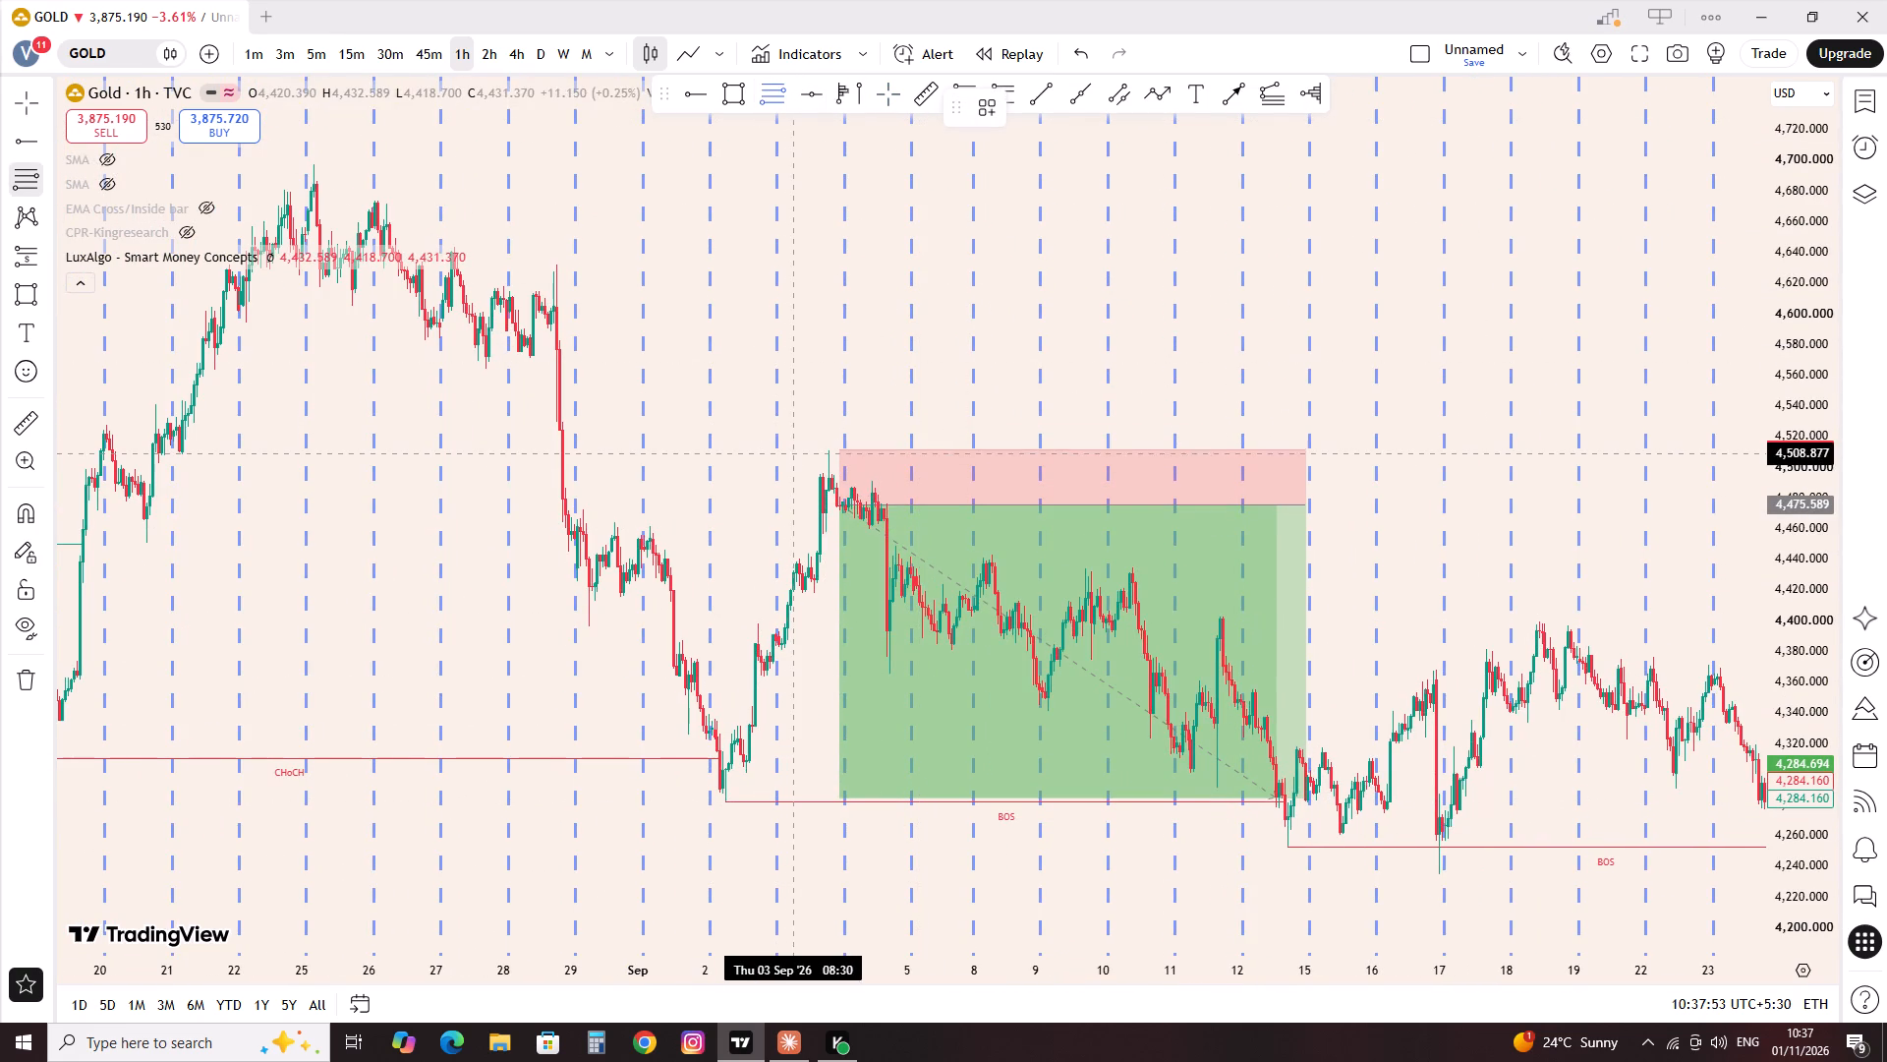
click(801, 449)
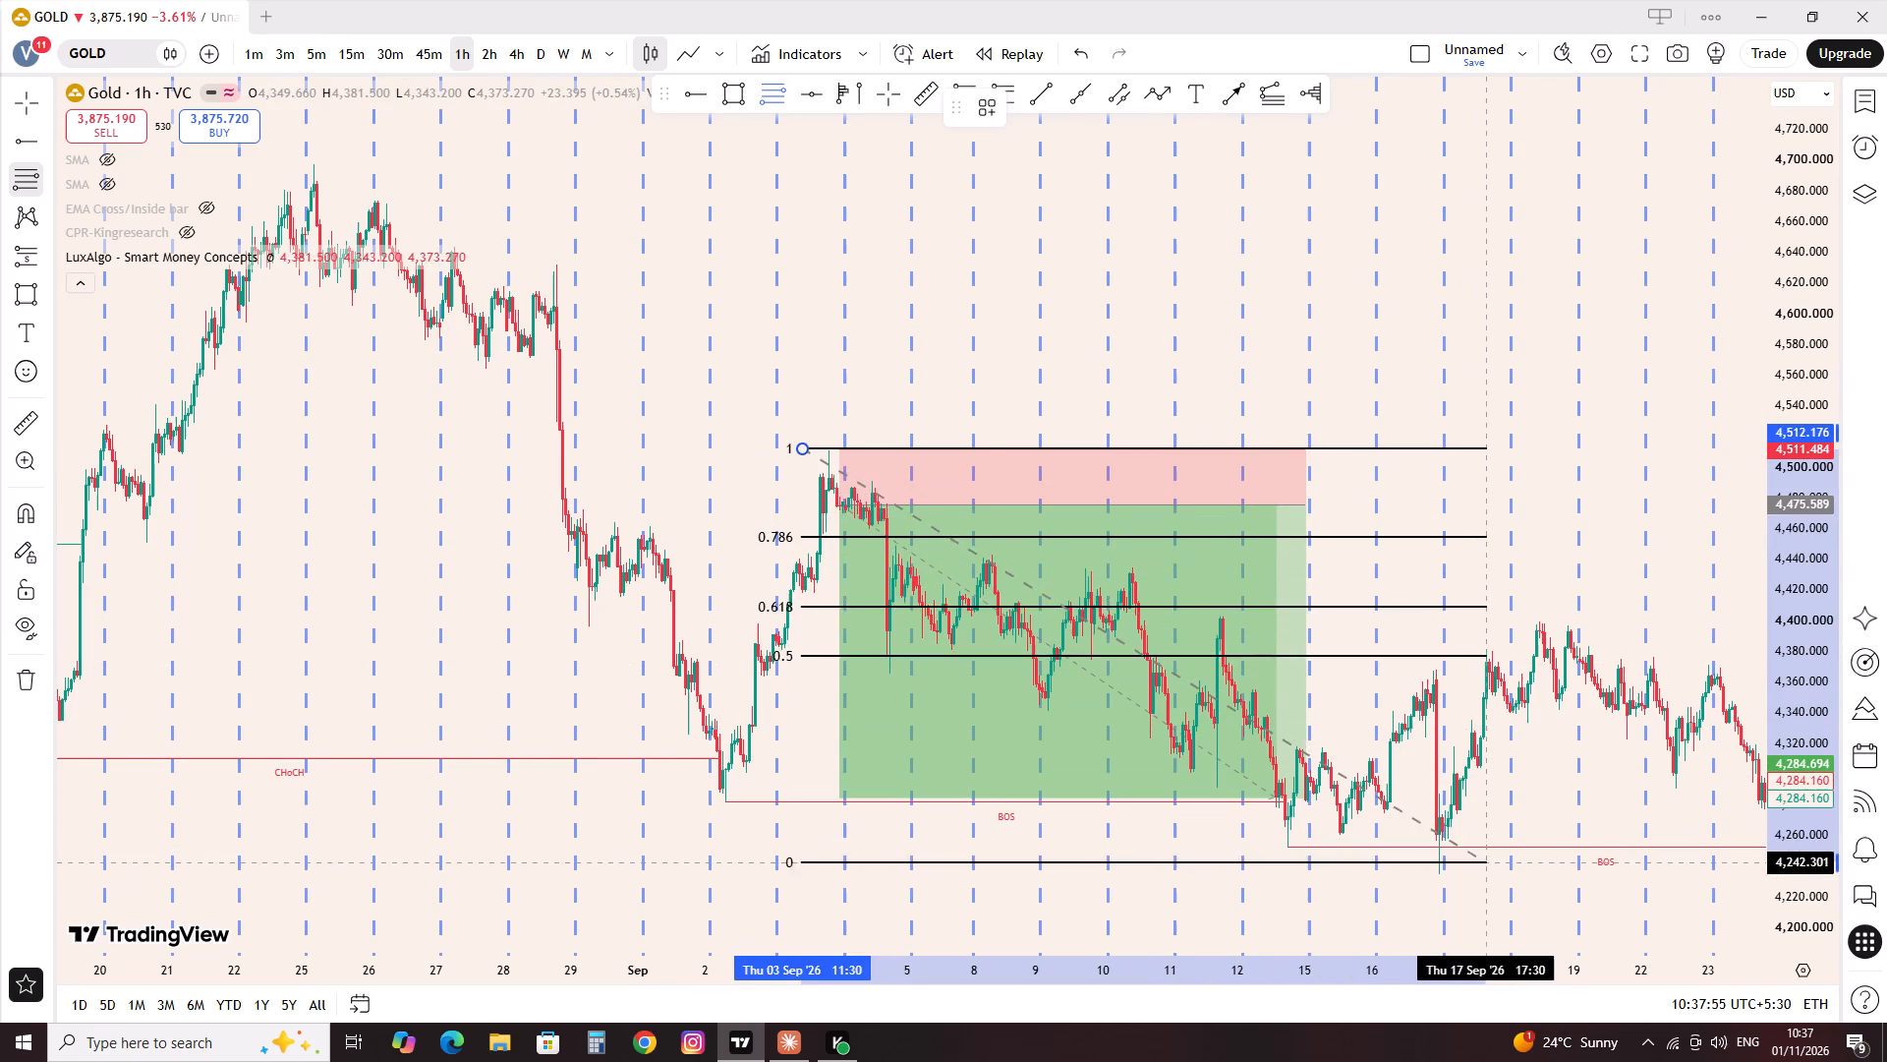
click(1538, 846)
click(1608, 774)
Place a short position just below the 0.5 level on 19 Sep: entry about 4,381, stop about 4,398, target about 4,255.
scroll(1609, 770, up, 5)
scroll(1518, 720, up, 3)
drag(1433, 693, 1229, 709)
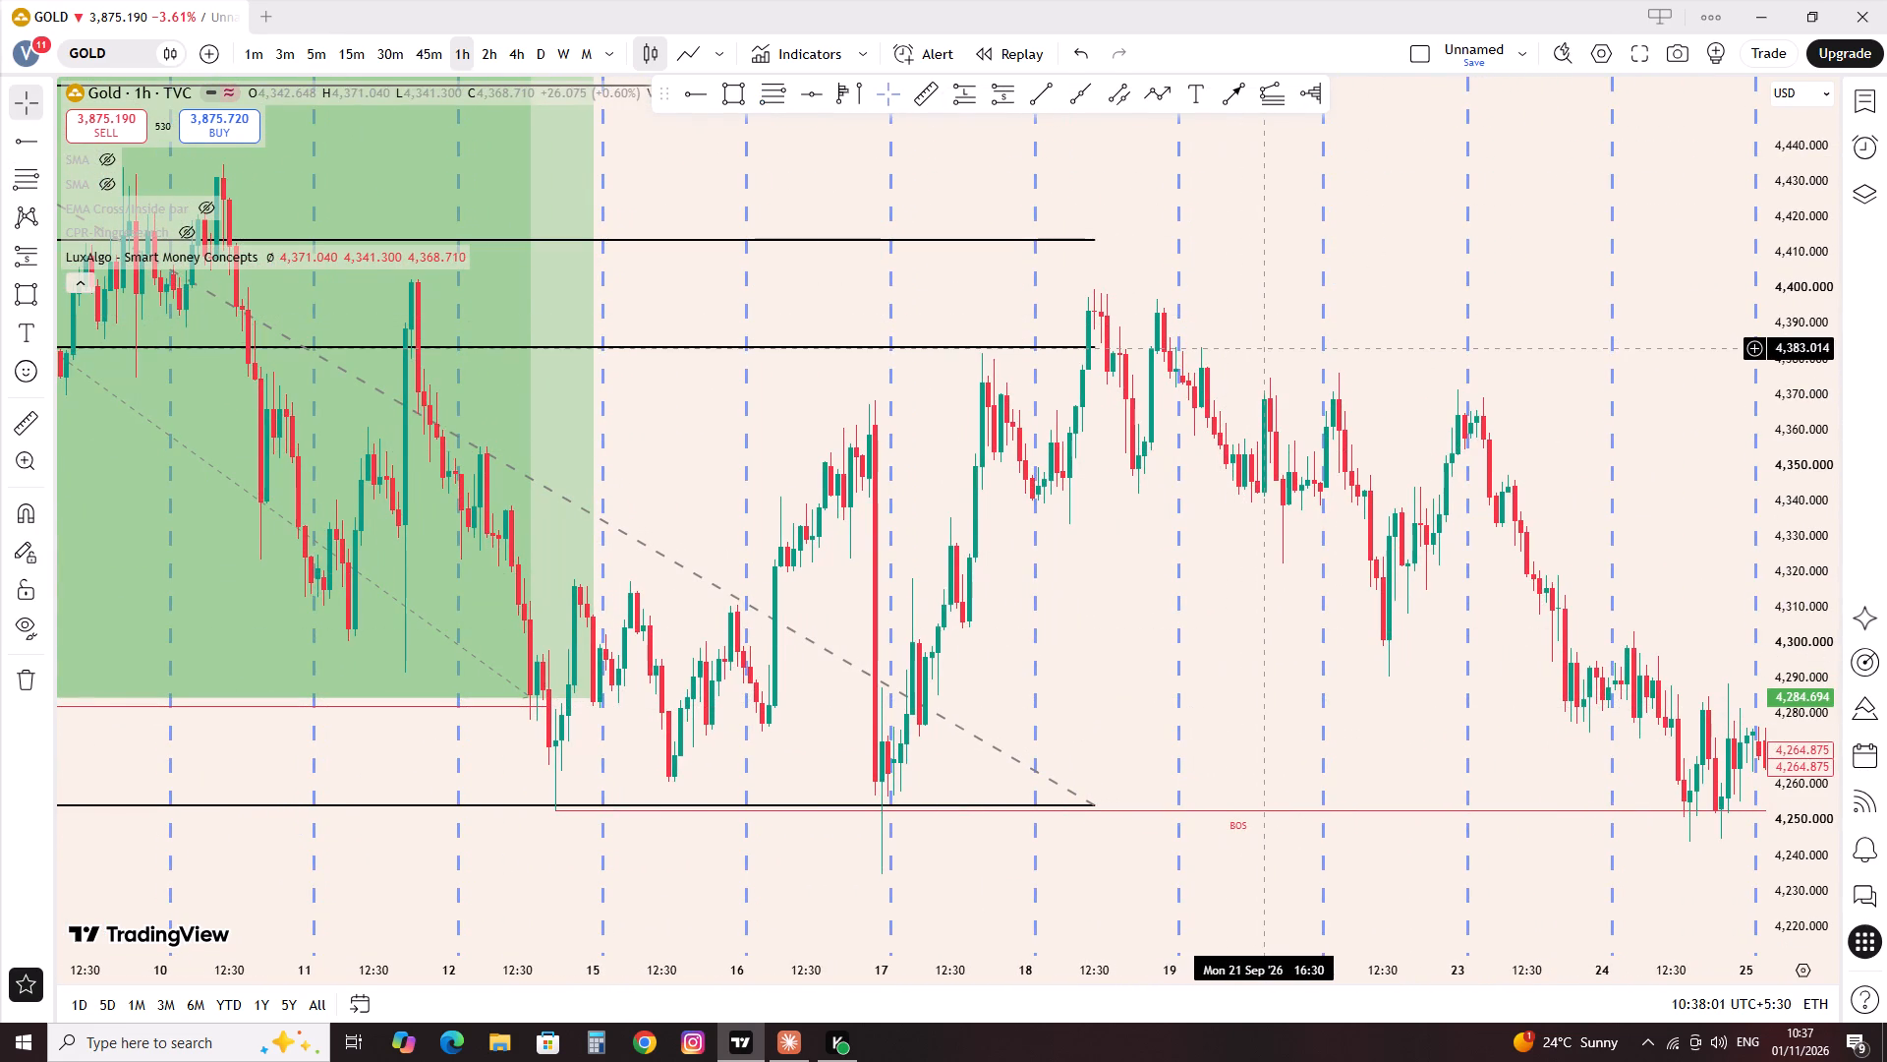
drag(1319, 320, 1191, 321)
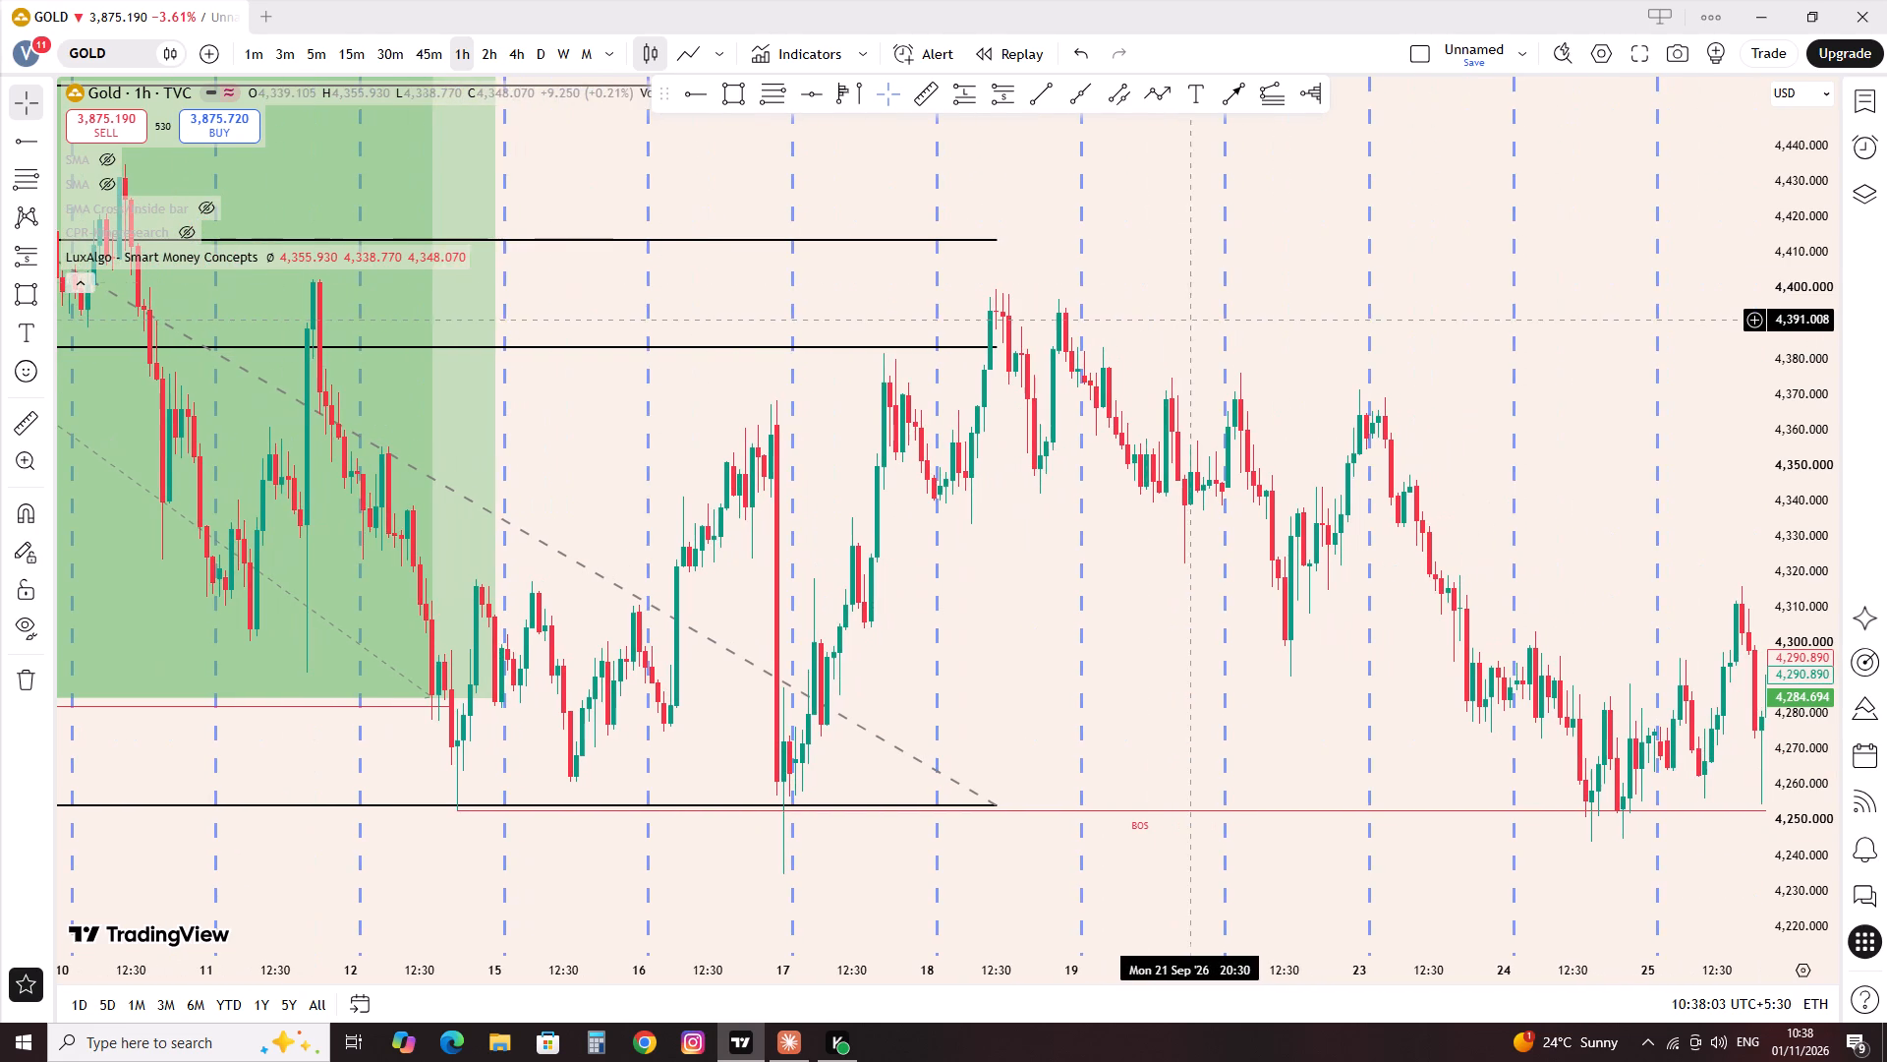
click(1006, 78)
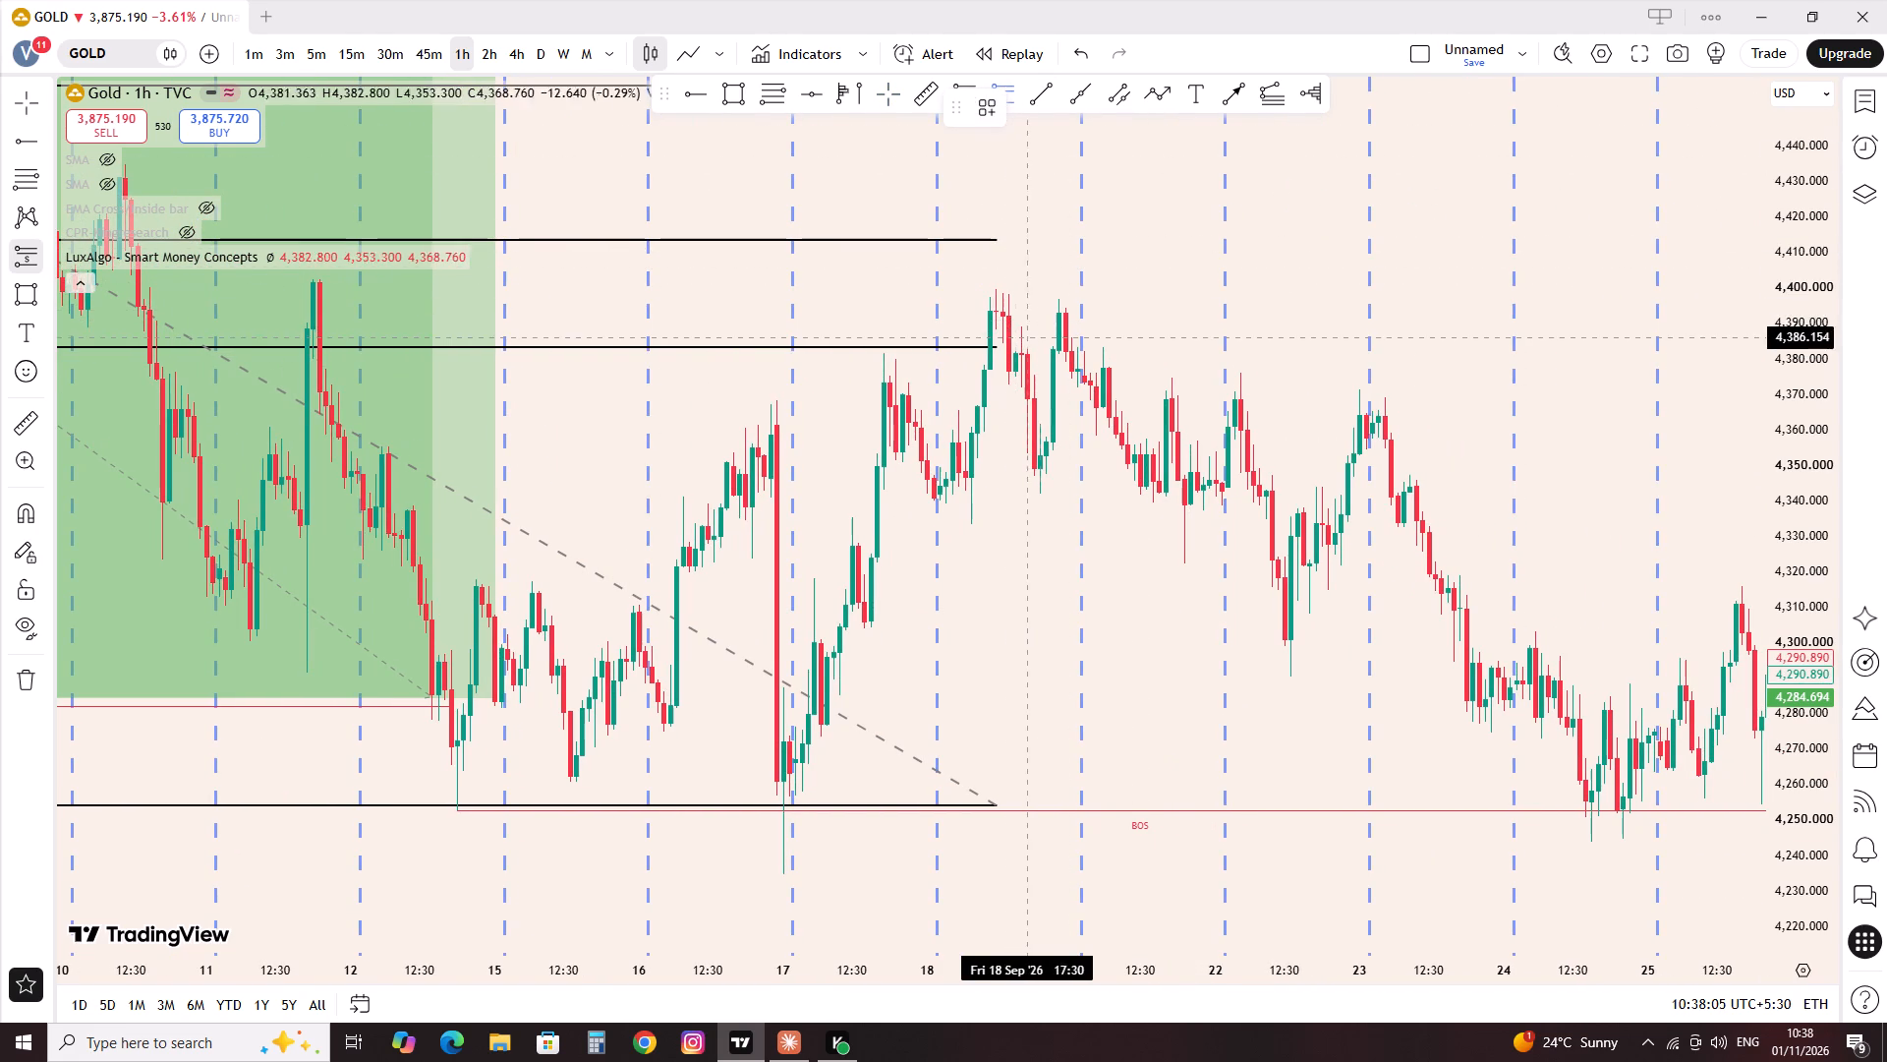
click(1073, 355)
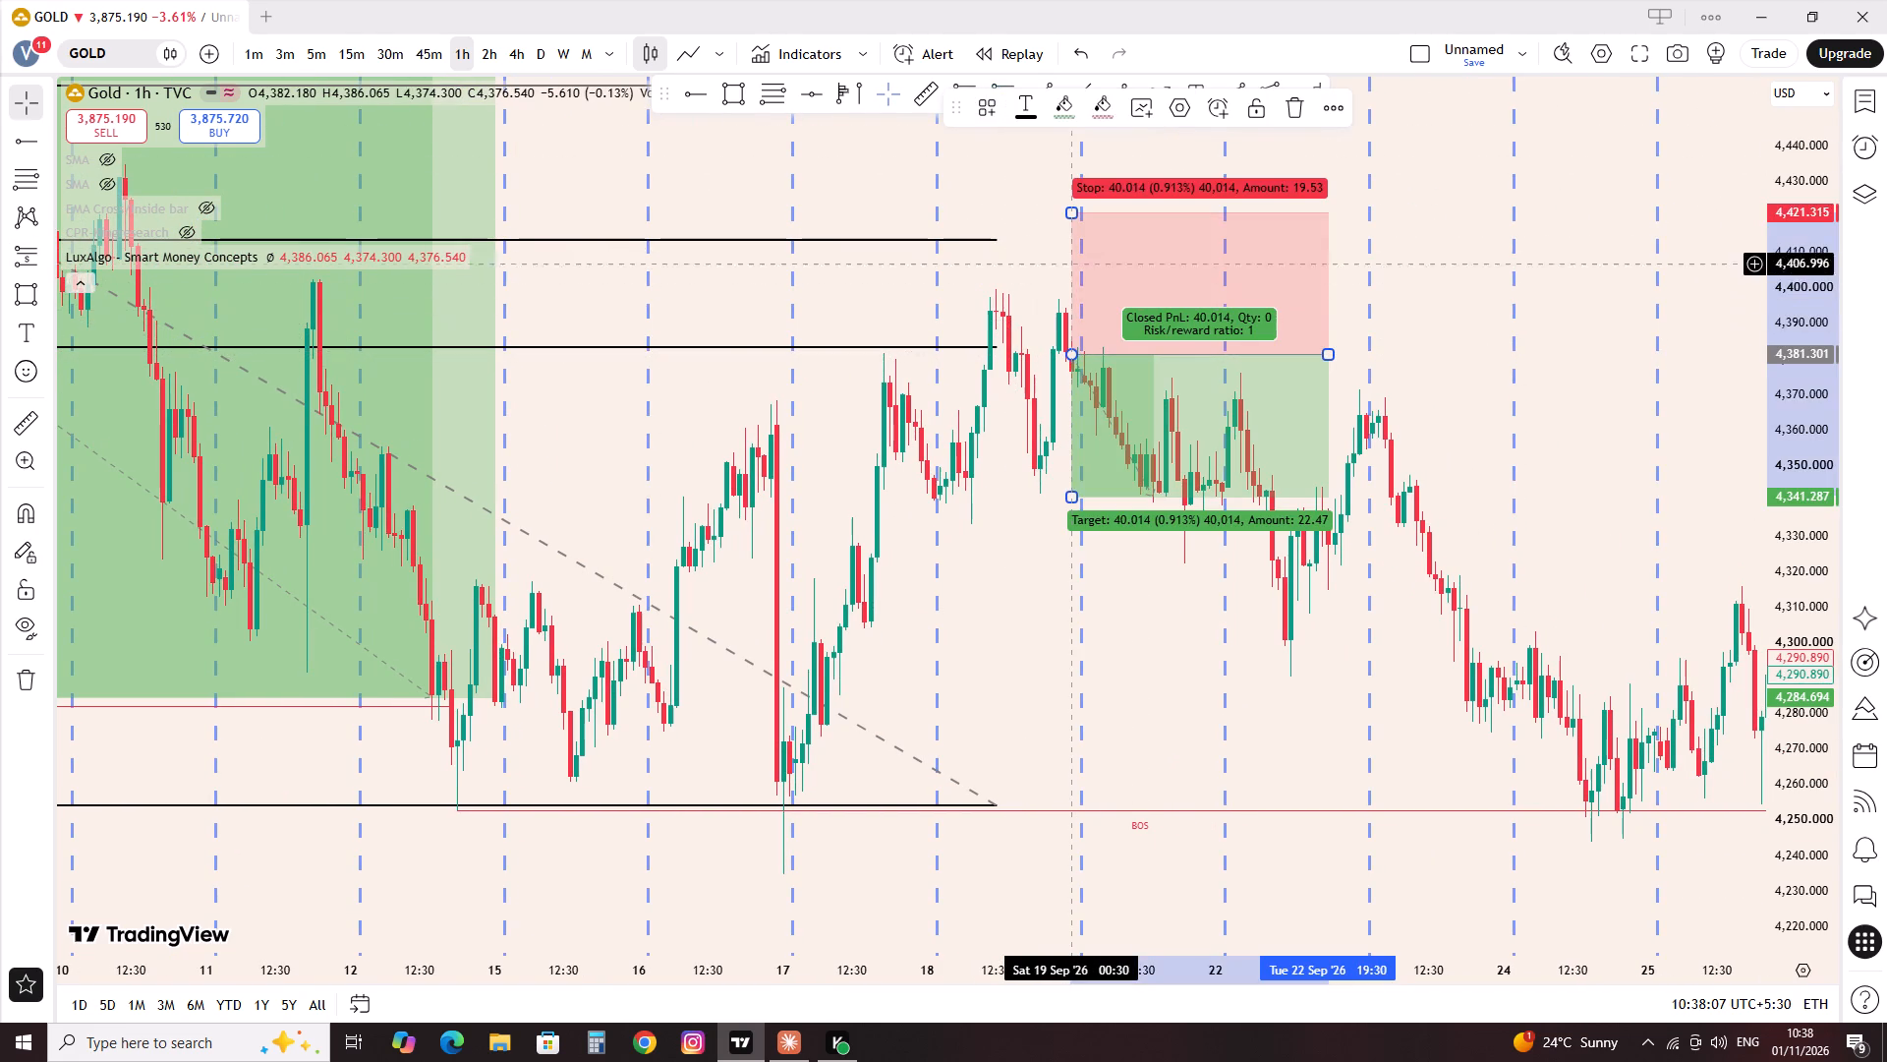
drag(1072, 211, 1108, 294)
drag(1071, 497, 1090, 802)
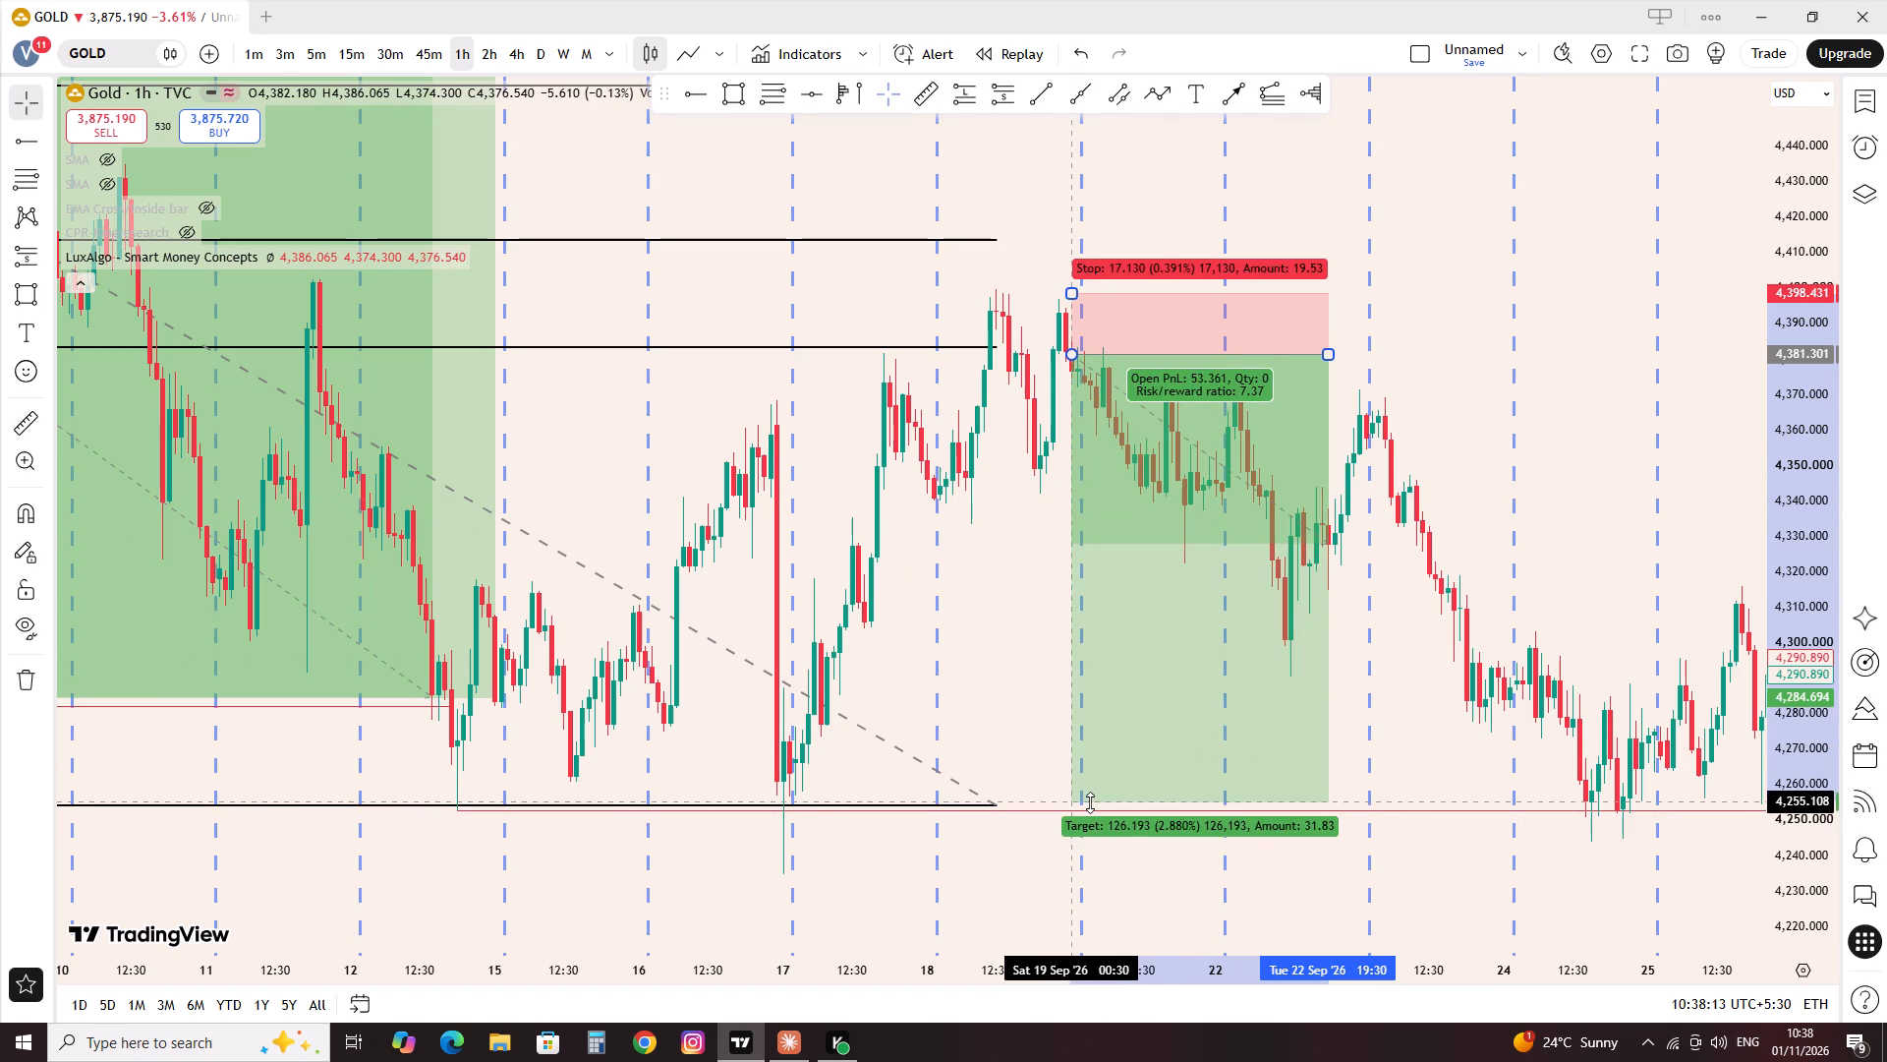
drag(1090, 802, 1092, 803)
click(952, 696)
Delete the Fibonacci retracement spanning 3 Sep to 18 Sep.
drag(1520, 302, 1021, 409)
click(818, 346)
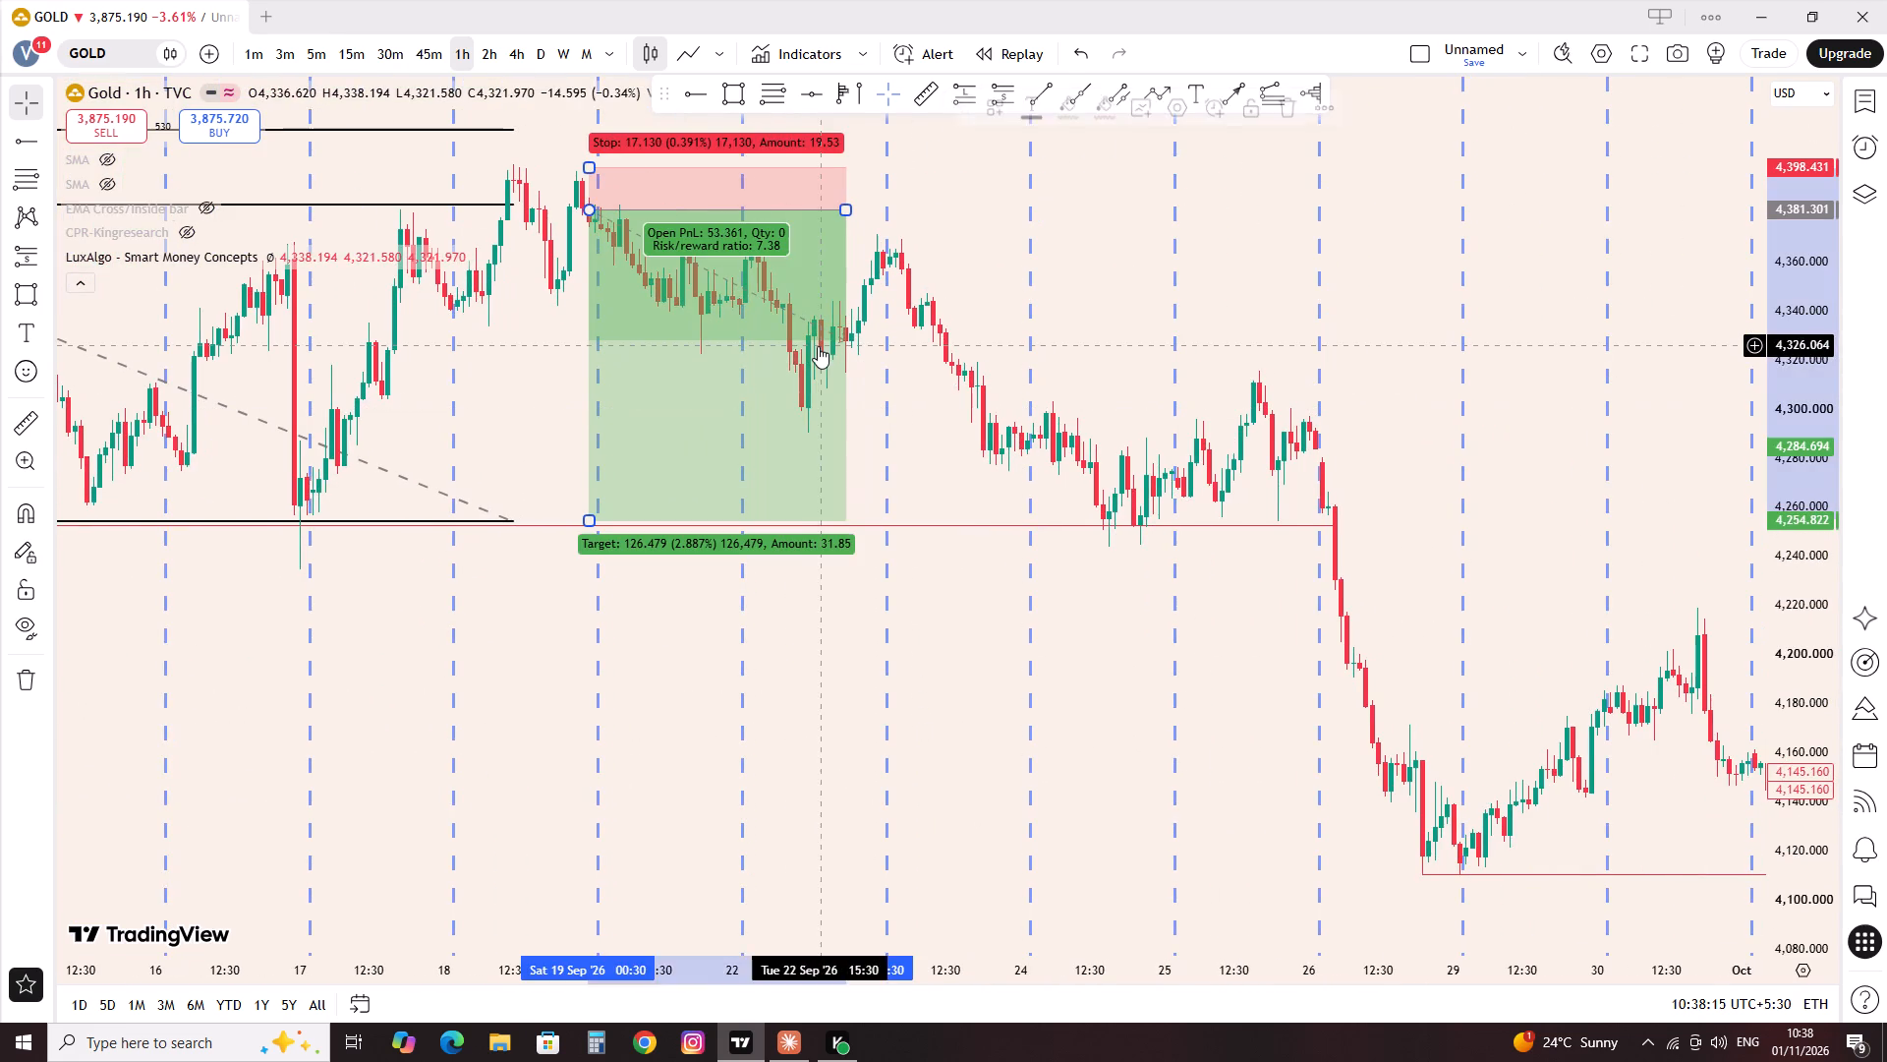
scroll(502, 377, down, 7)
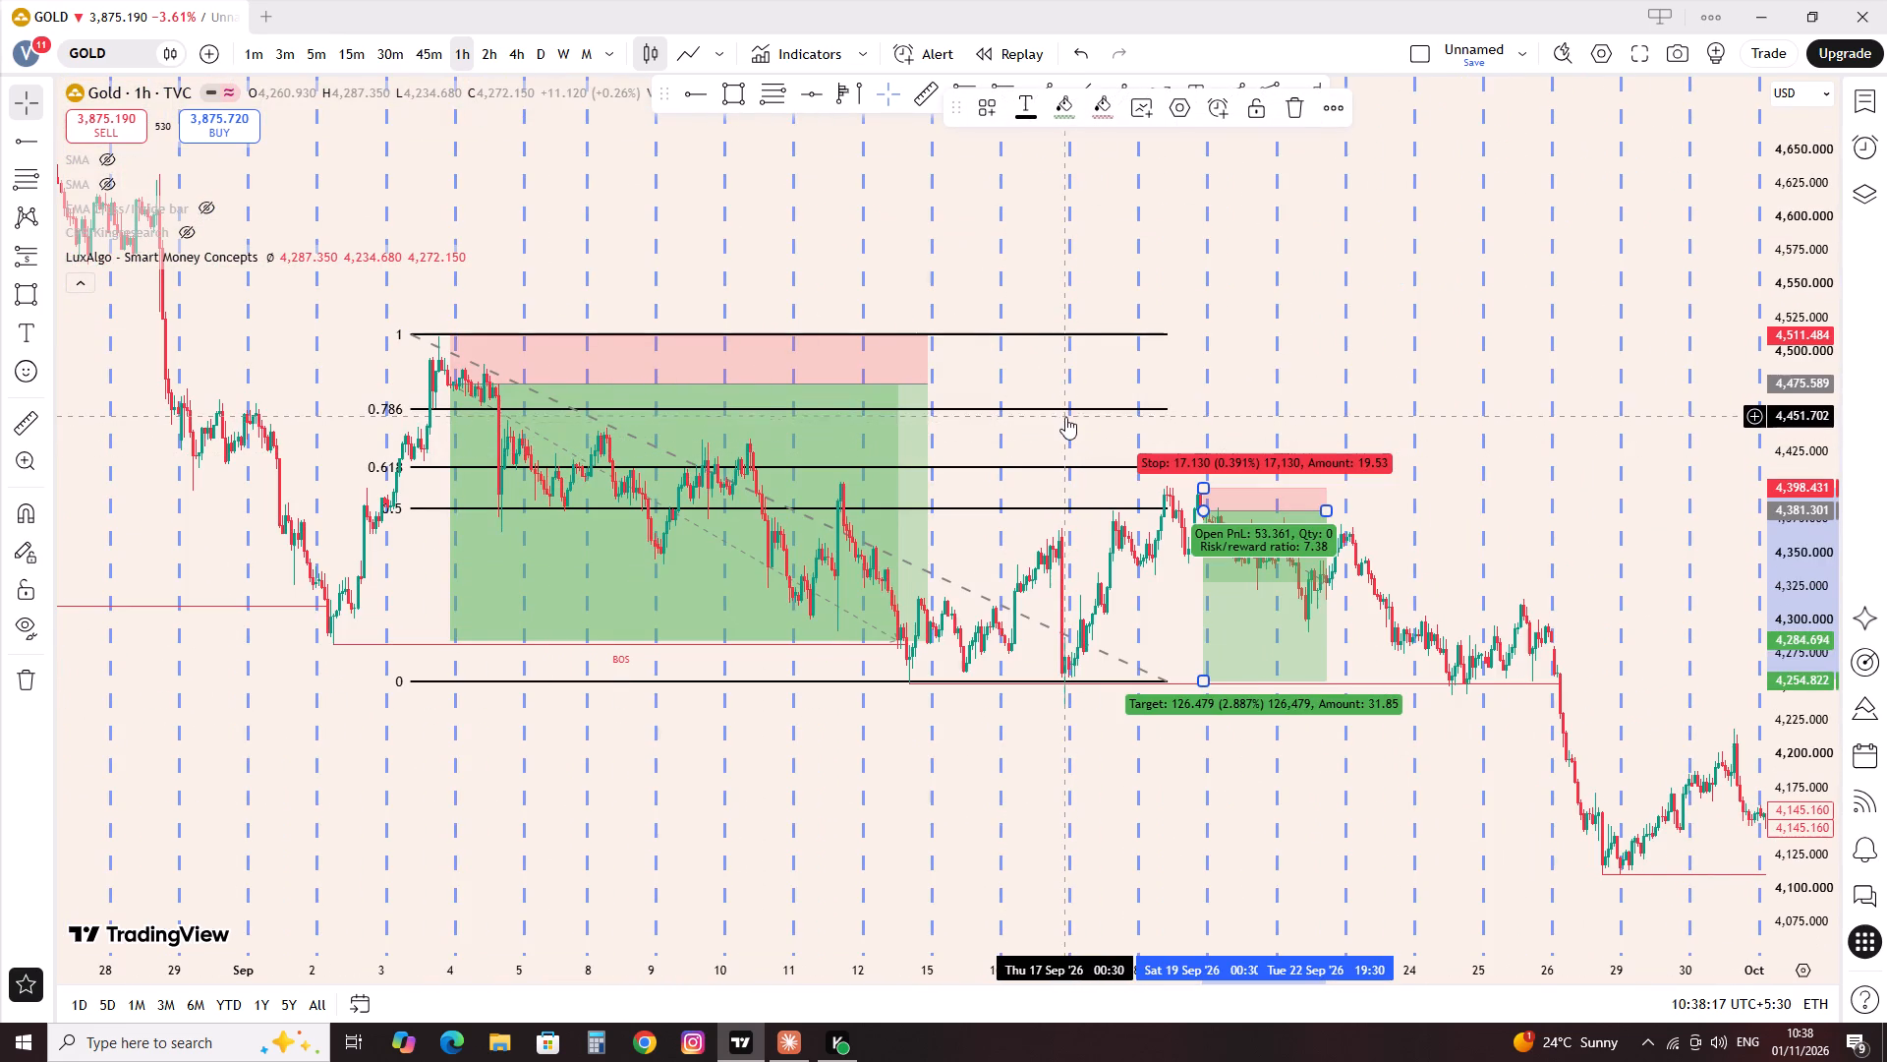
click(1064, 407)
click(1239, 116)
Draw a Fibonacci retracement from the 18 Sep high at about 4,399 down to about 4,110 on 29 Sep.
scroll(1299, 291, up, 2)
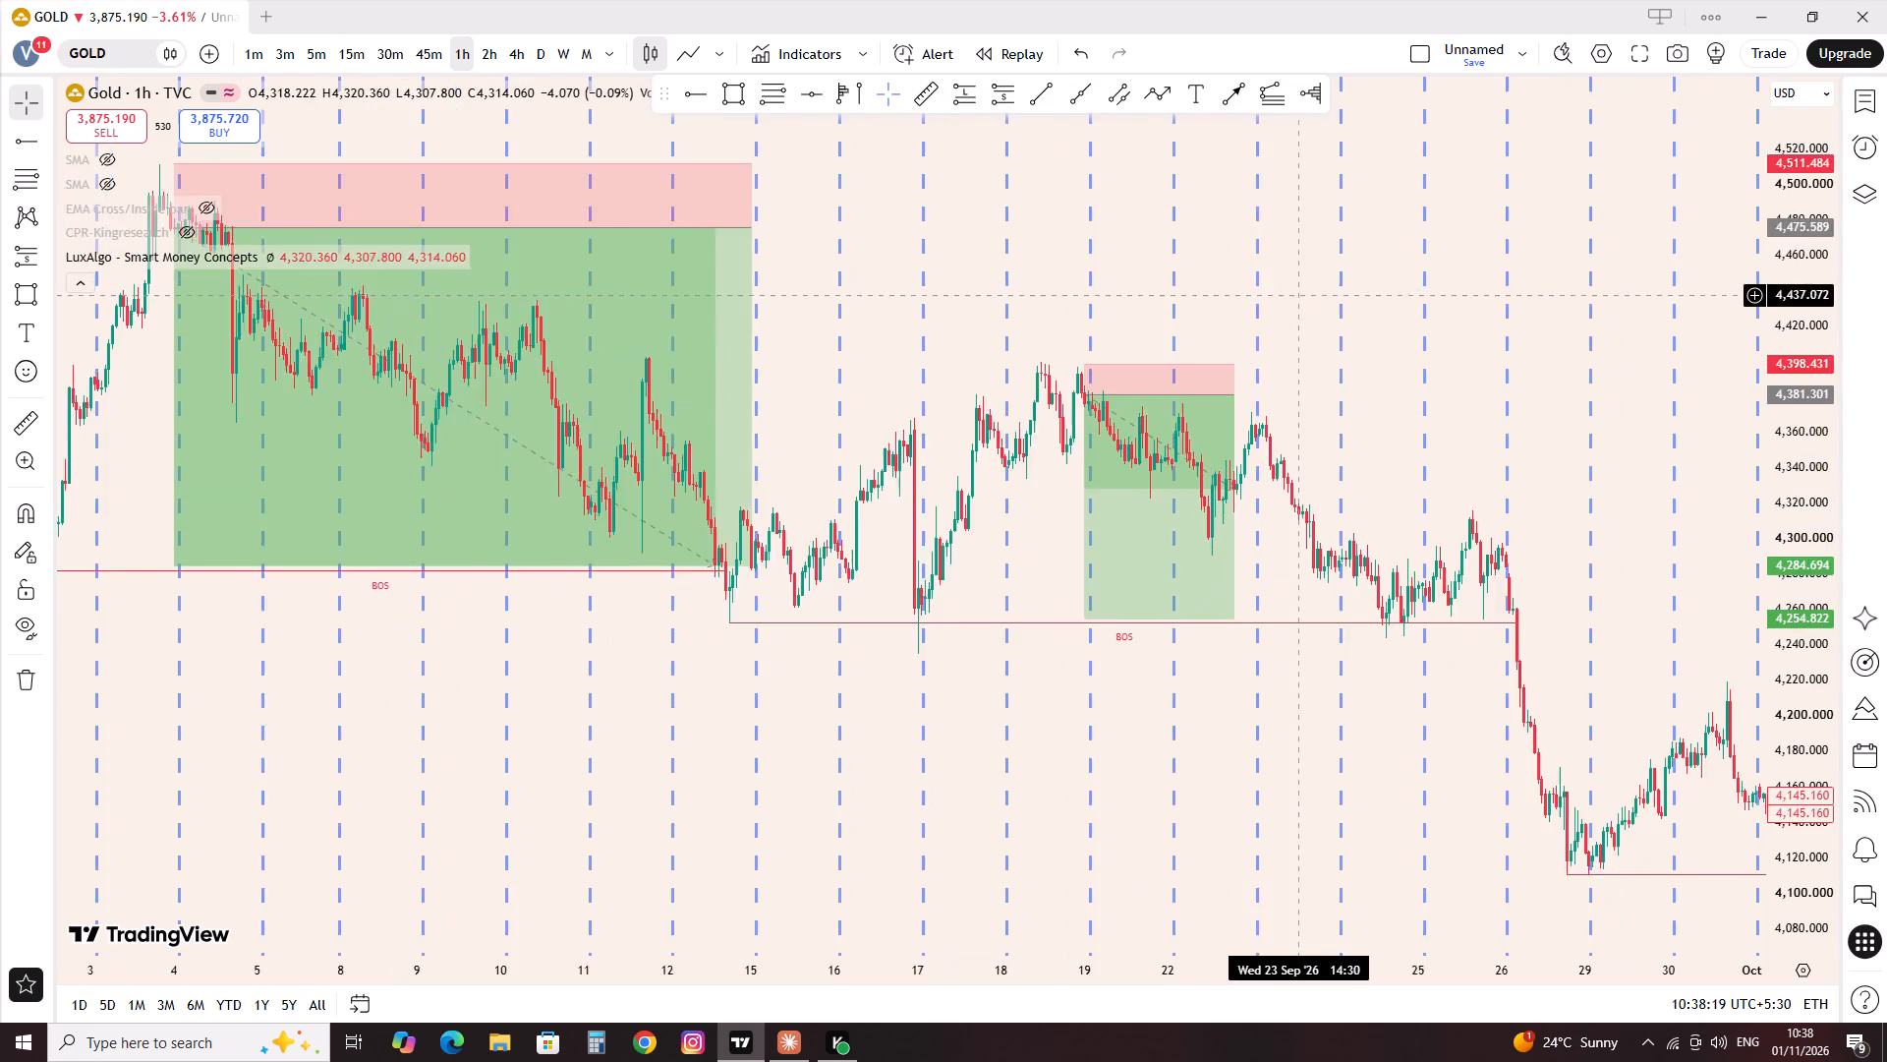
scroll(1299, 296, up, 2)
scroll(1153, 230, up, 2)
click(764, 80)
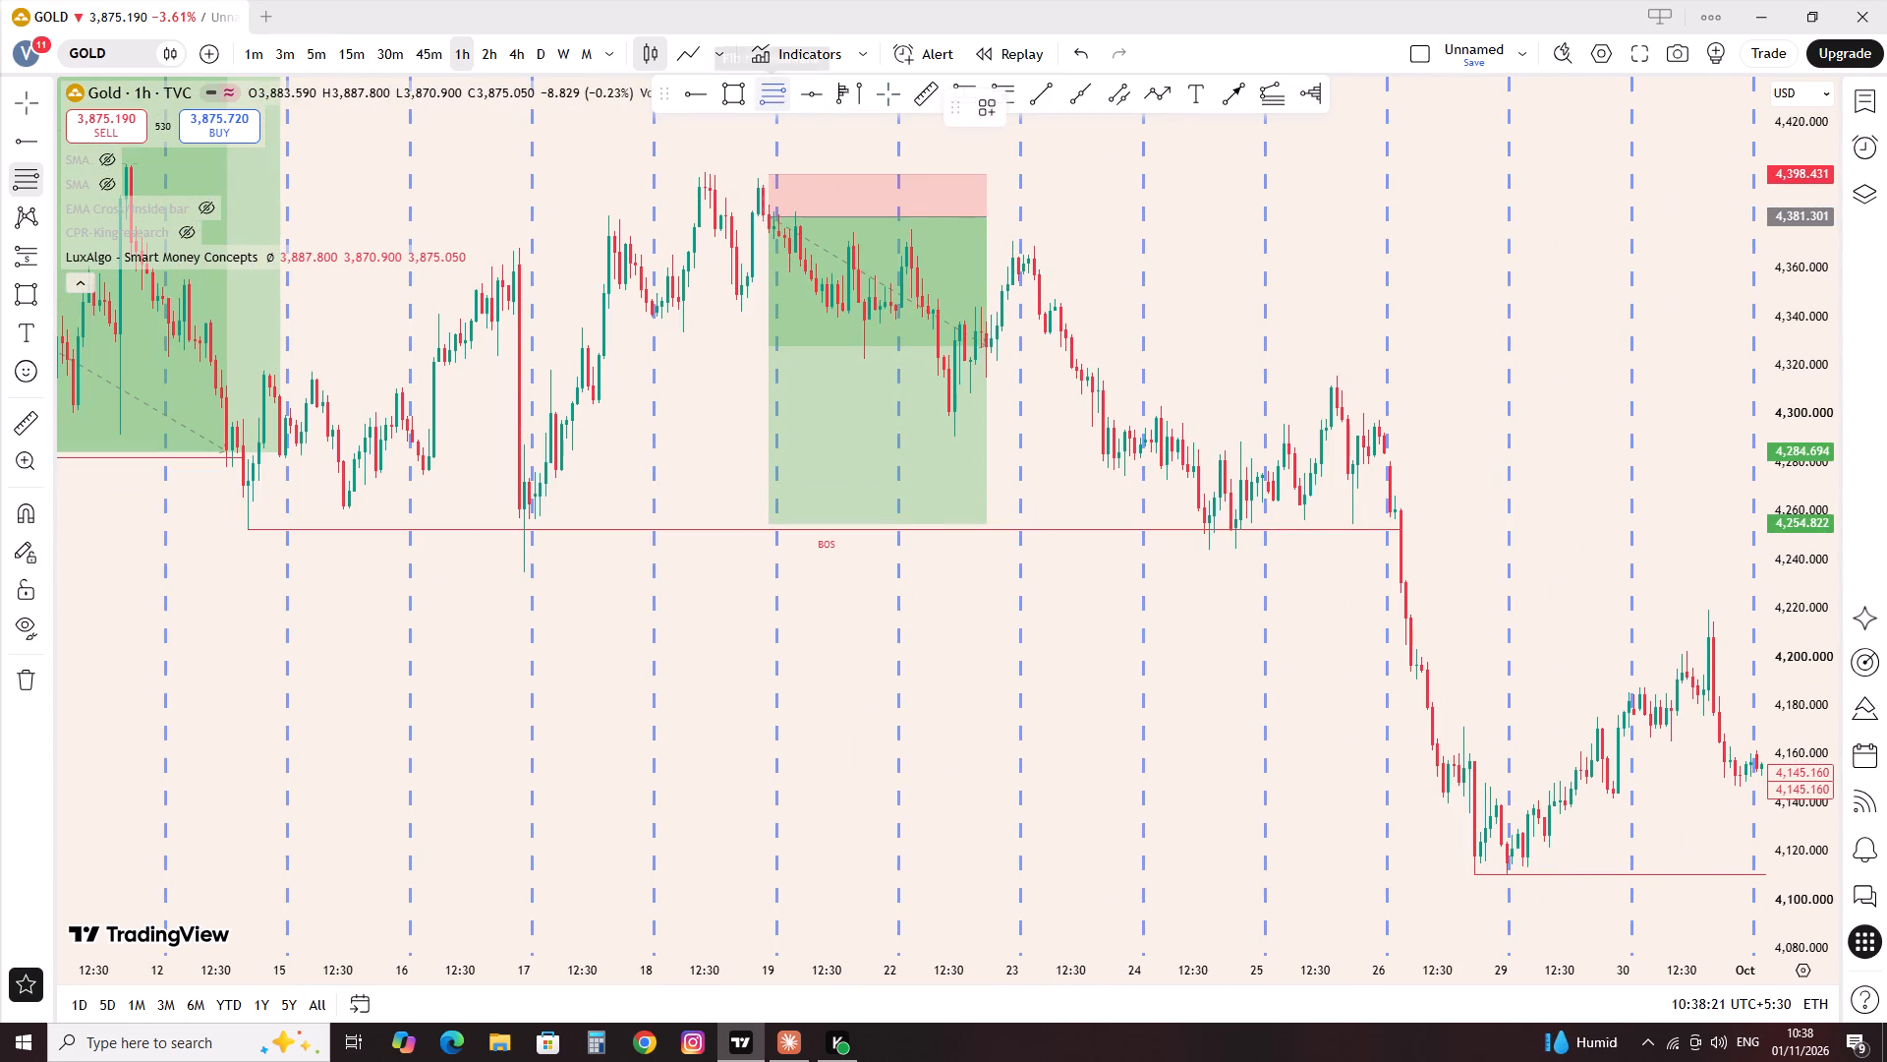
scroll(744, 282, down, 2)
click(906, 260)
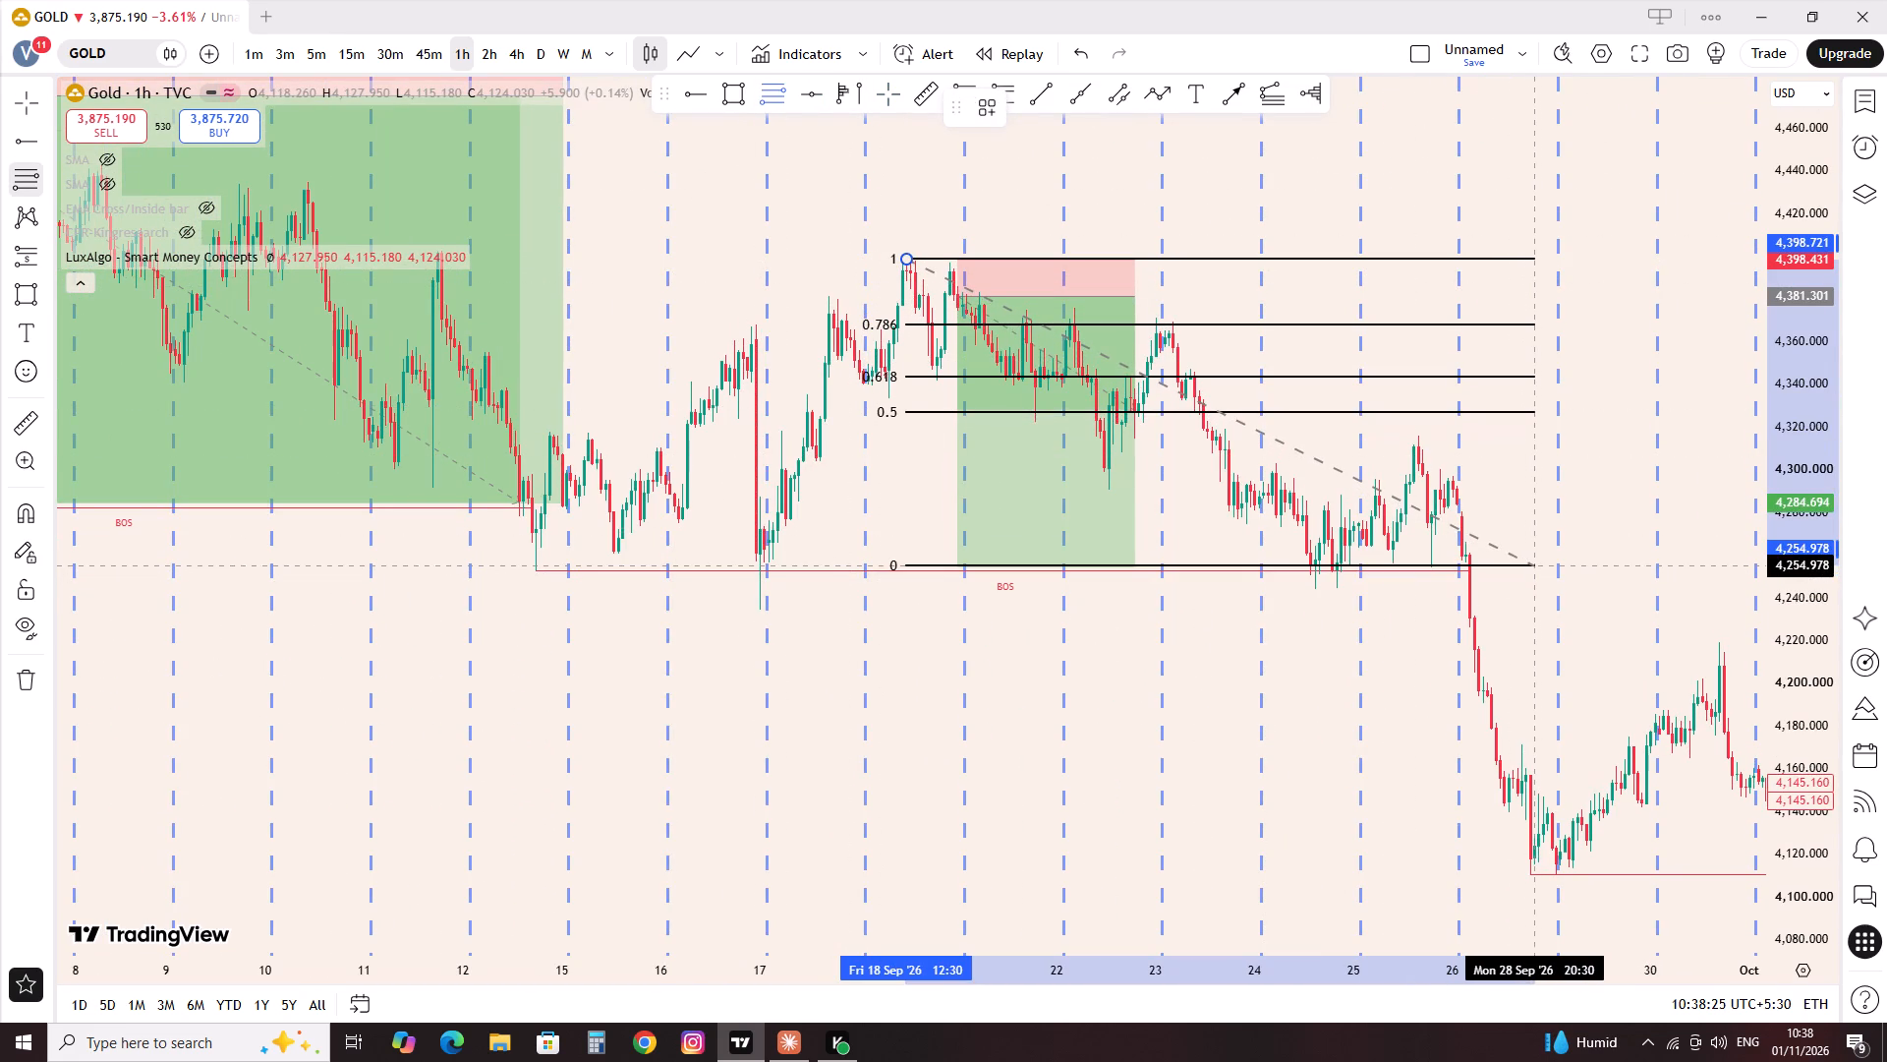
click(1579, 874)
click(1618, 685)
Examine the price action following the 29 Sep low up to the latest candles against the drawn retracement levels.
drag(1620, 668, 1369, 664)
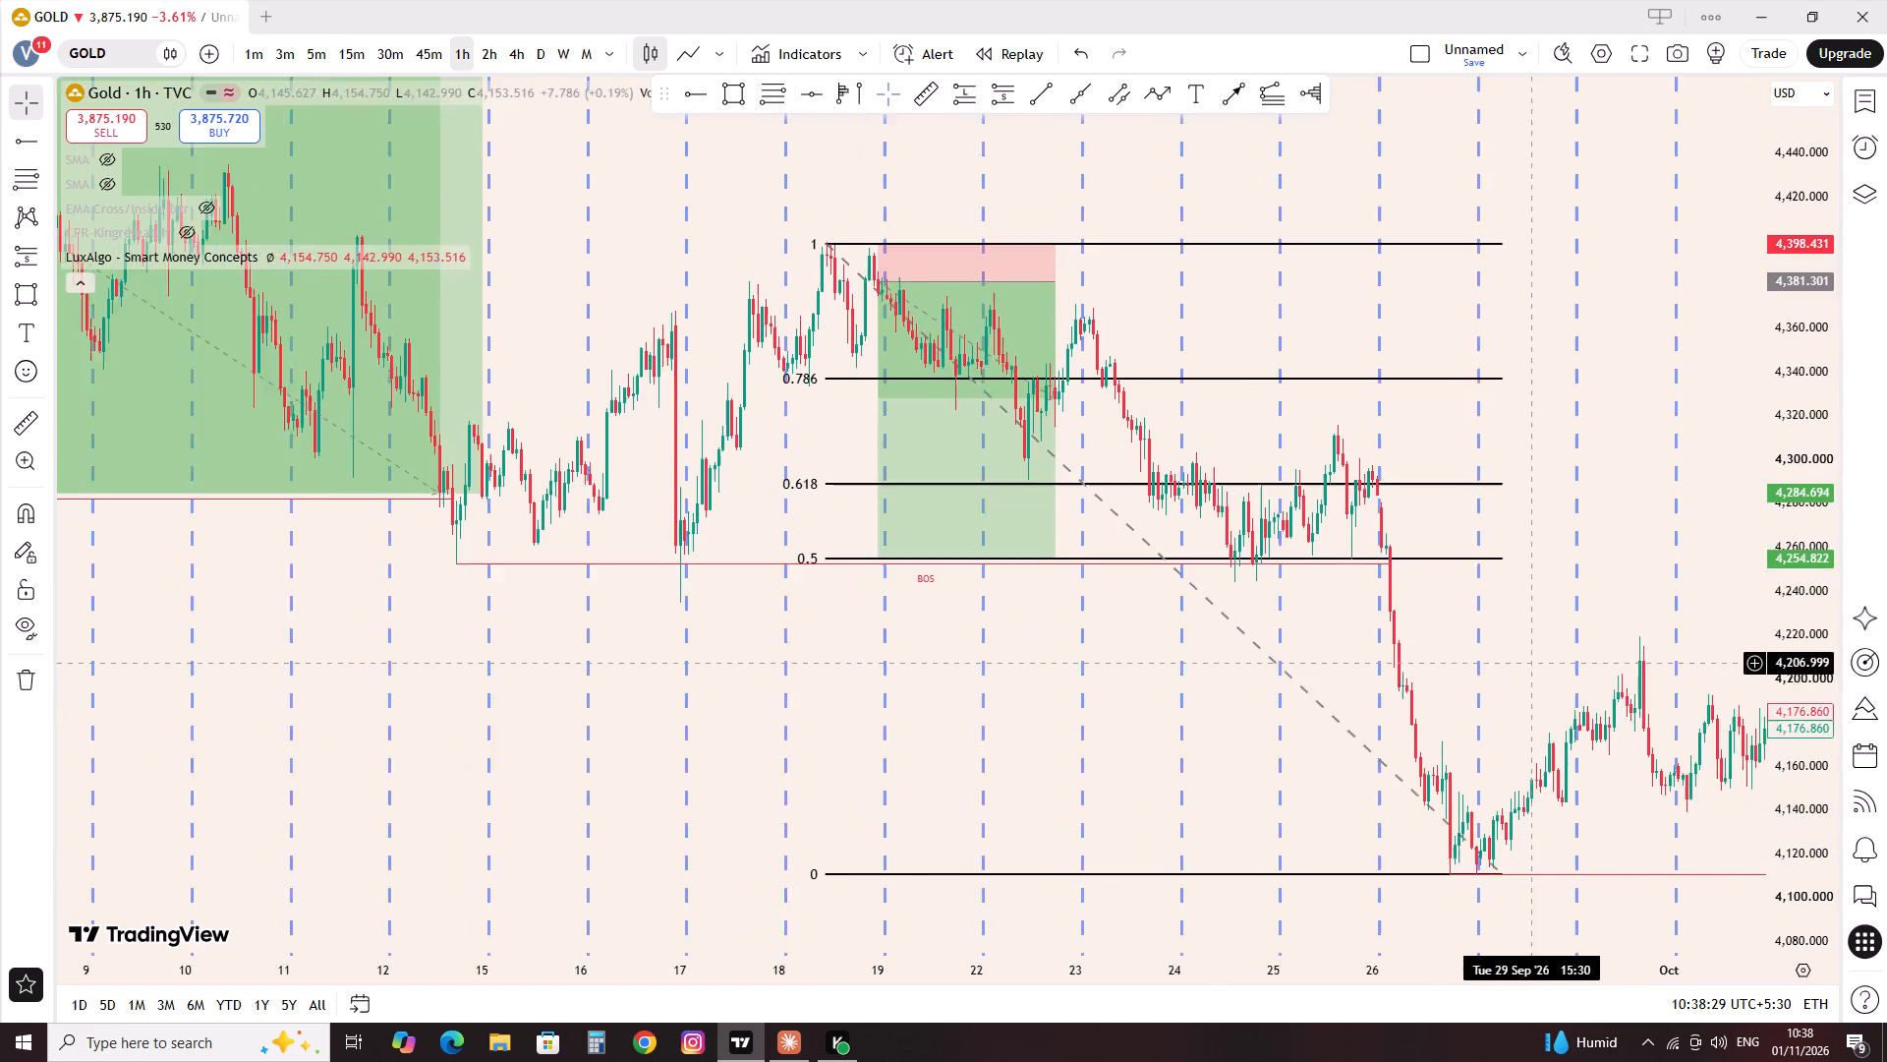
drag(1369, 664, 690, 628)
scroll(921, 479, down, 8)
drag(1511, 535, 705, 551)
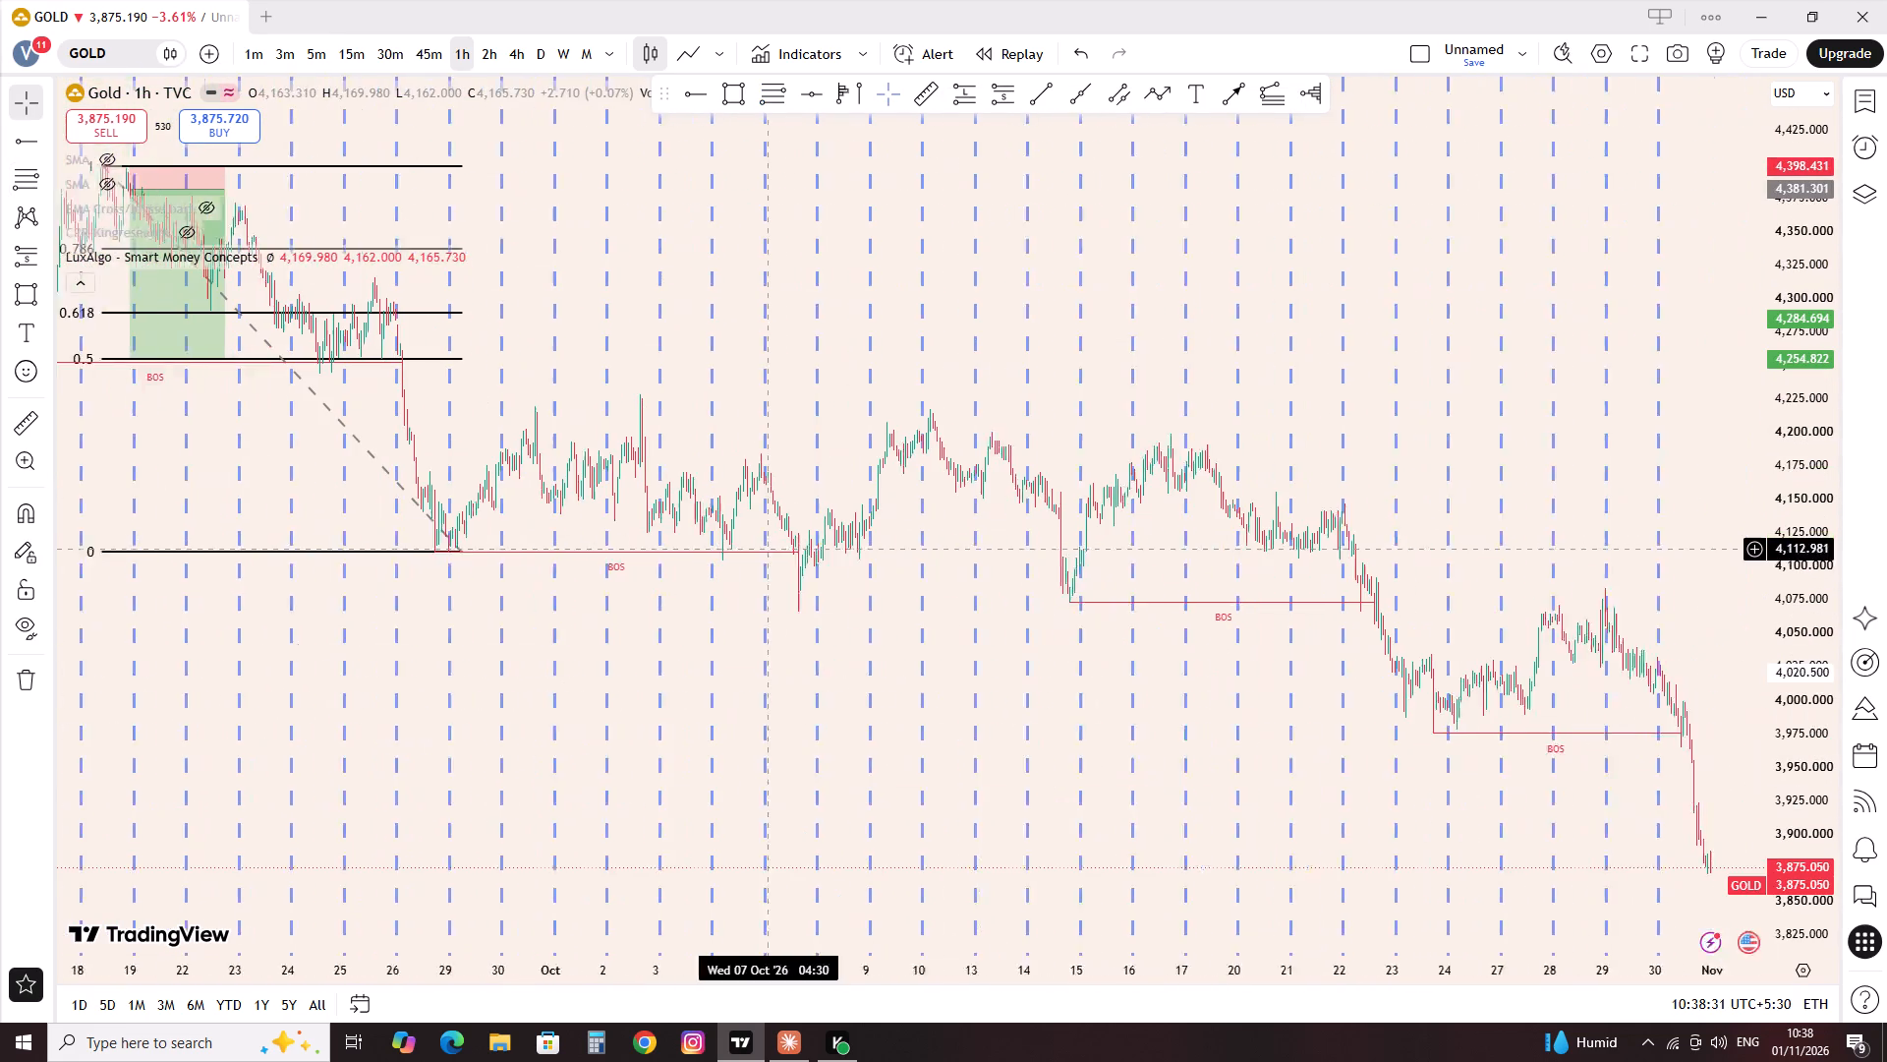
drag(705, 551, 700, 556)
drag(706, 366, 1523, 512)
scroll(1410, 484, up, 4)
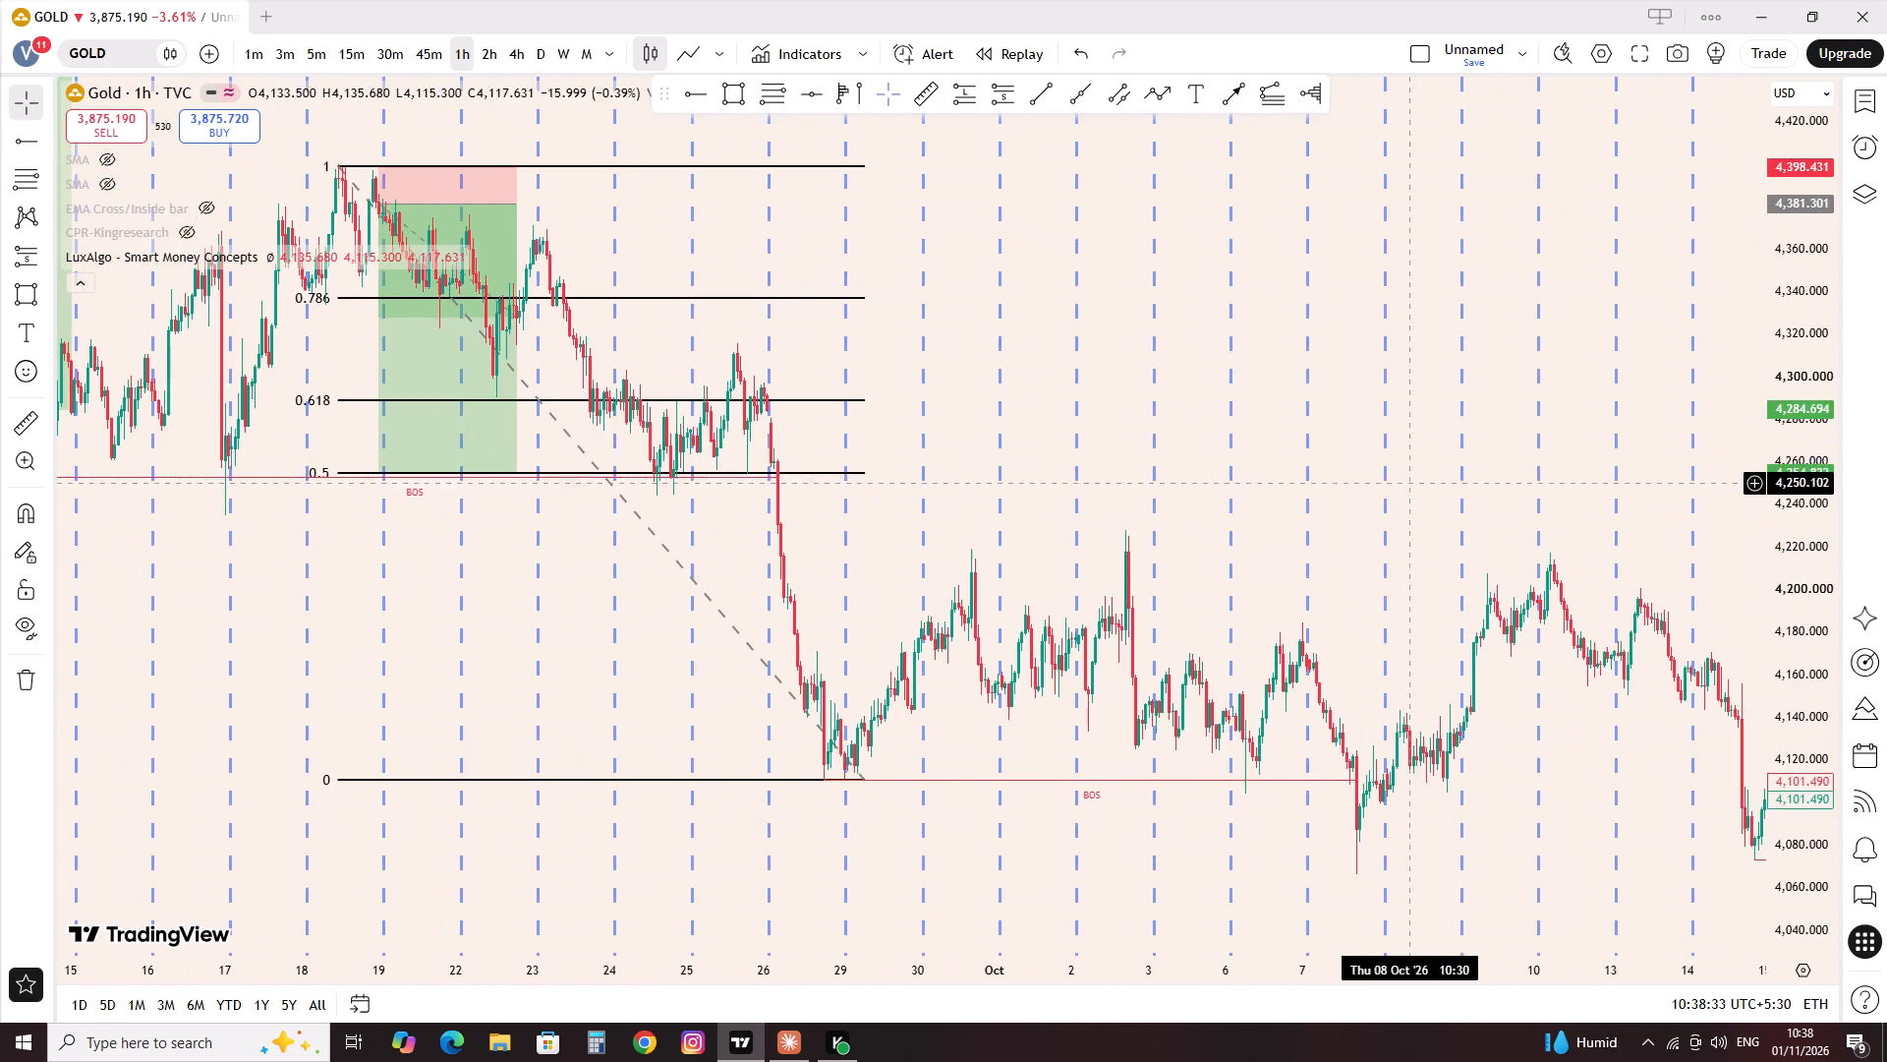
drag(886, 429, 1509, 588)
scroll(1509, 588, up, 4)
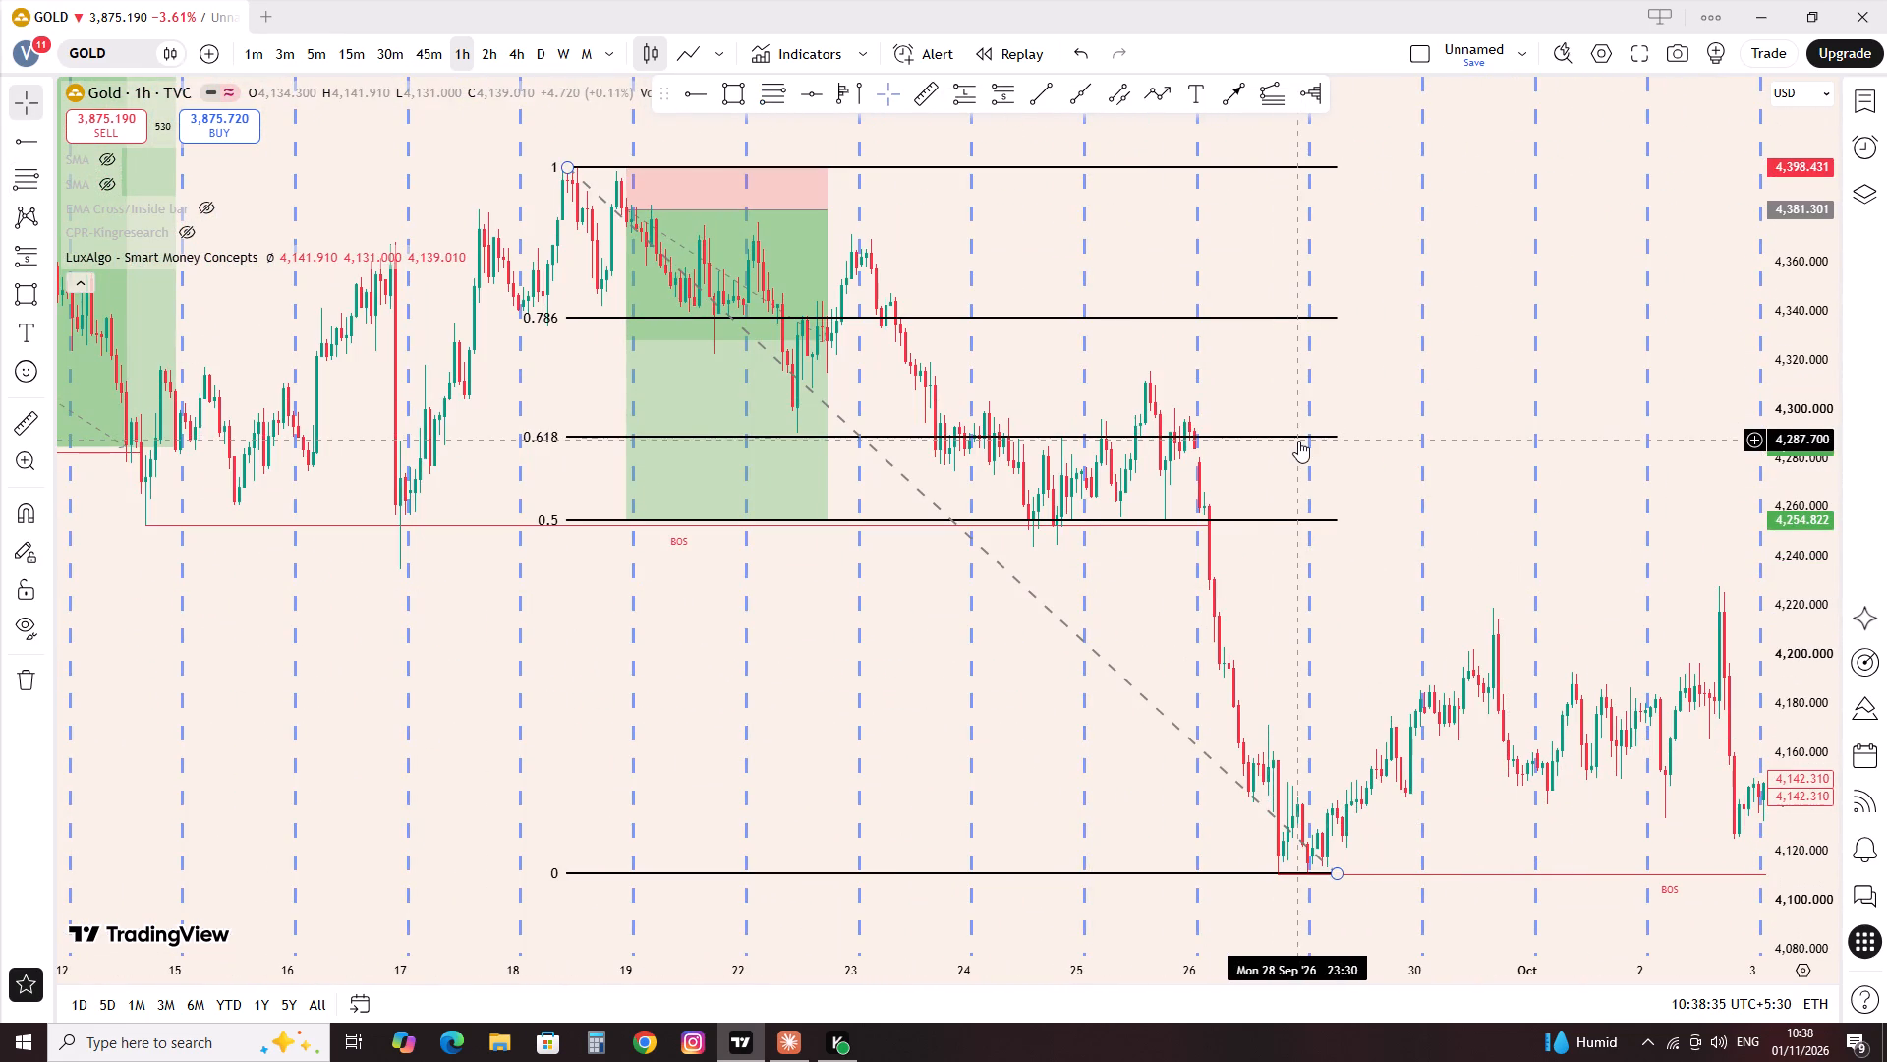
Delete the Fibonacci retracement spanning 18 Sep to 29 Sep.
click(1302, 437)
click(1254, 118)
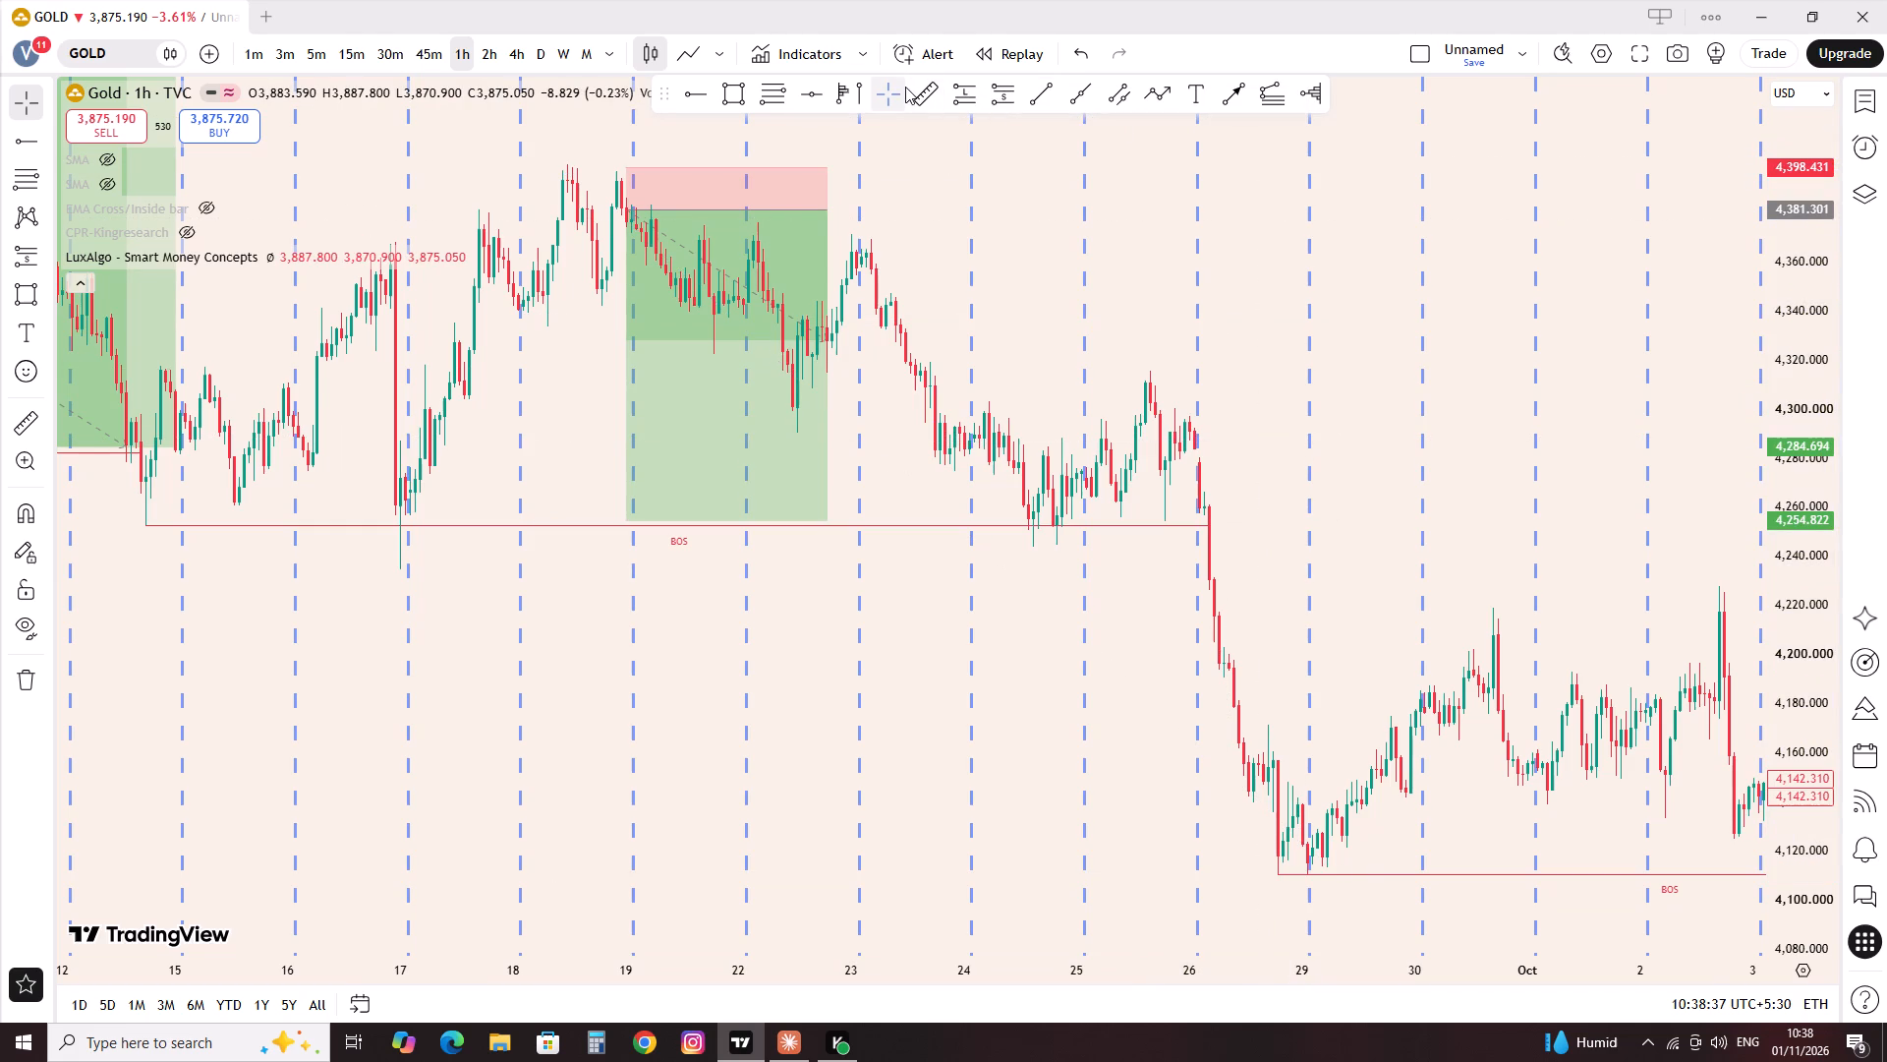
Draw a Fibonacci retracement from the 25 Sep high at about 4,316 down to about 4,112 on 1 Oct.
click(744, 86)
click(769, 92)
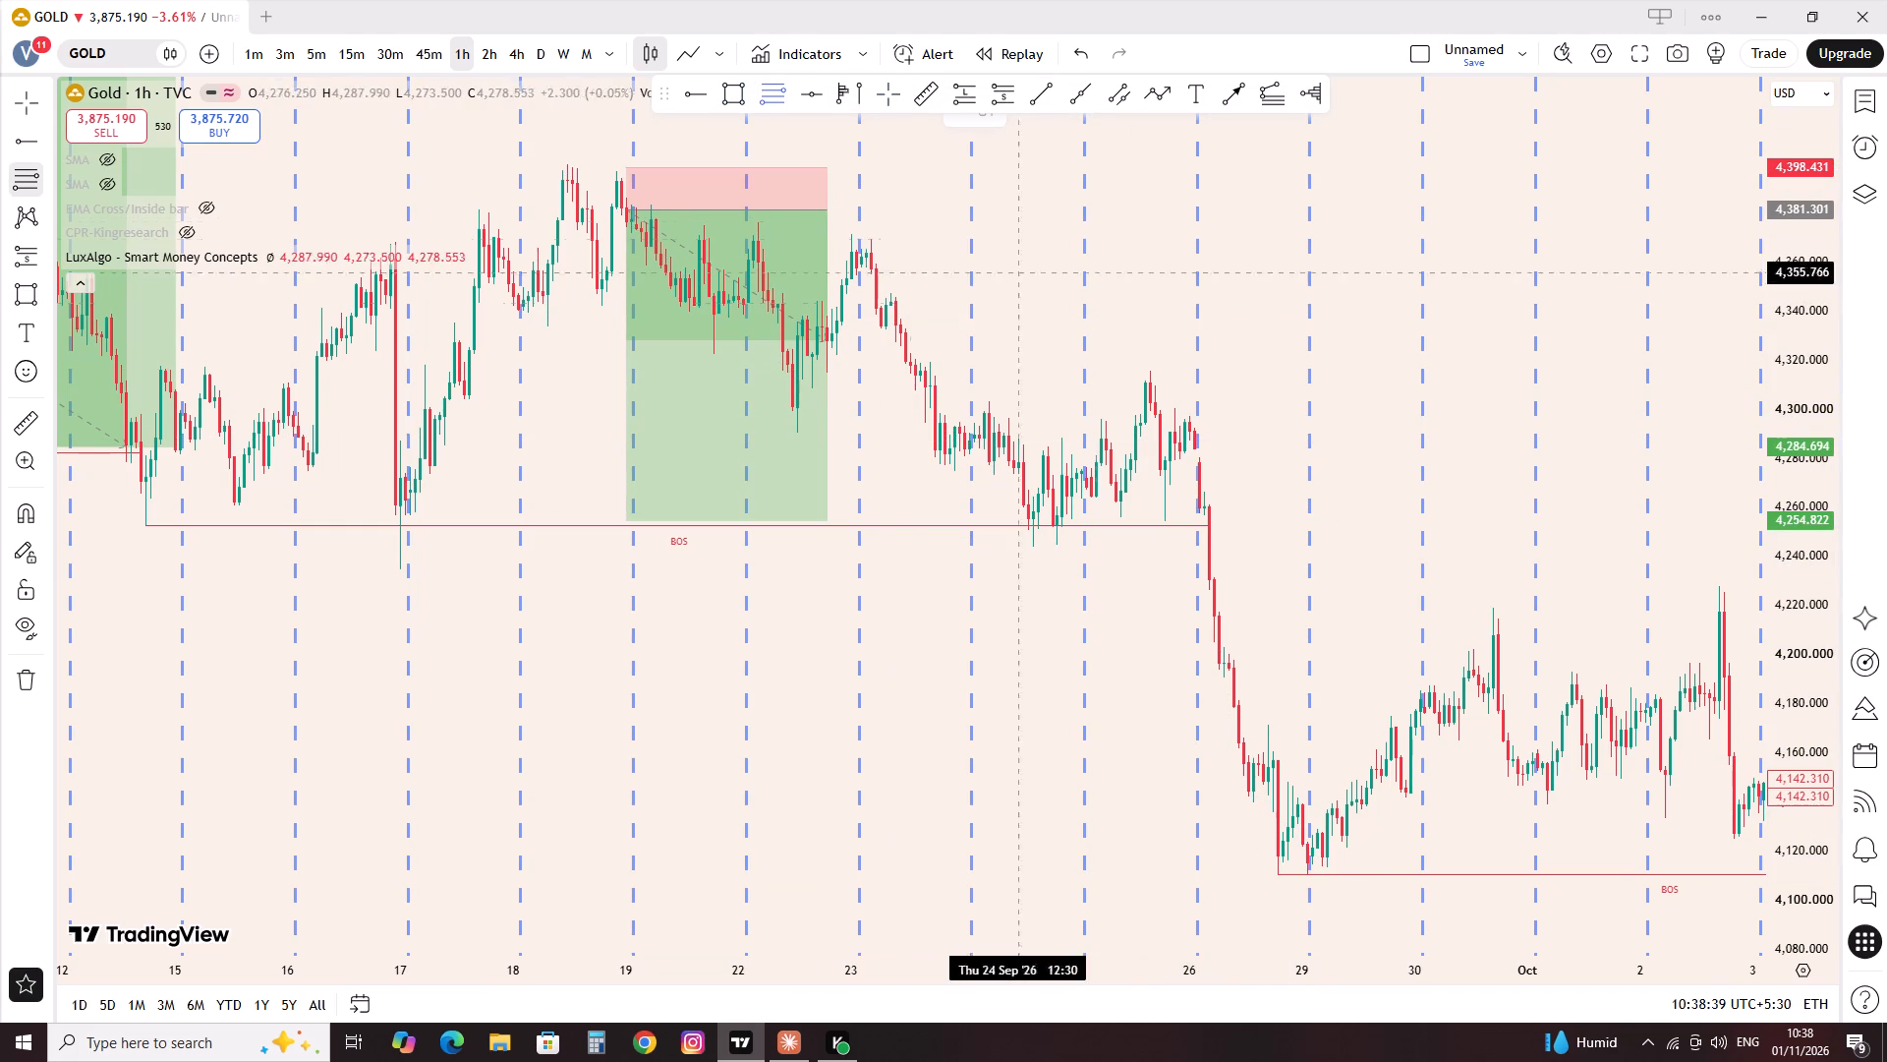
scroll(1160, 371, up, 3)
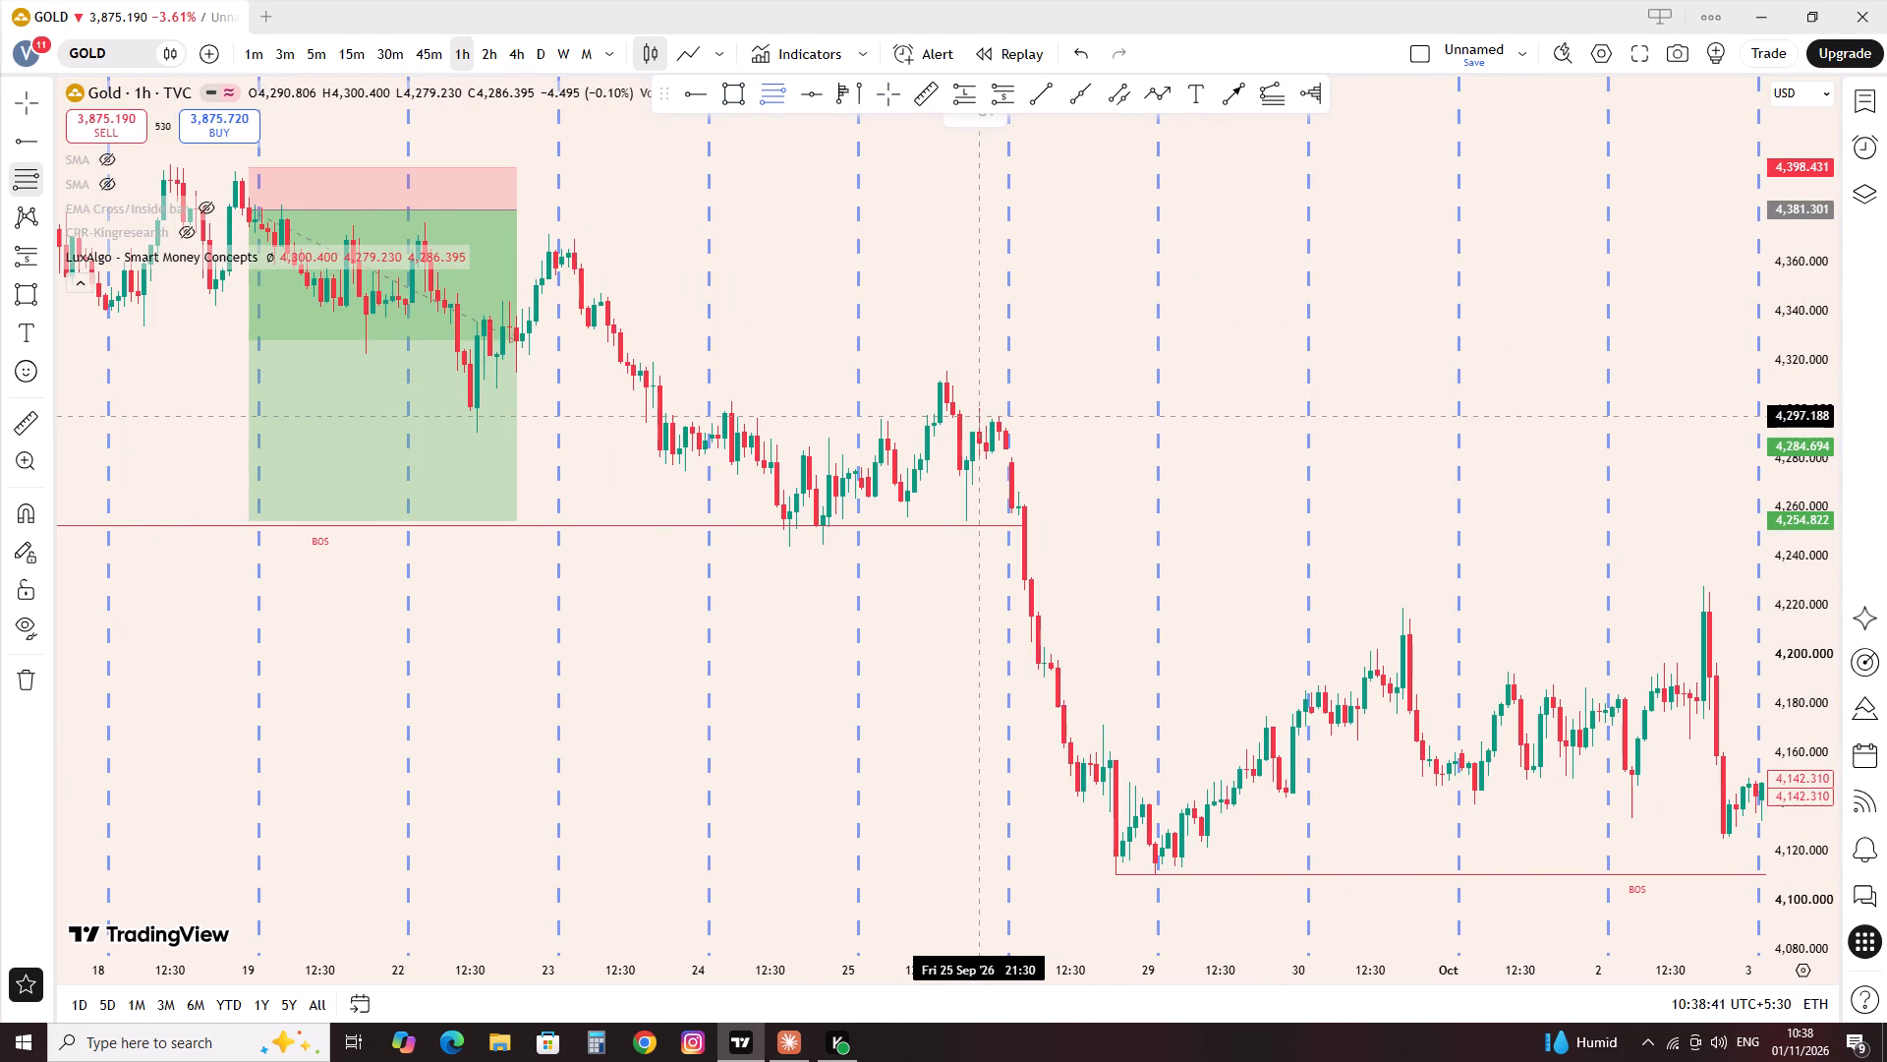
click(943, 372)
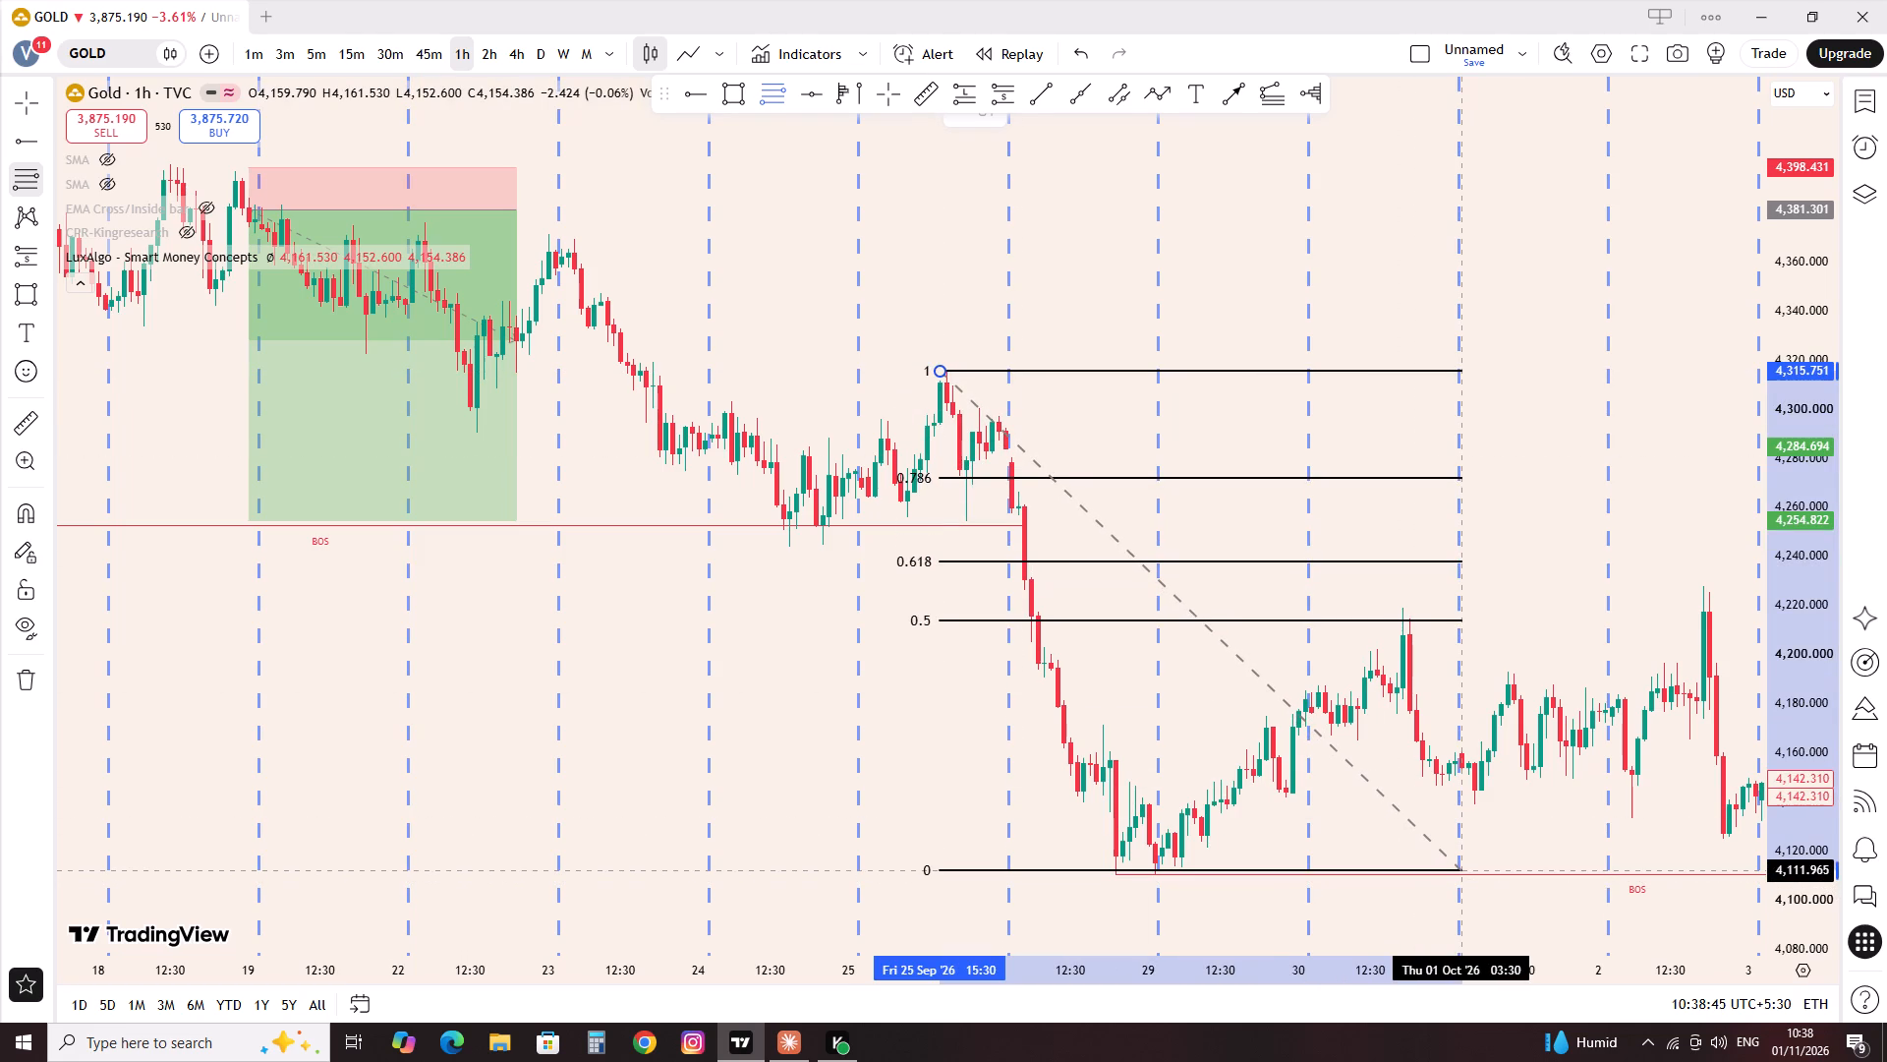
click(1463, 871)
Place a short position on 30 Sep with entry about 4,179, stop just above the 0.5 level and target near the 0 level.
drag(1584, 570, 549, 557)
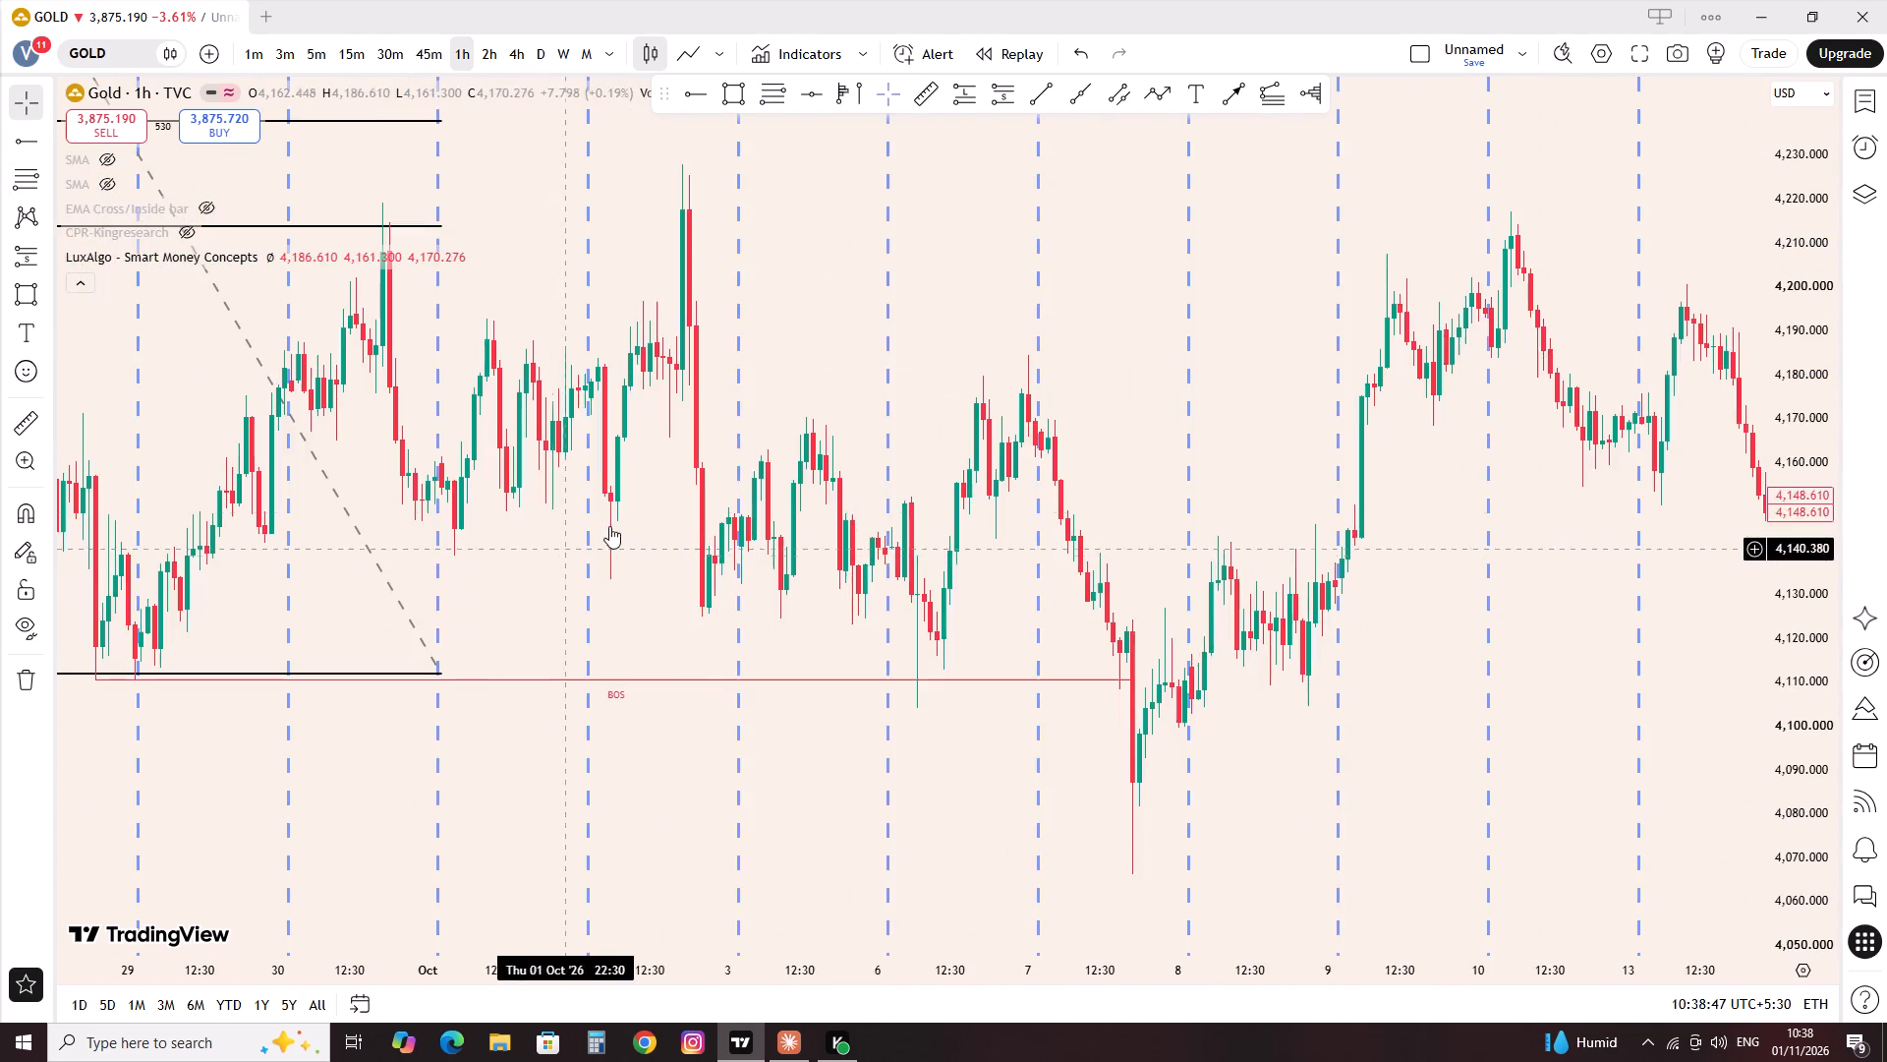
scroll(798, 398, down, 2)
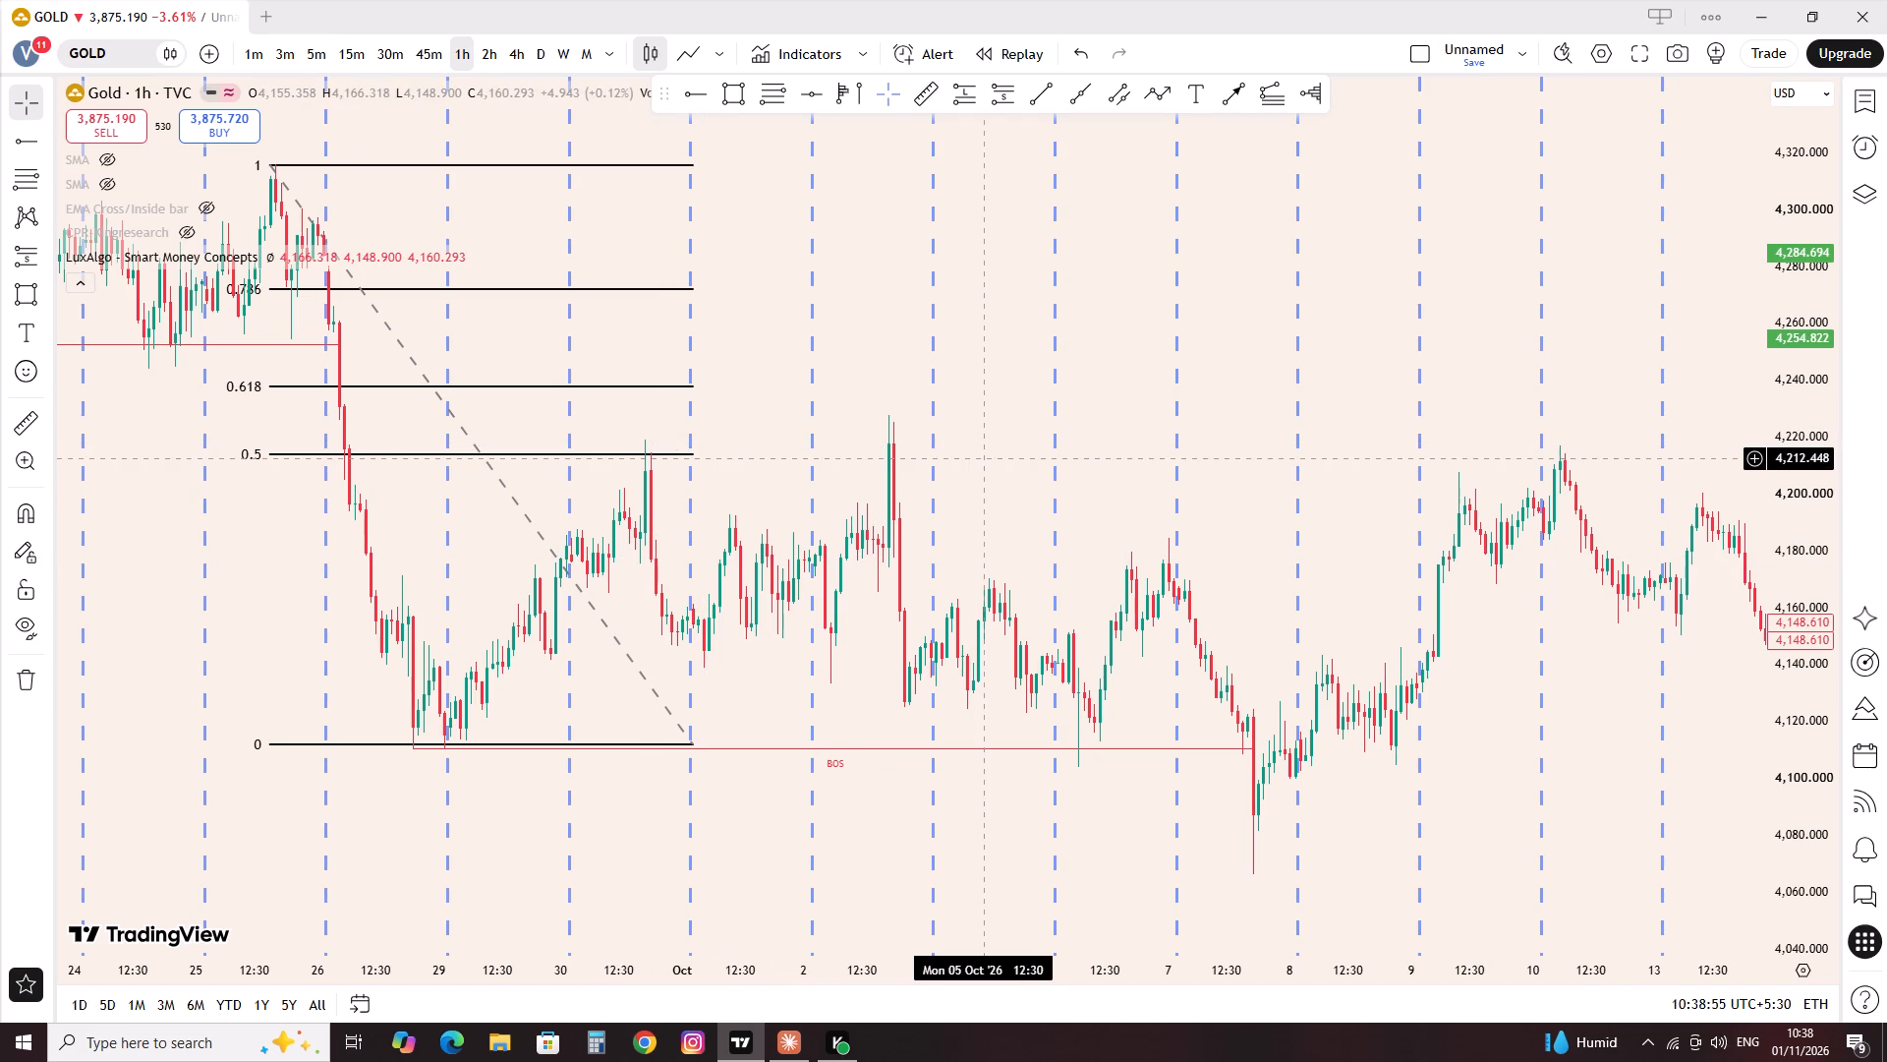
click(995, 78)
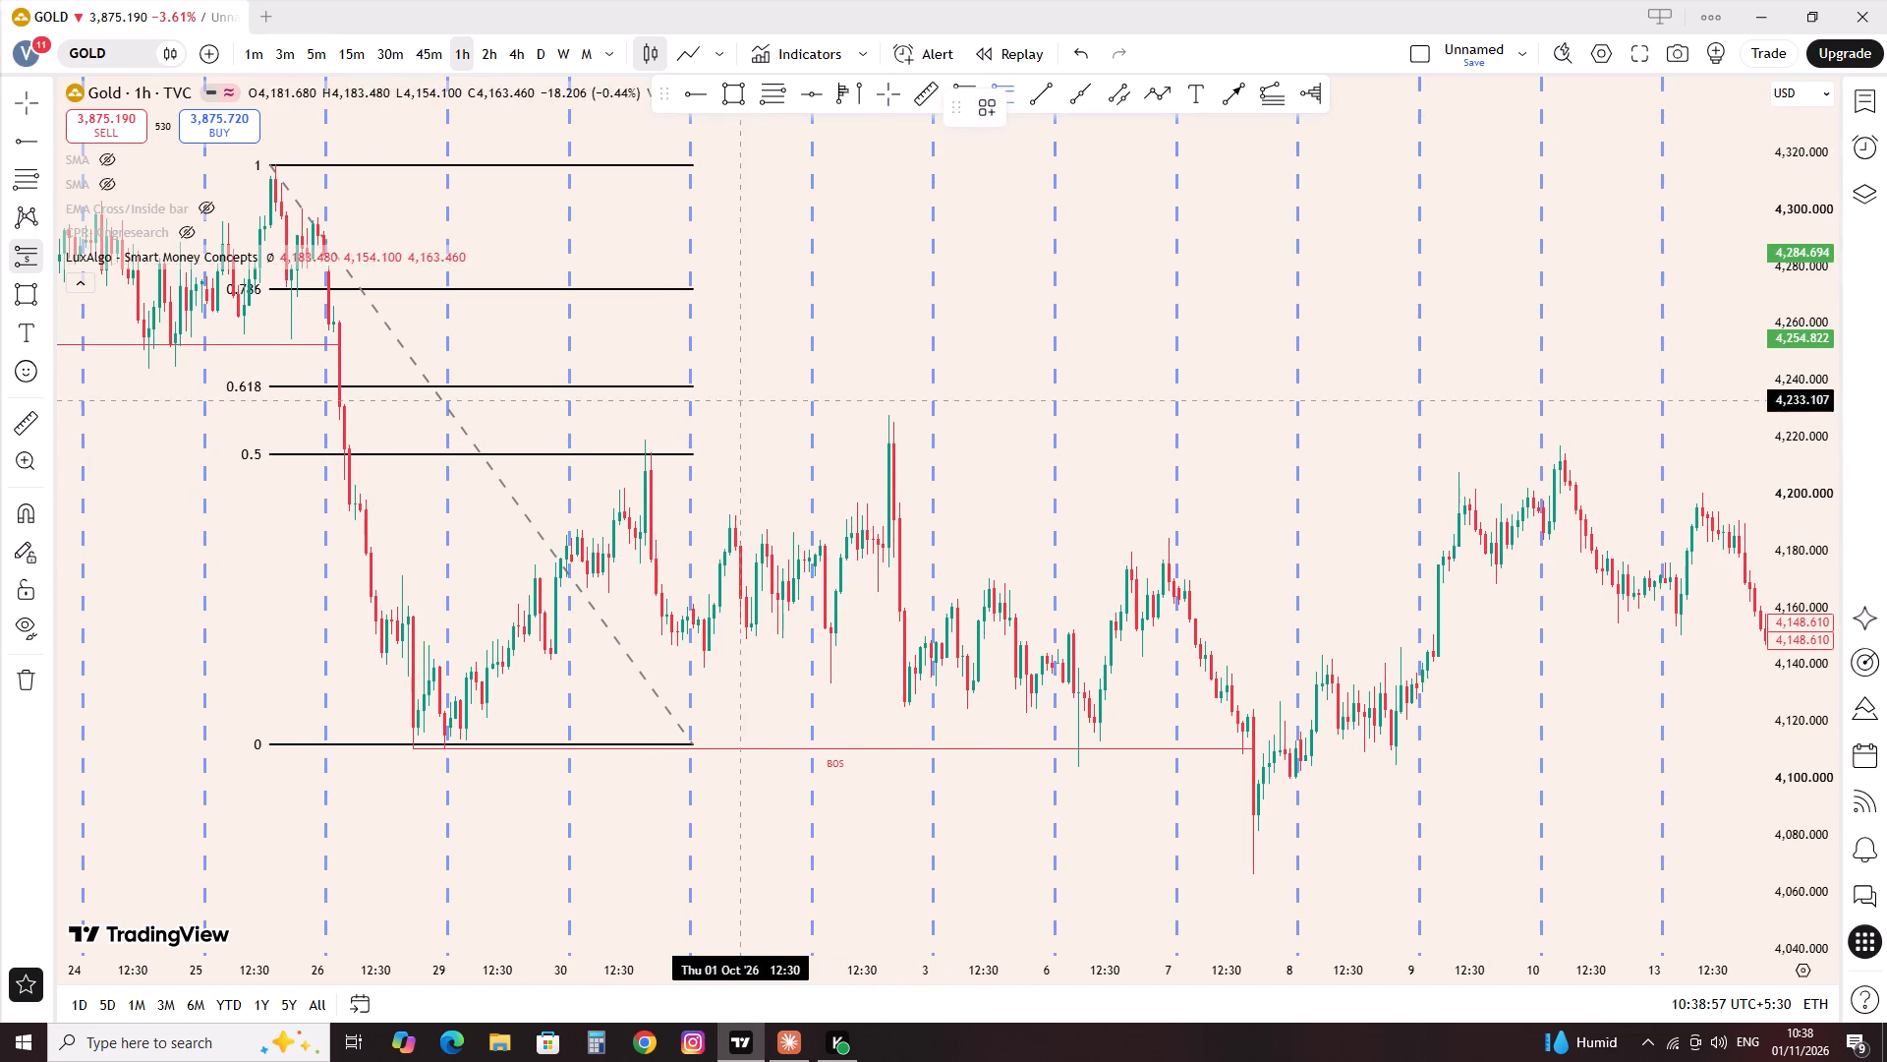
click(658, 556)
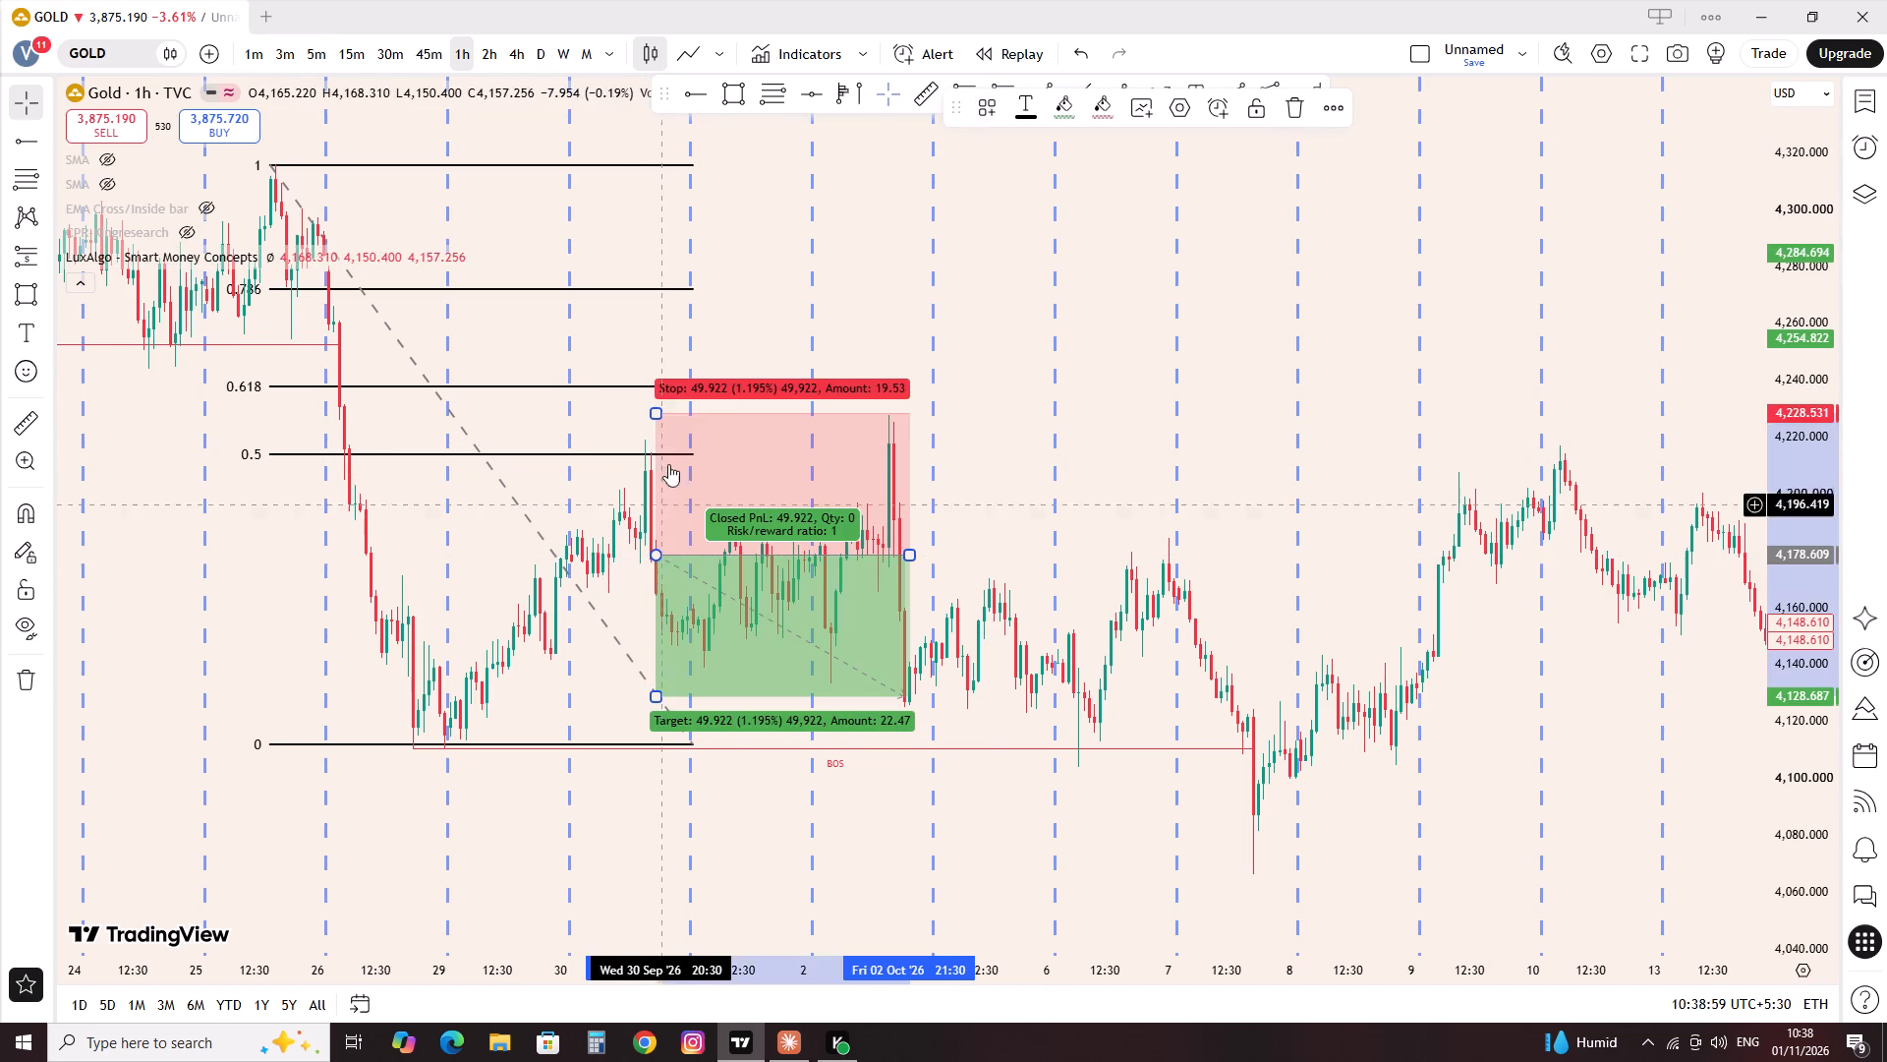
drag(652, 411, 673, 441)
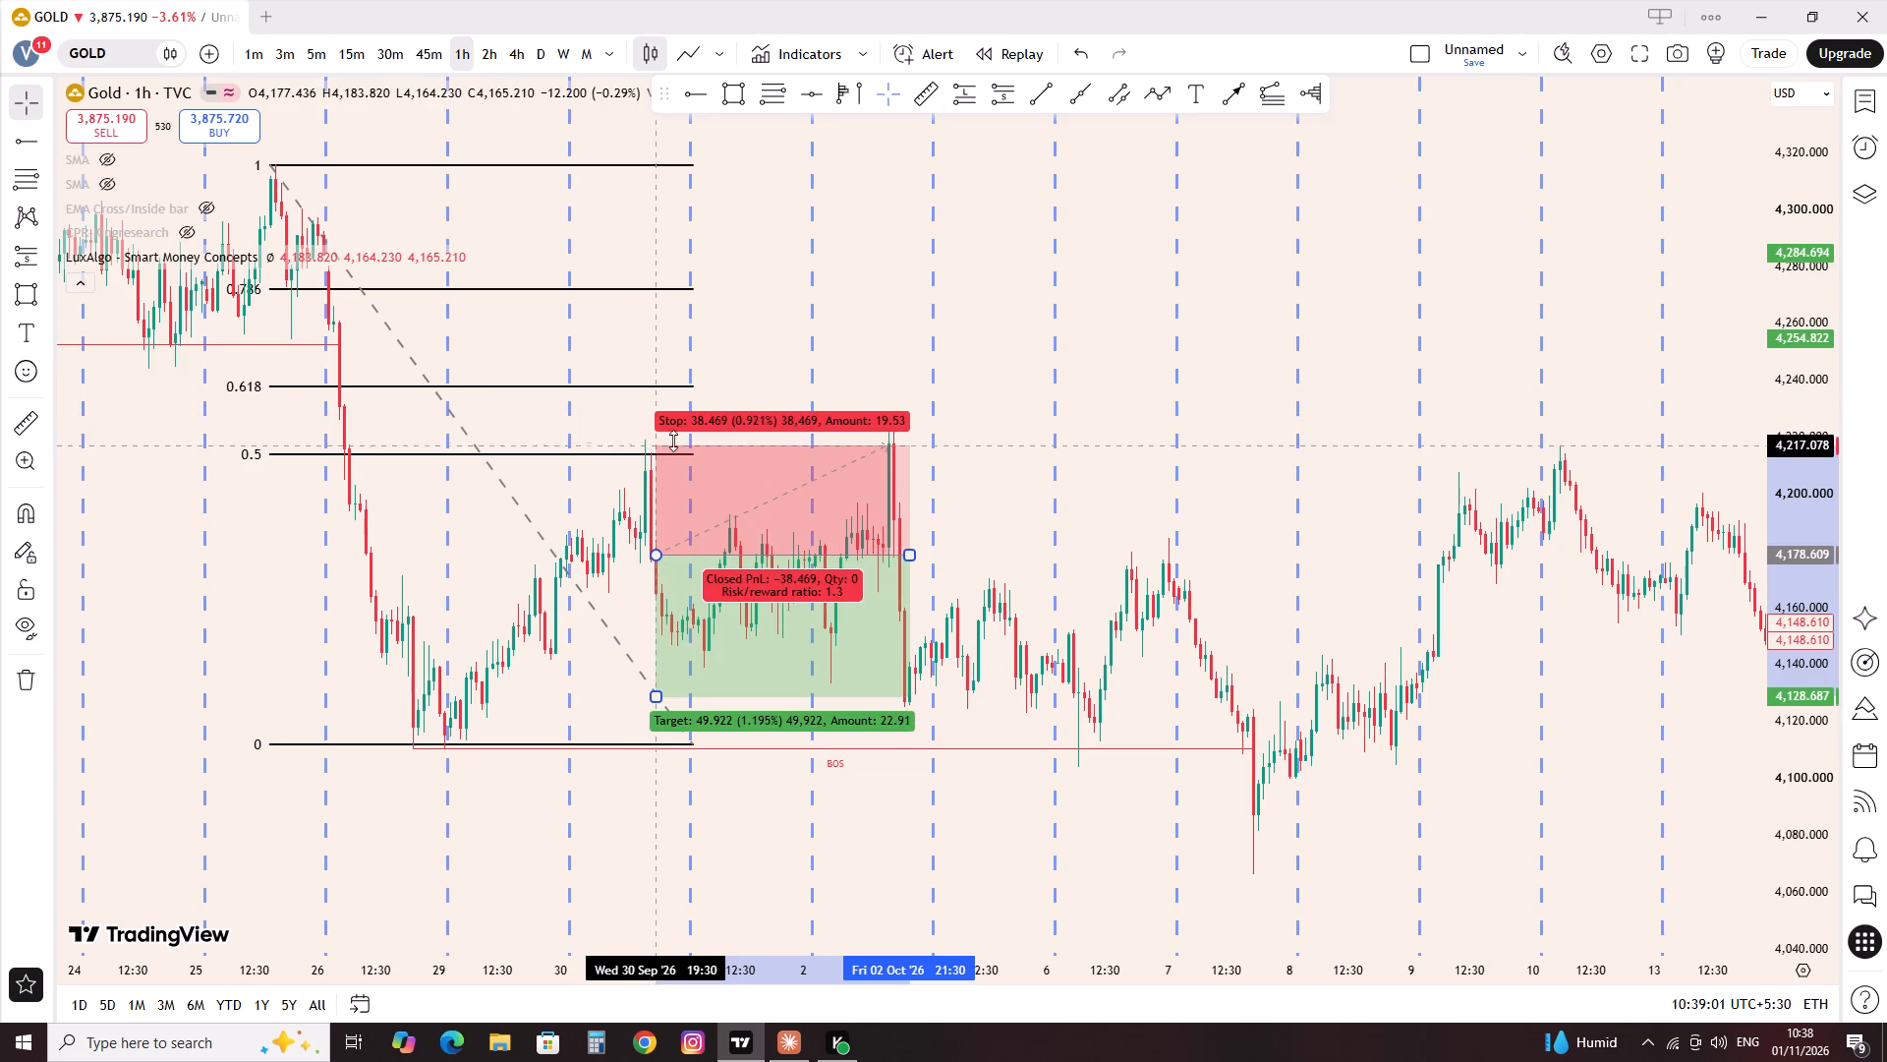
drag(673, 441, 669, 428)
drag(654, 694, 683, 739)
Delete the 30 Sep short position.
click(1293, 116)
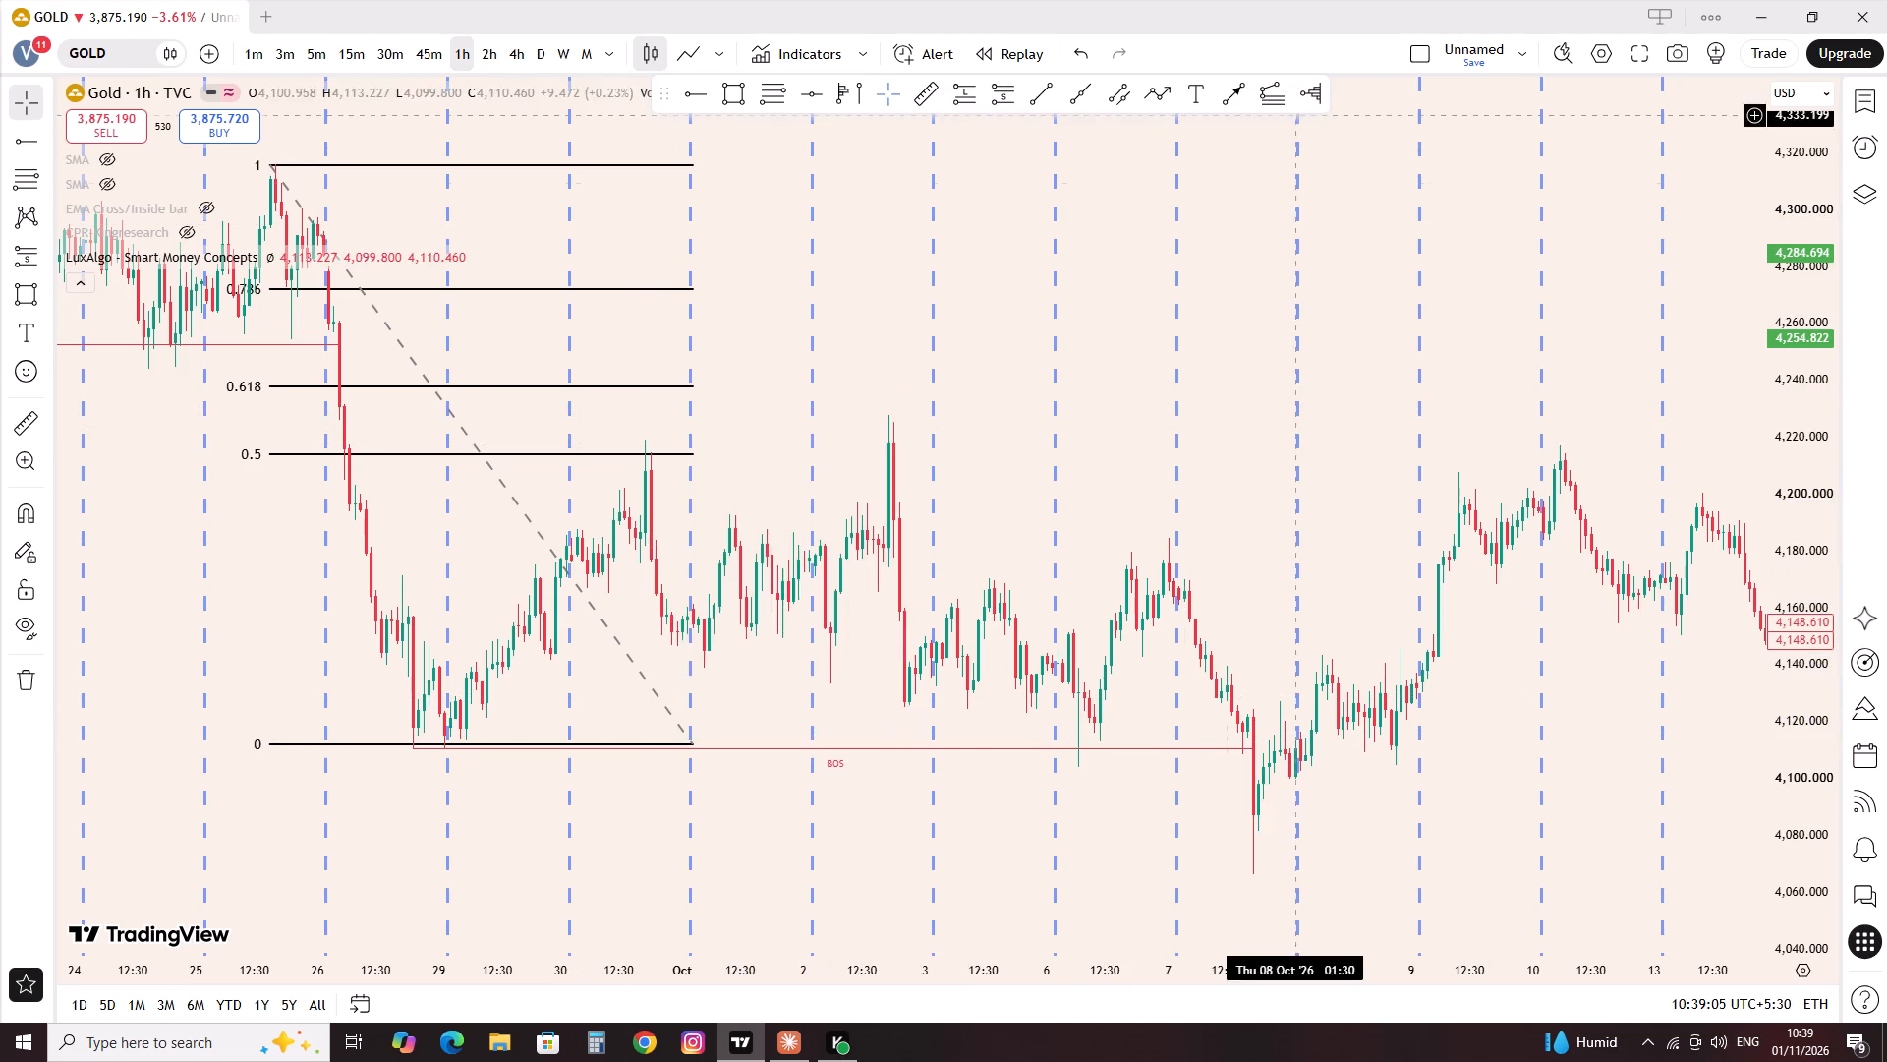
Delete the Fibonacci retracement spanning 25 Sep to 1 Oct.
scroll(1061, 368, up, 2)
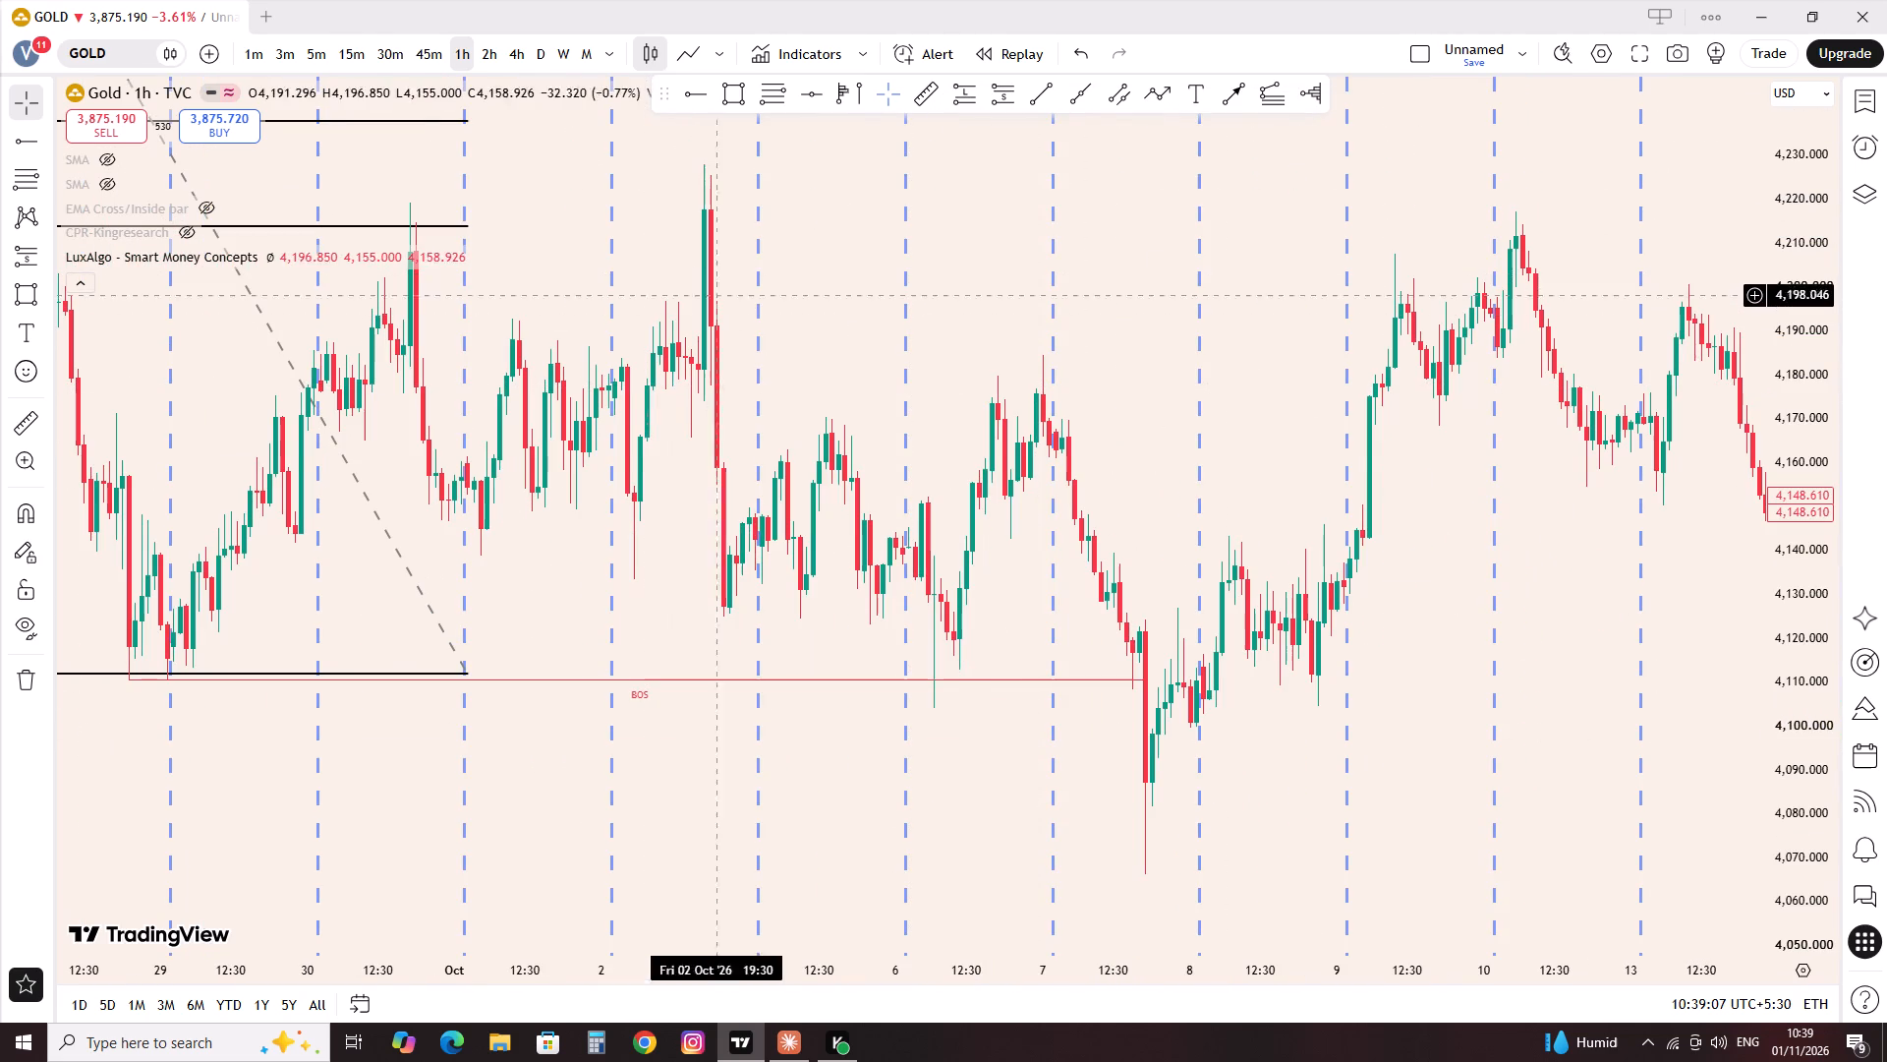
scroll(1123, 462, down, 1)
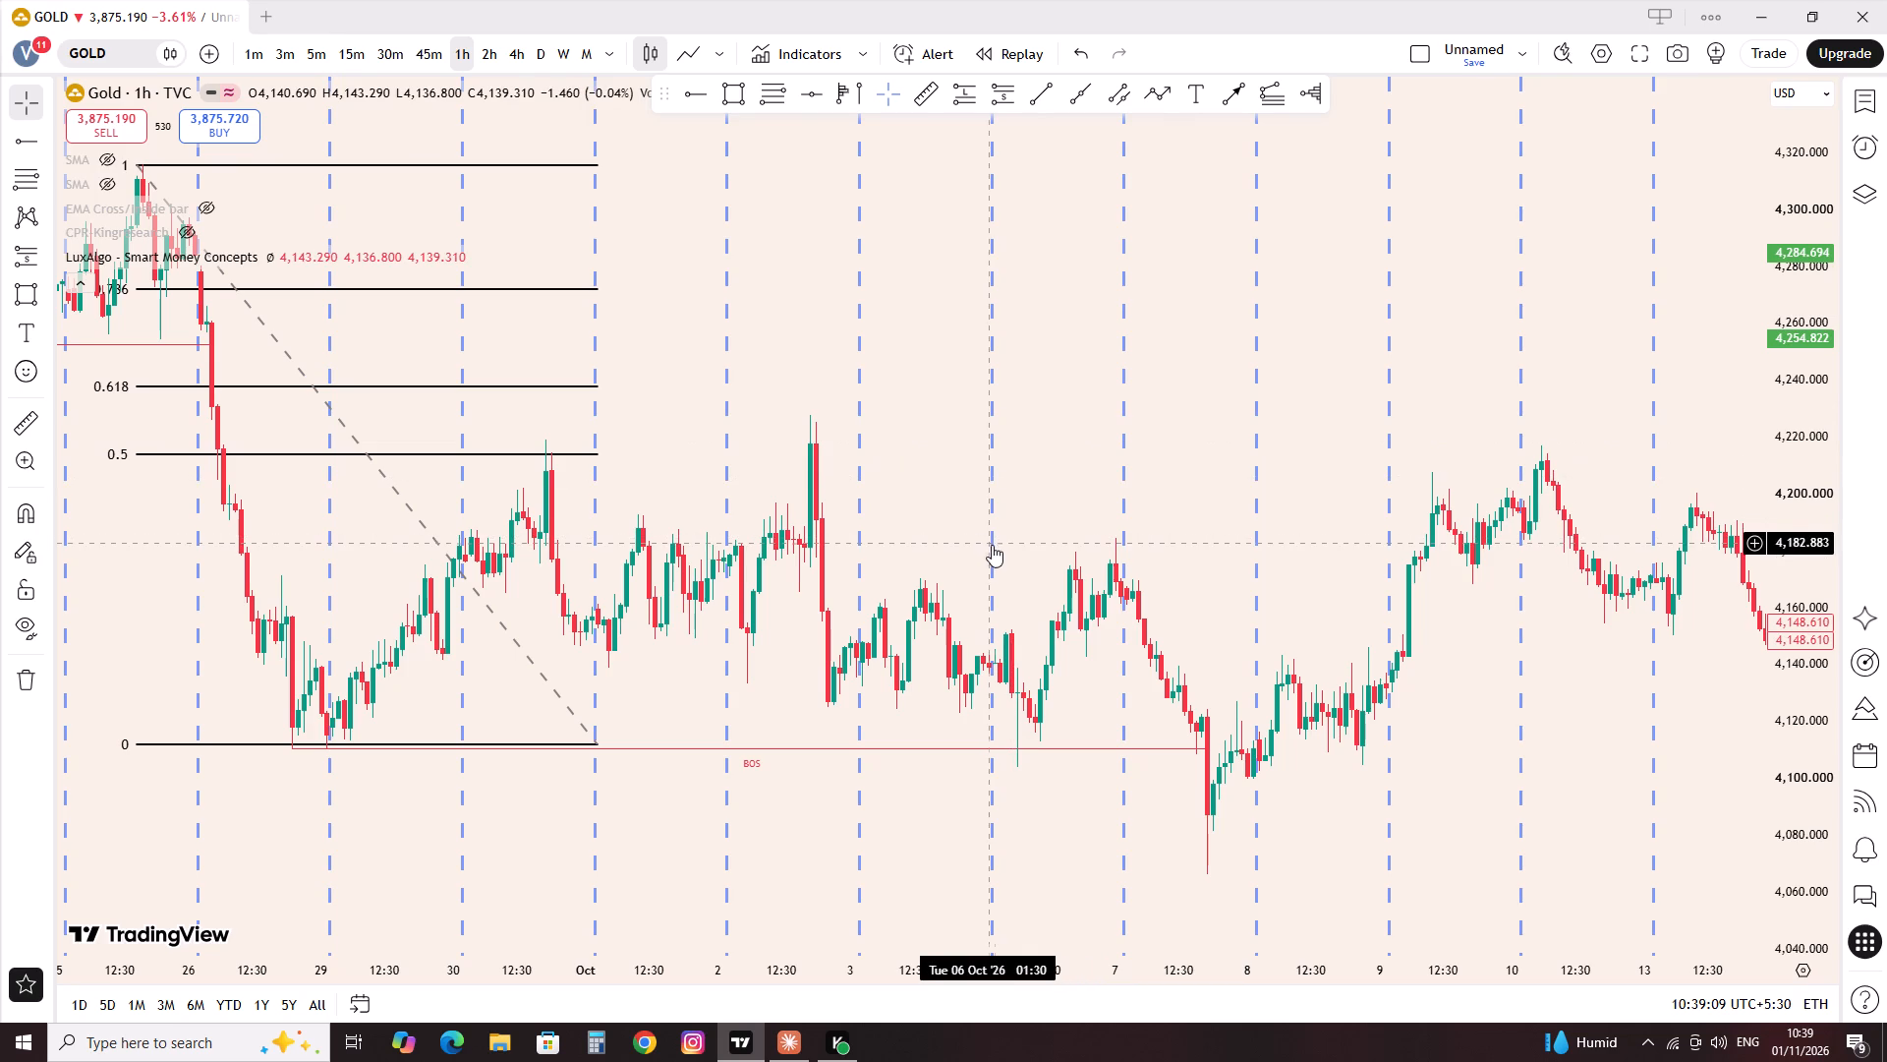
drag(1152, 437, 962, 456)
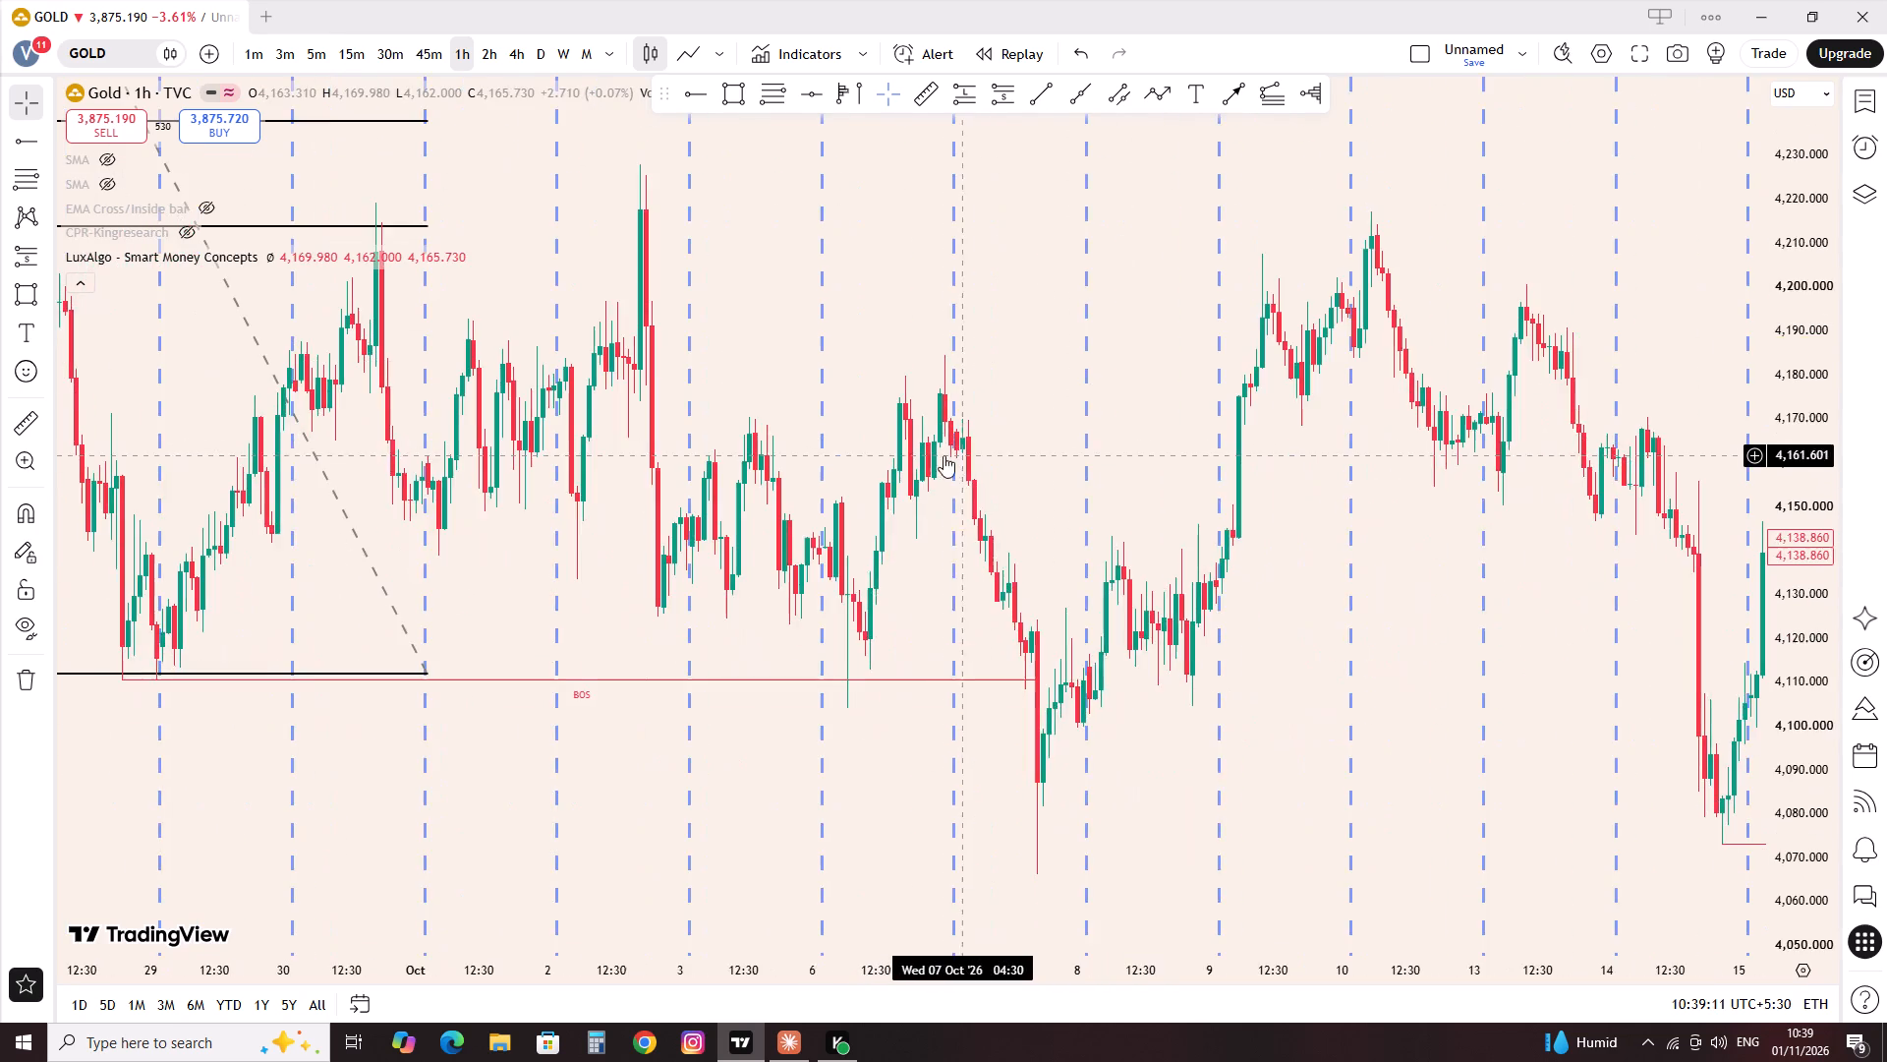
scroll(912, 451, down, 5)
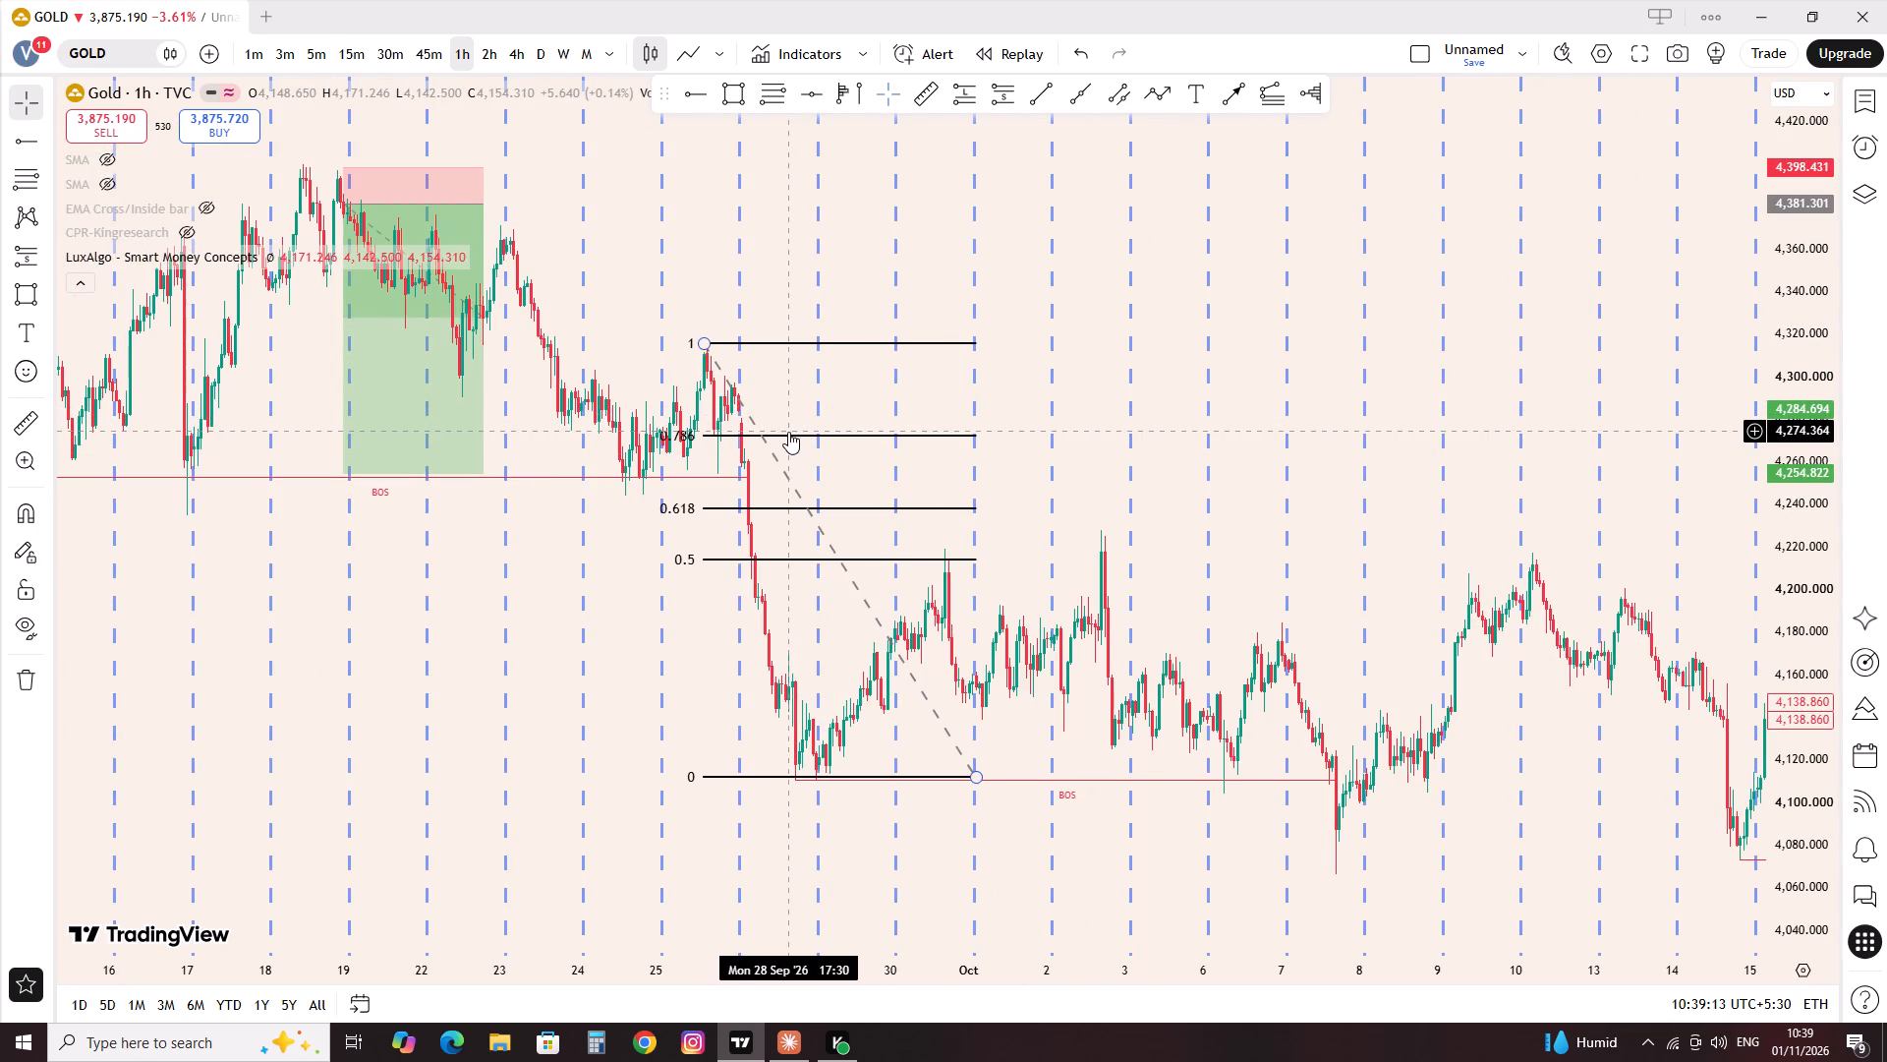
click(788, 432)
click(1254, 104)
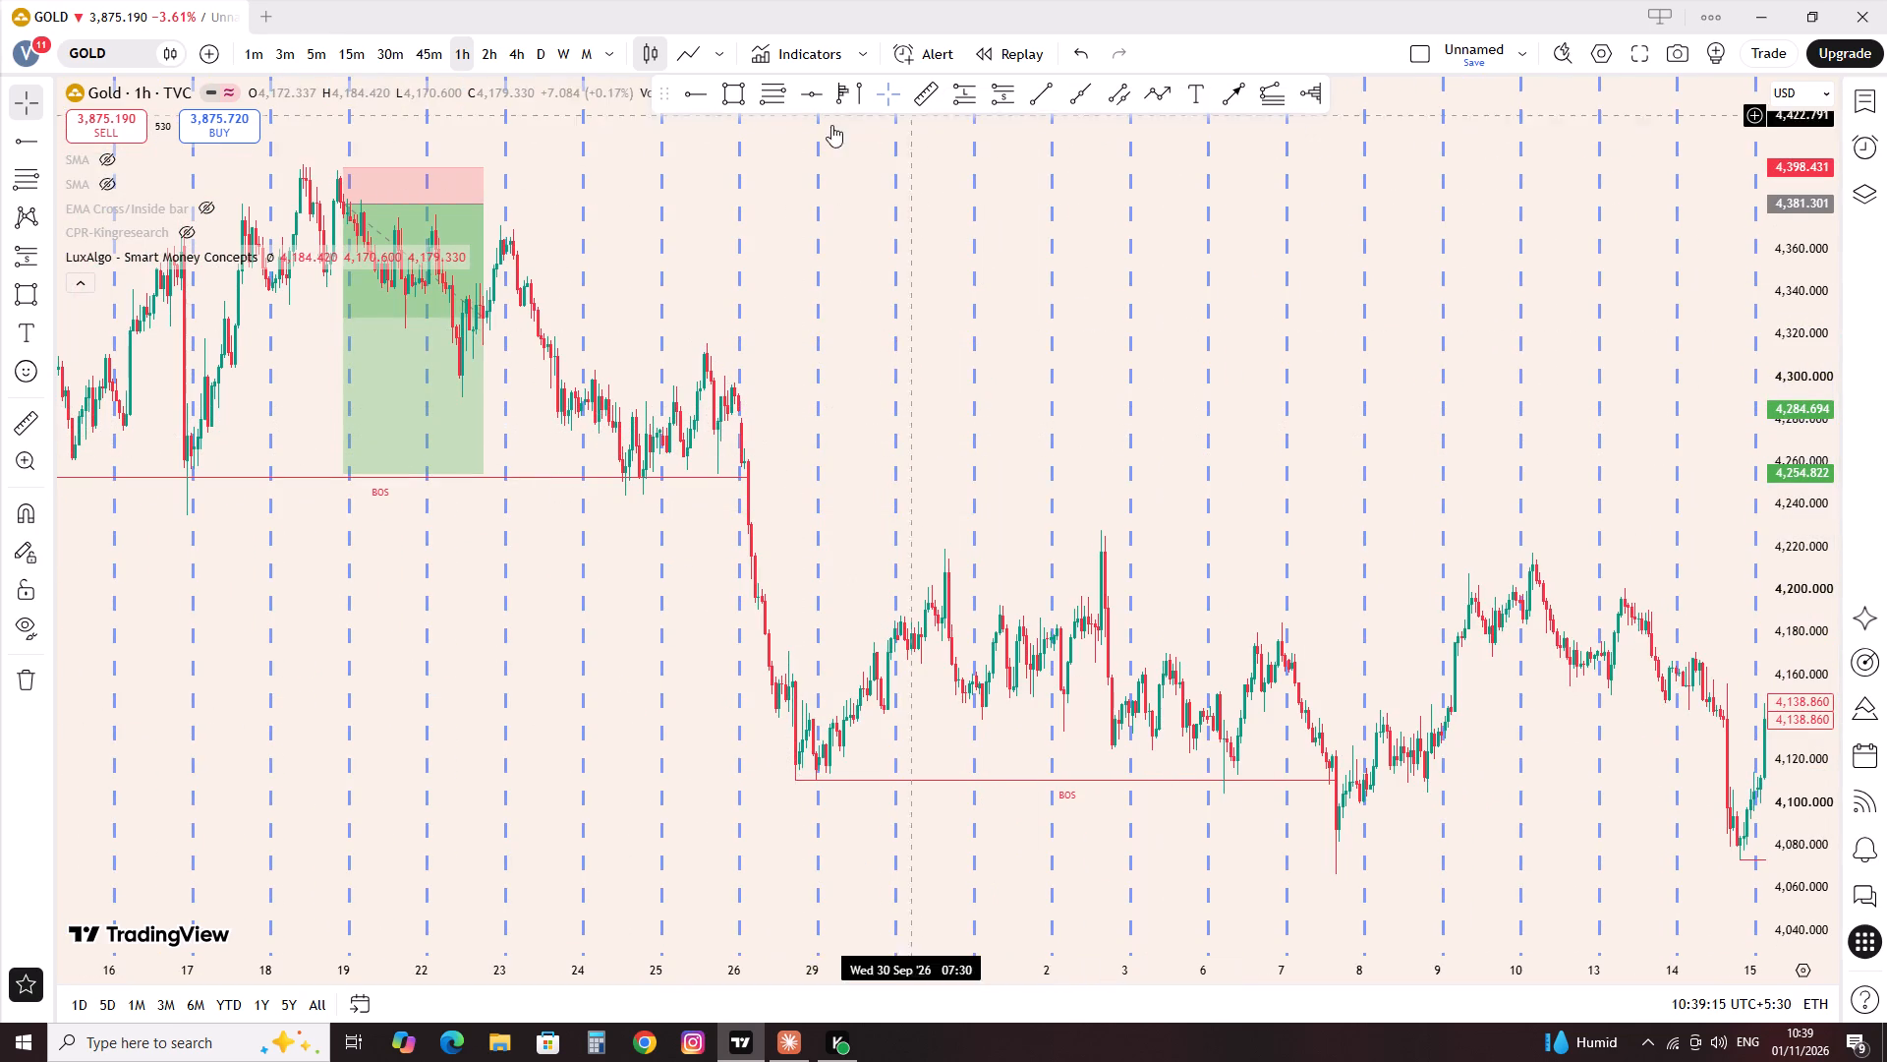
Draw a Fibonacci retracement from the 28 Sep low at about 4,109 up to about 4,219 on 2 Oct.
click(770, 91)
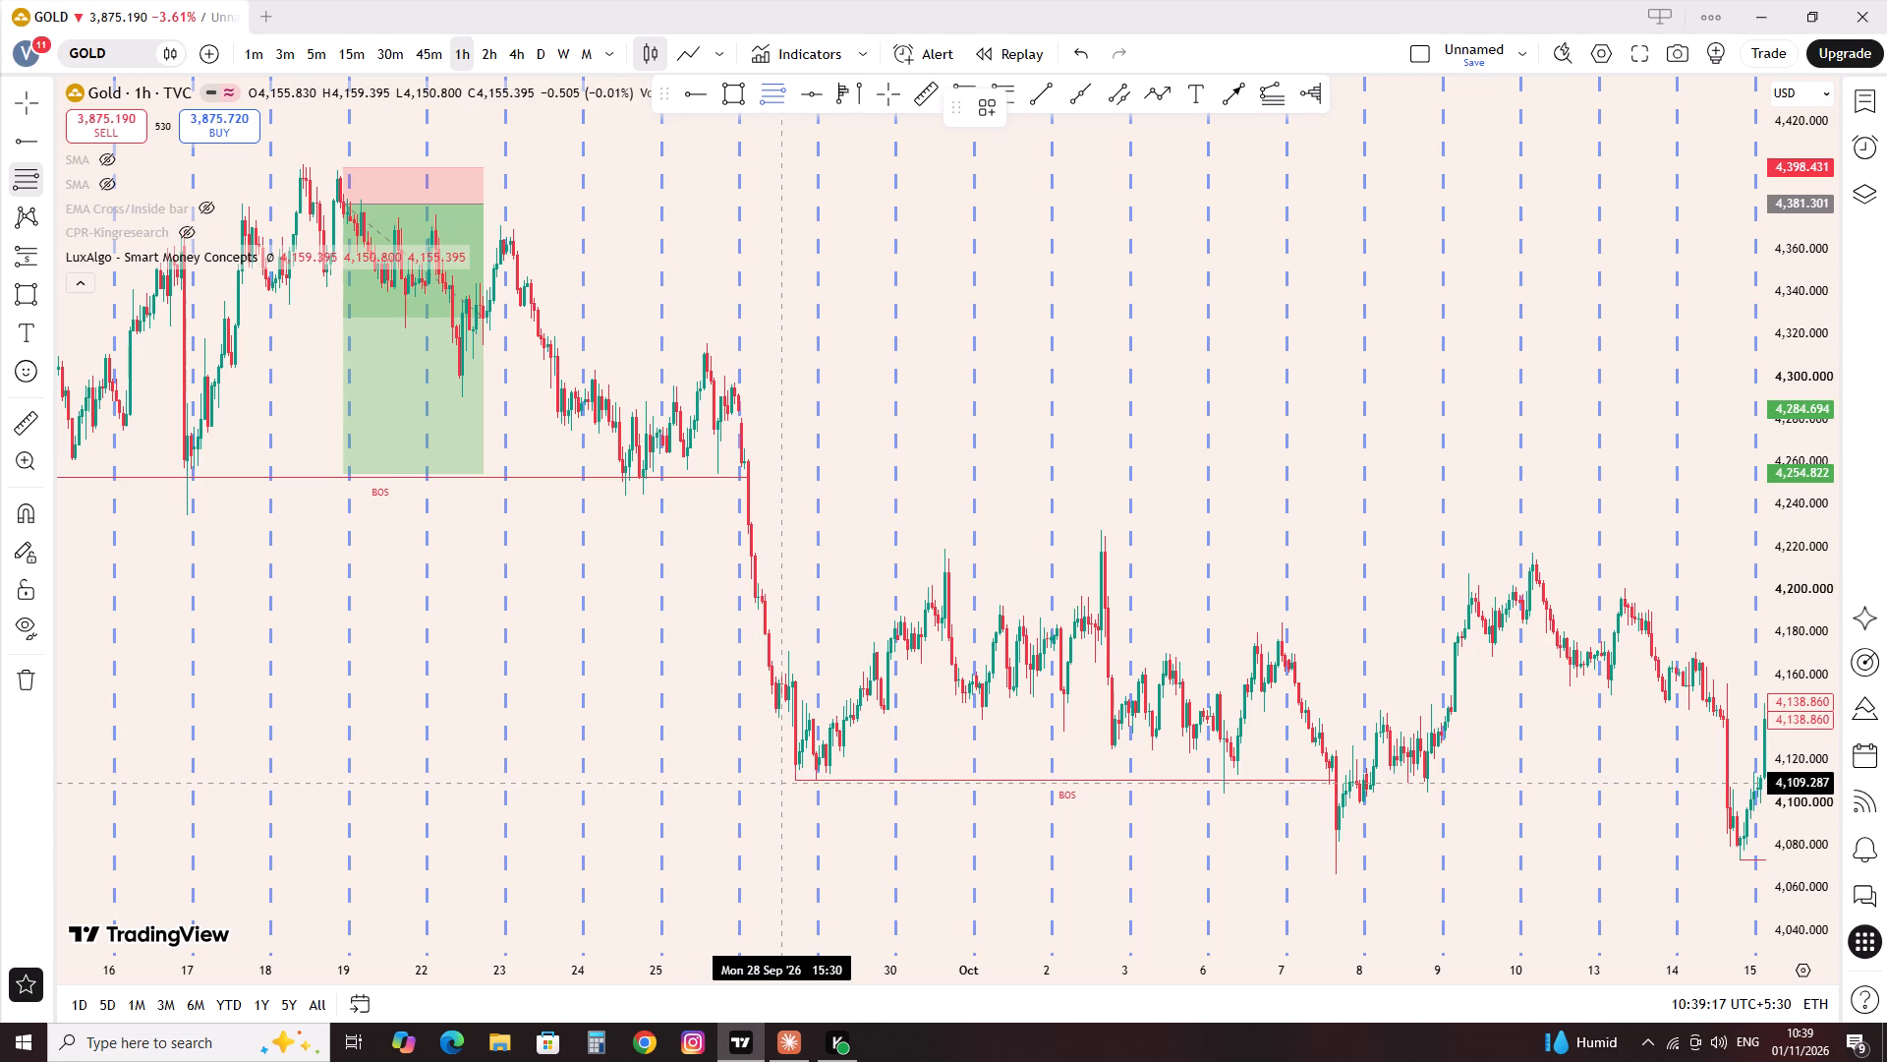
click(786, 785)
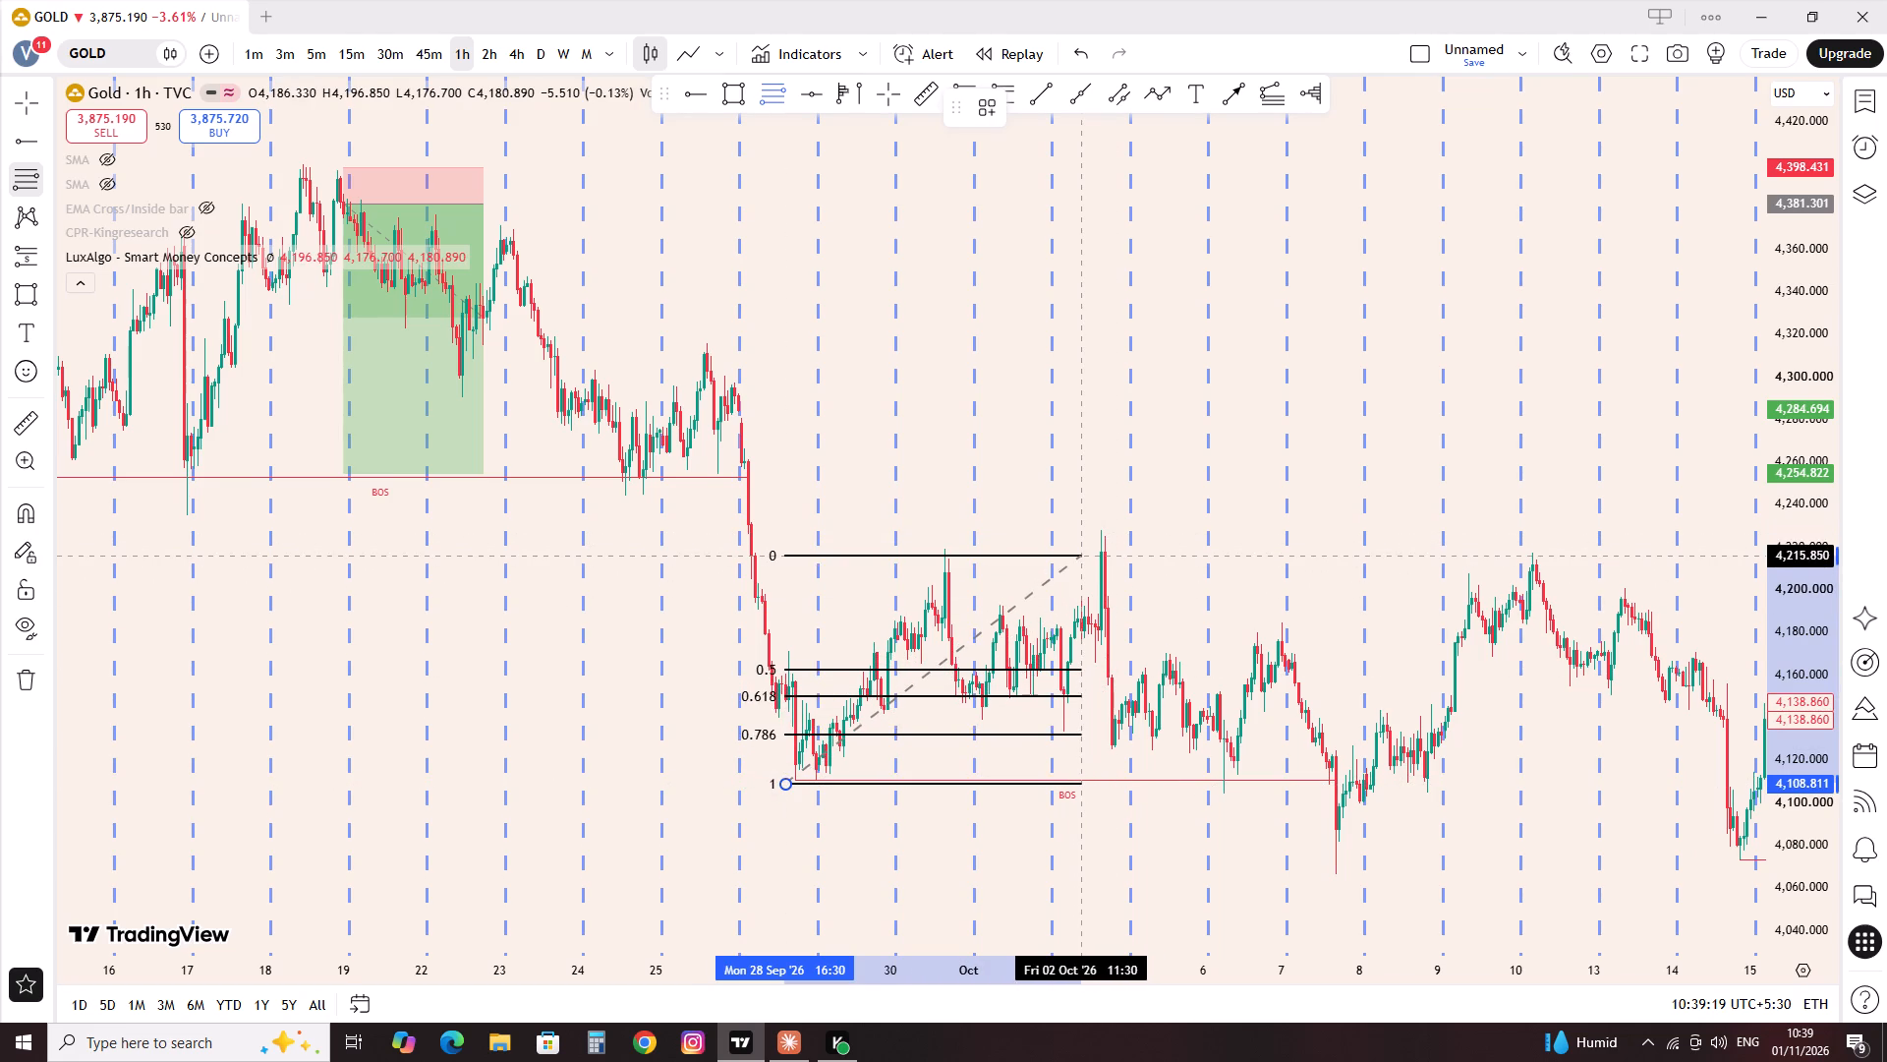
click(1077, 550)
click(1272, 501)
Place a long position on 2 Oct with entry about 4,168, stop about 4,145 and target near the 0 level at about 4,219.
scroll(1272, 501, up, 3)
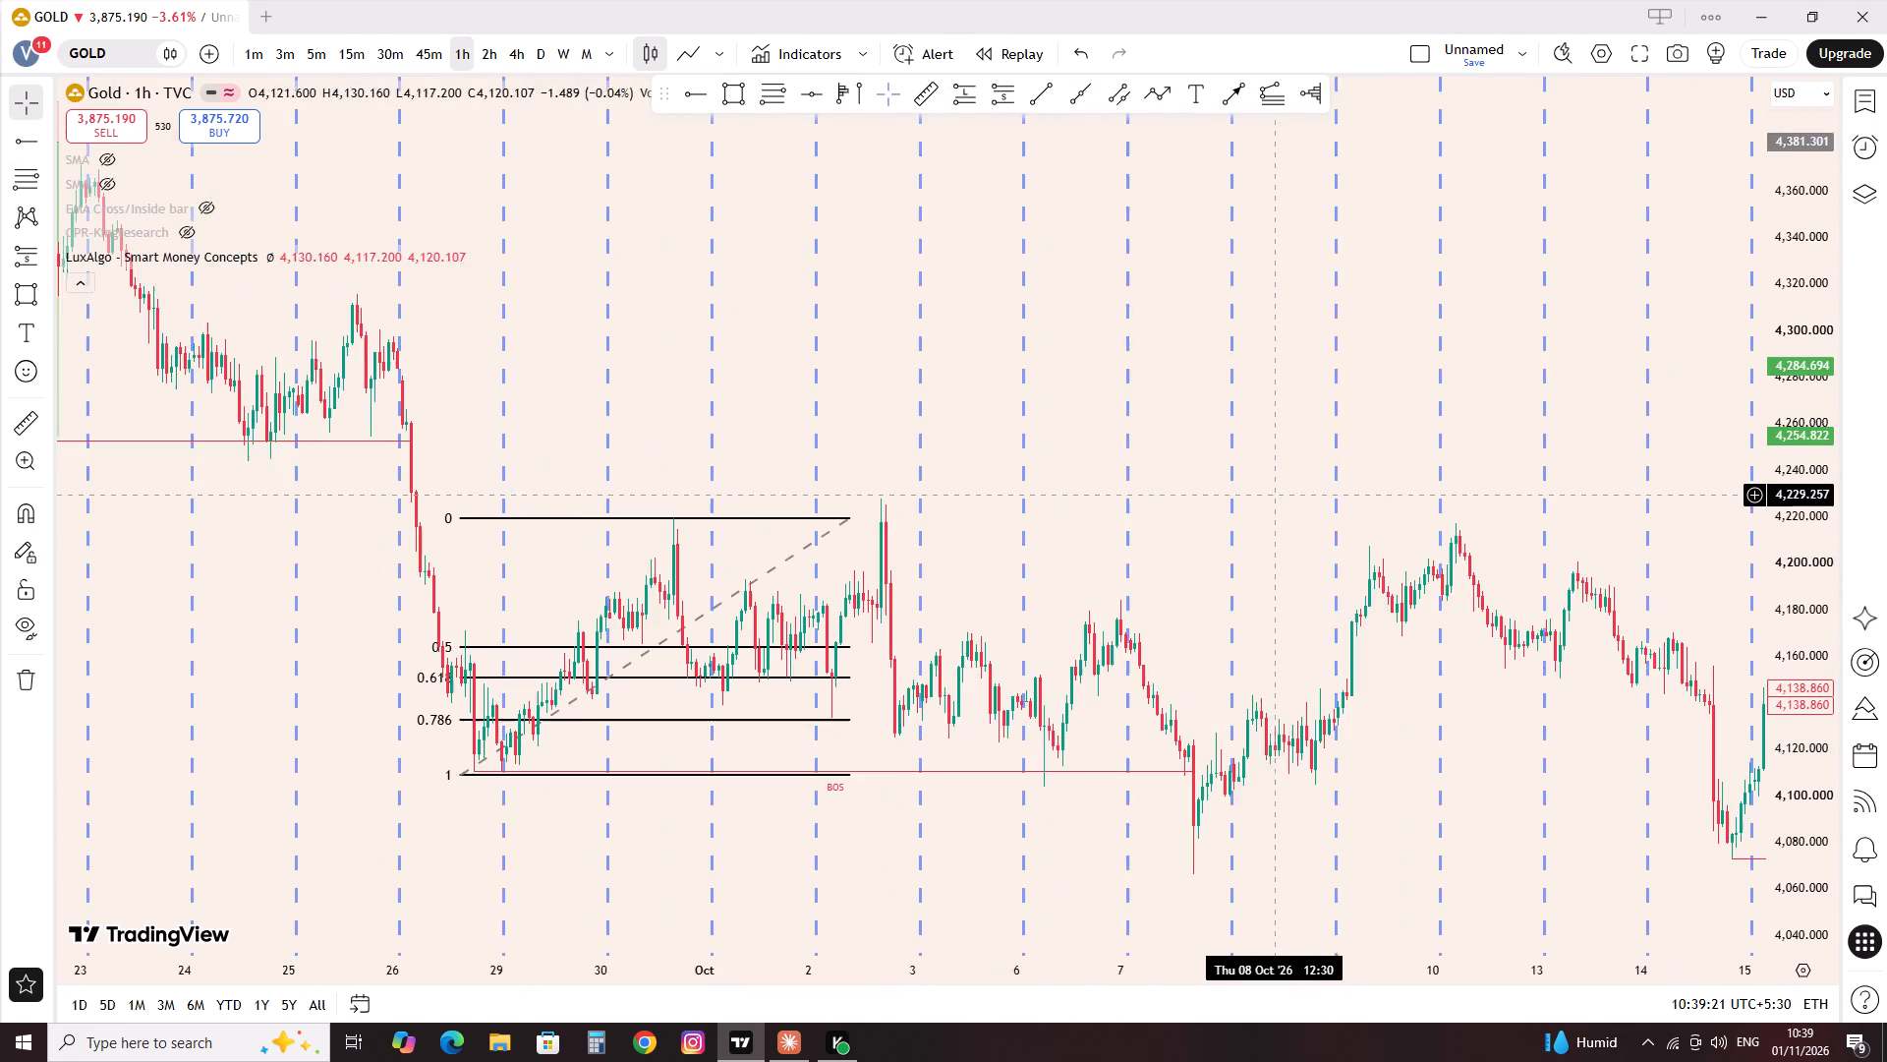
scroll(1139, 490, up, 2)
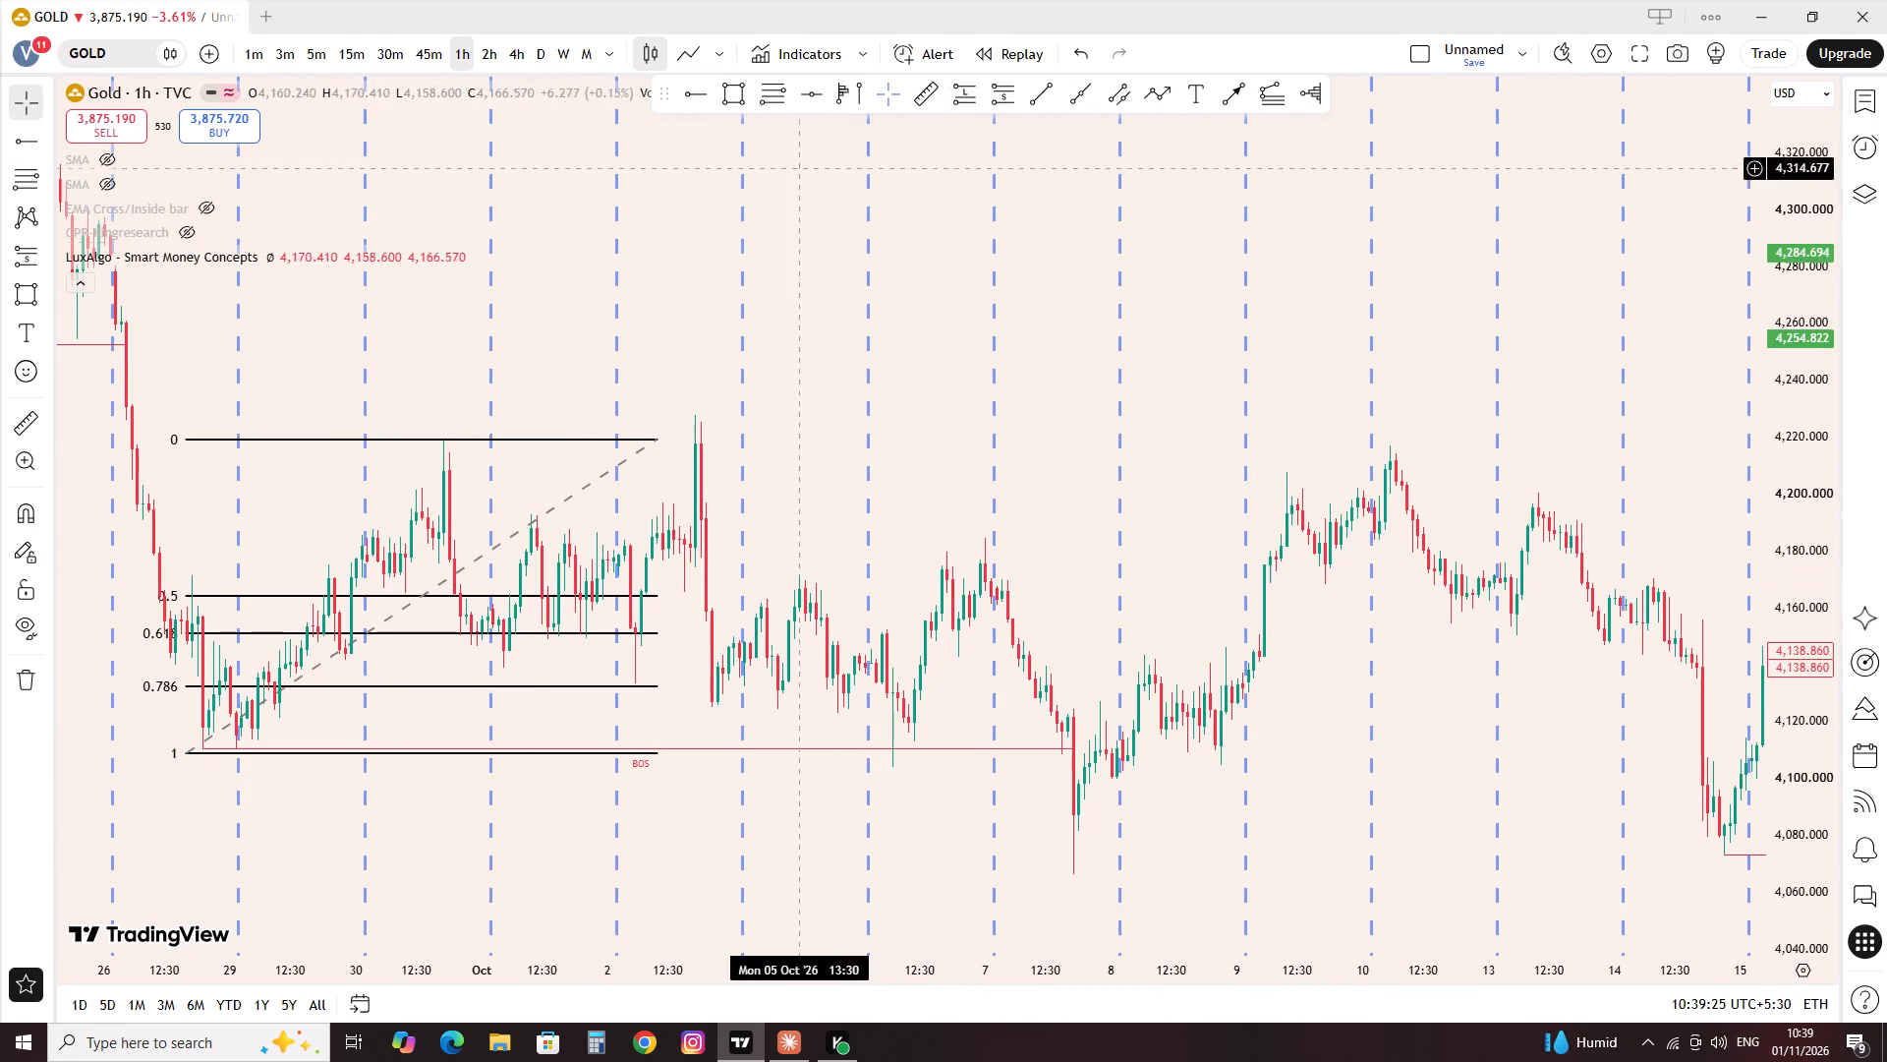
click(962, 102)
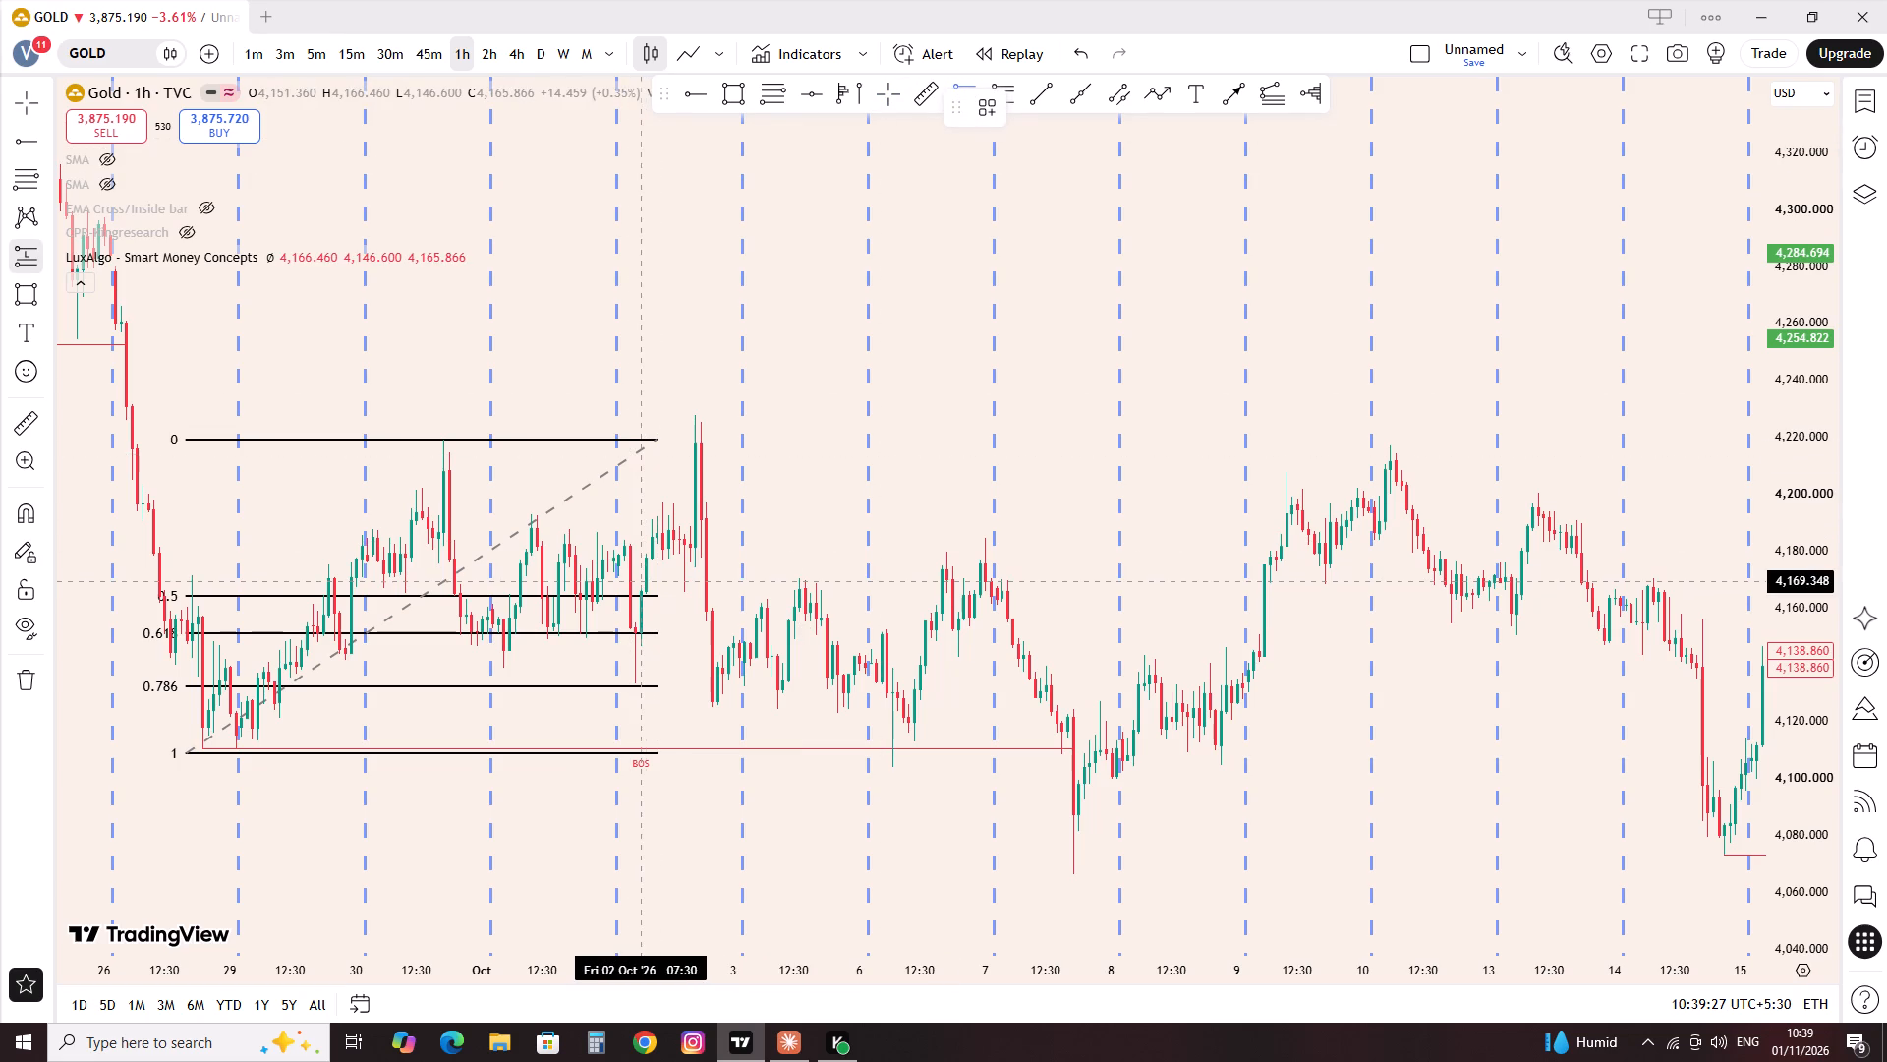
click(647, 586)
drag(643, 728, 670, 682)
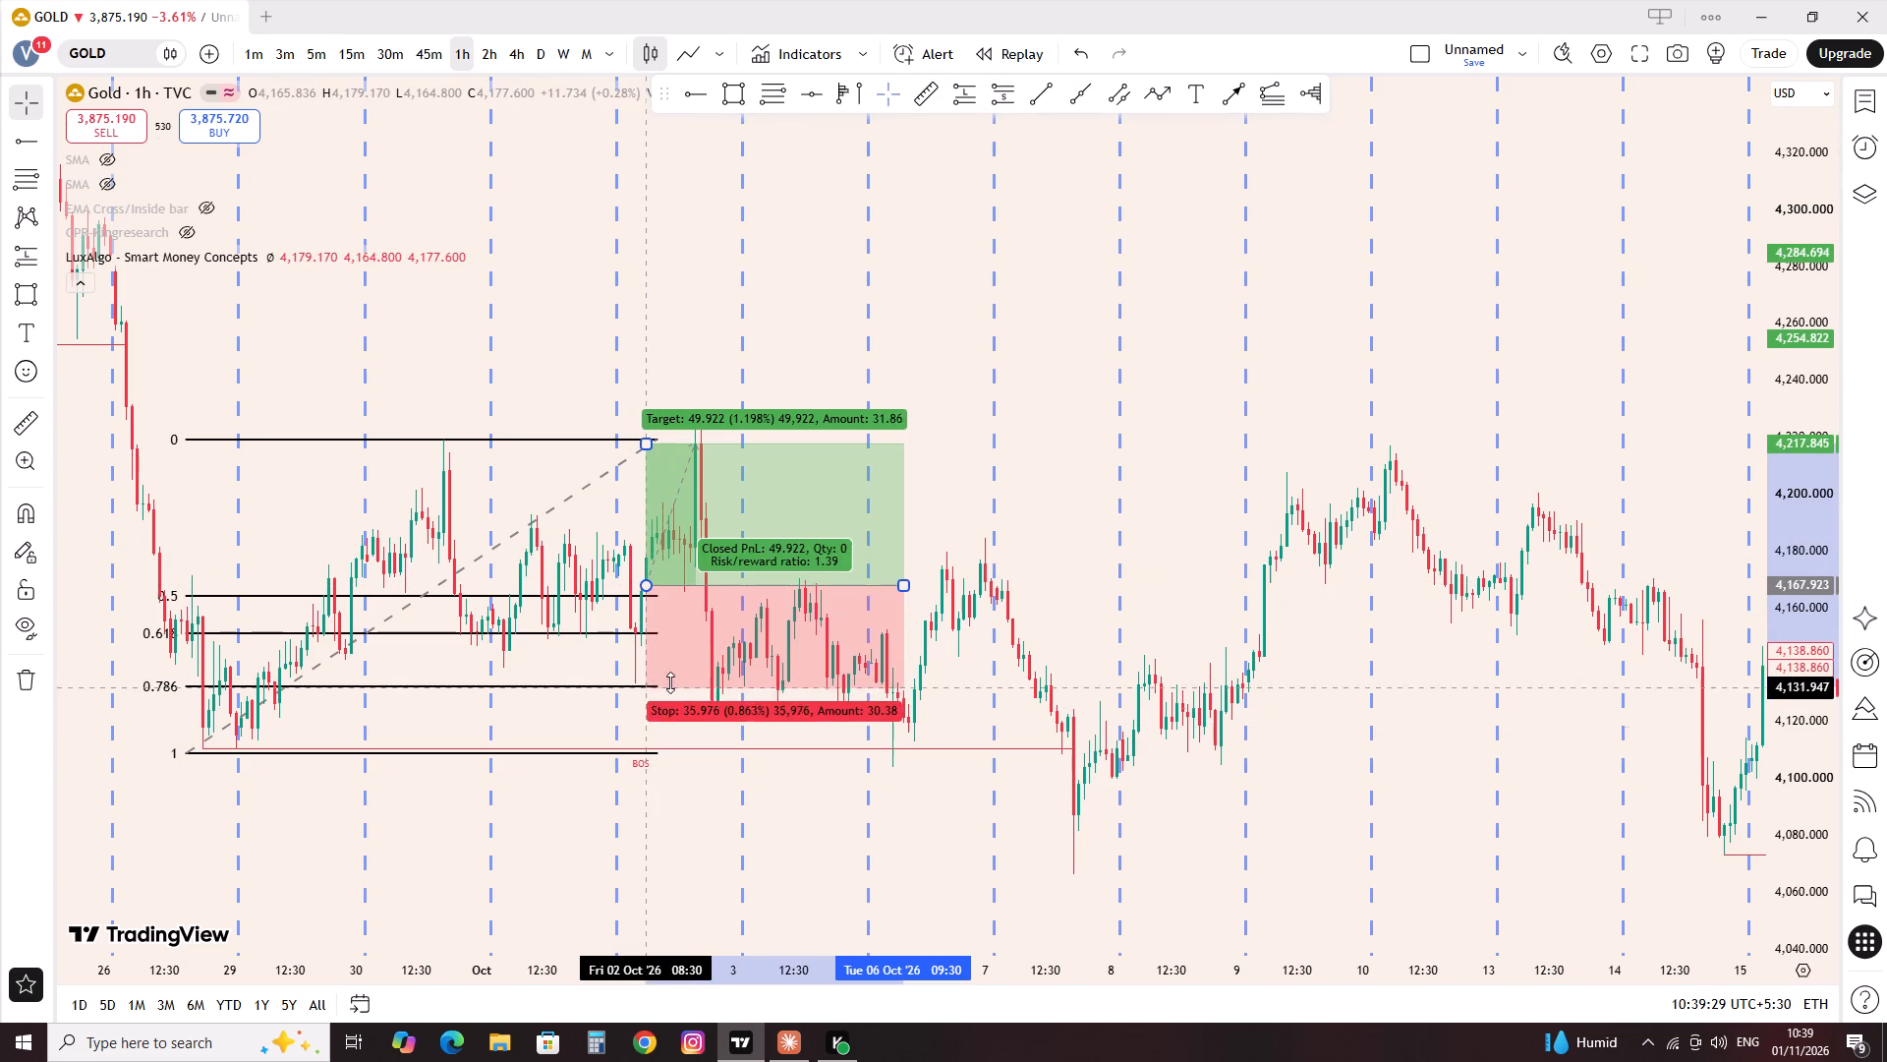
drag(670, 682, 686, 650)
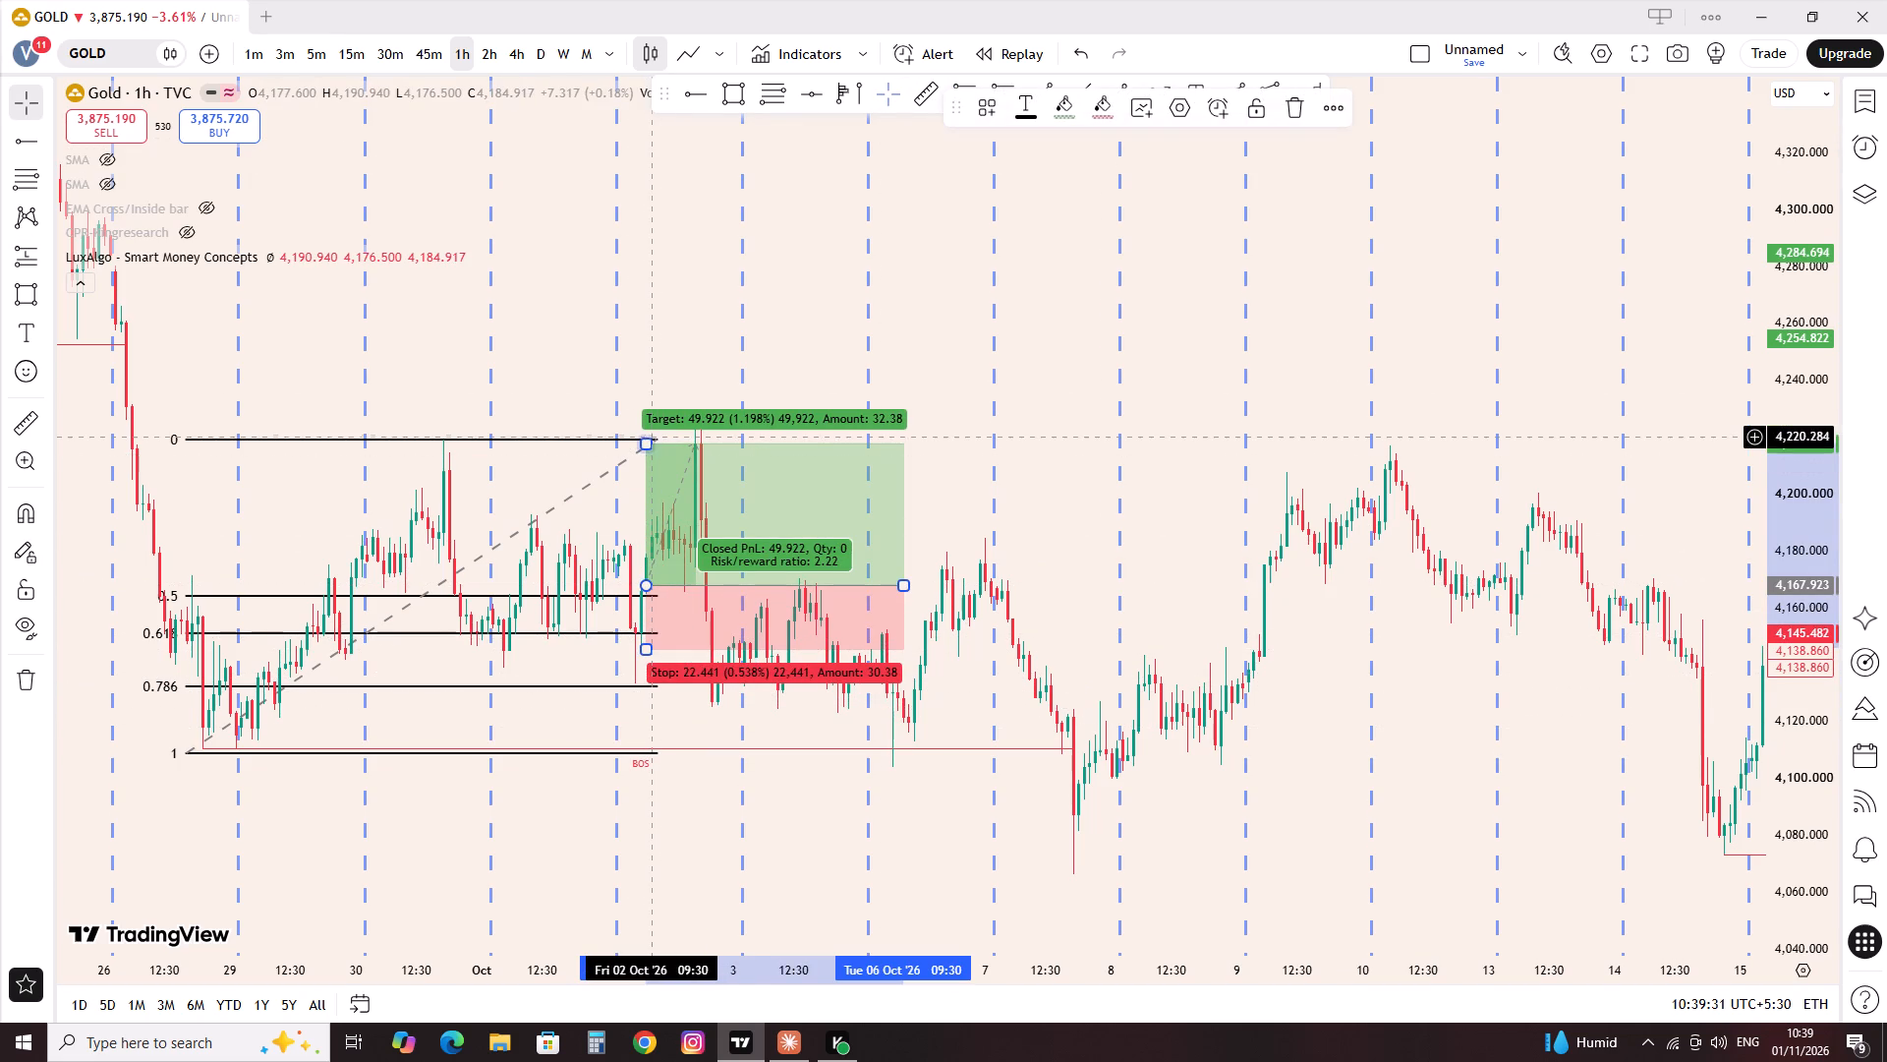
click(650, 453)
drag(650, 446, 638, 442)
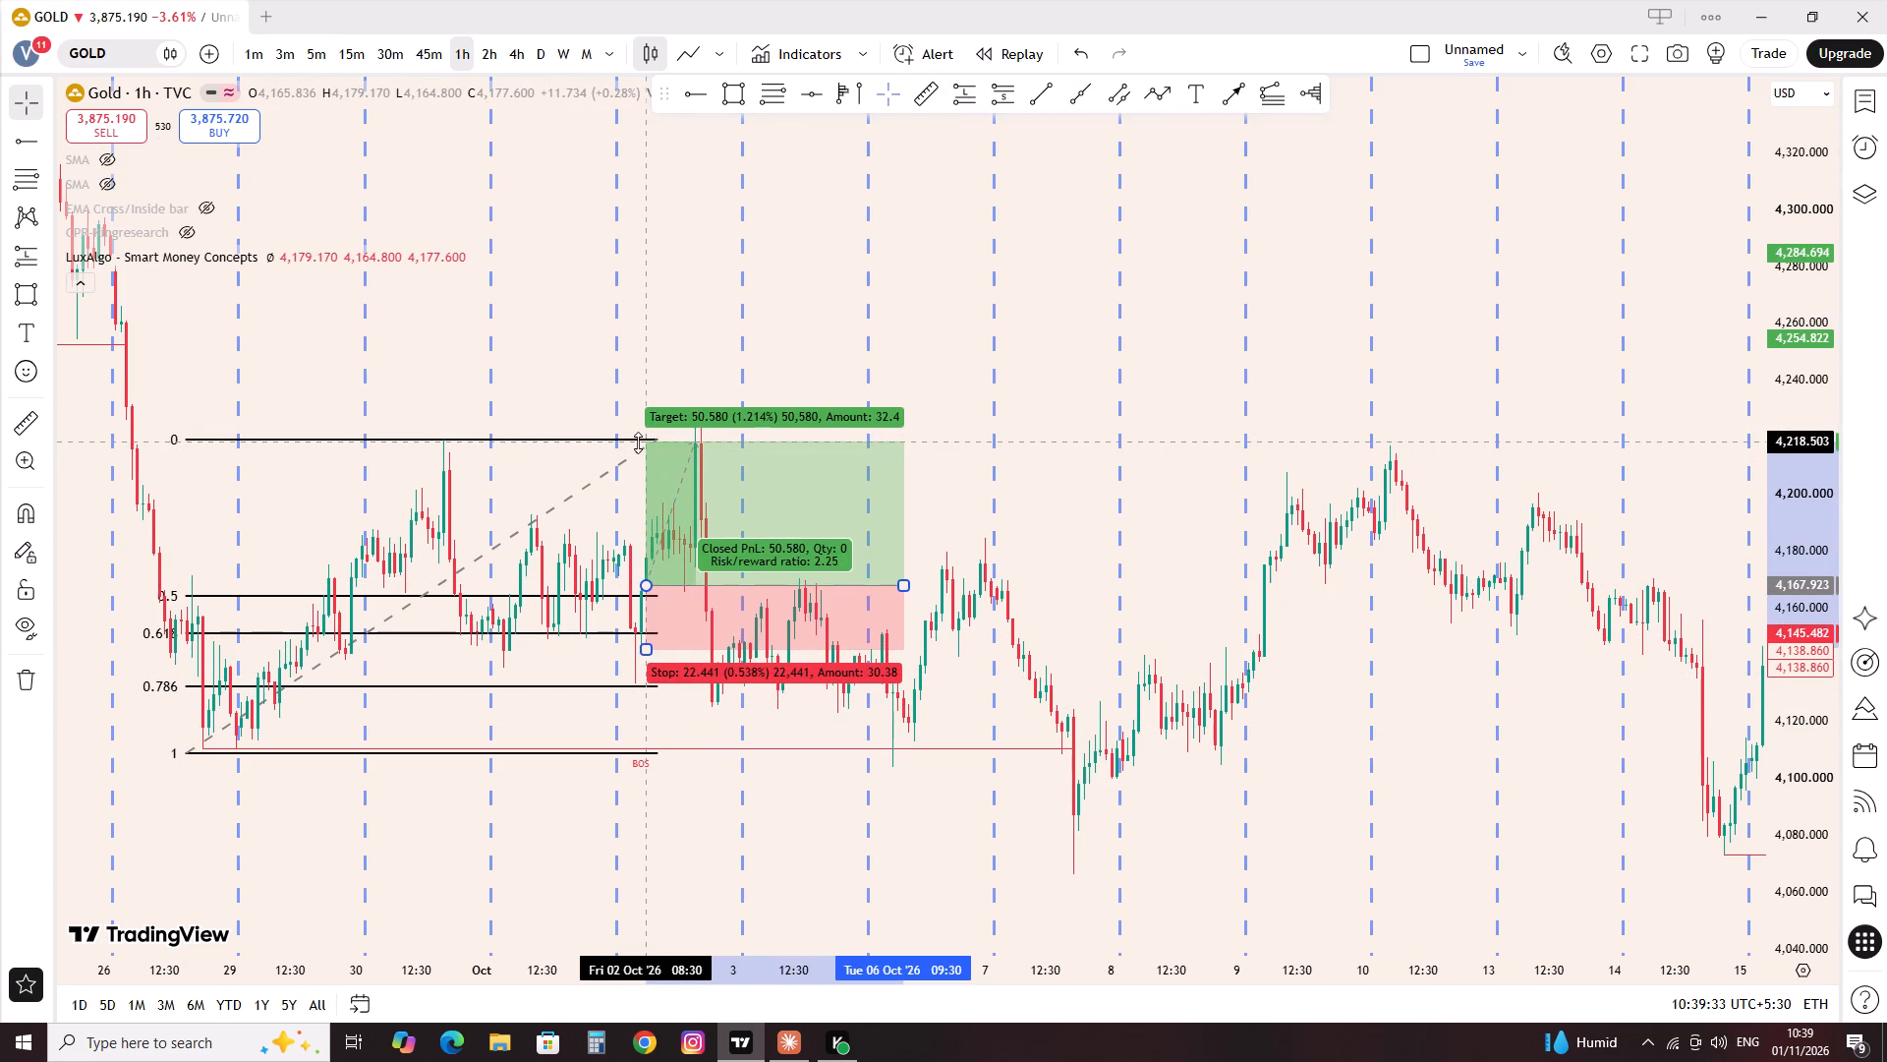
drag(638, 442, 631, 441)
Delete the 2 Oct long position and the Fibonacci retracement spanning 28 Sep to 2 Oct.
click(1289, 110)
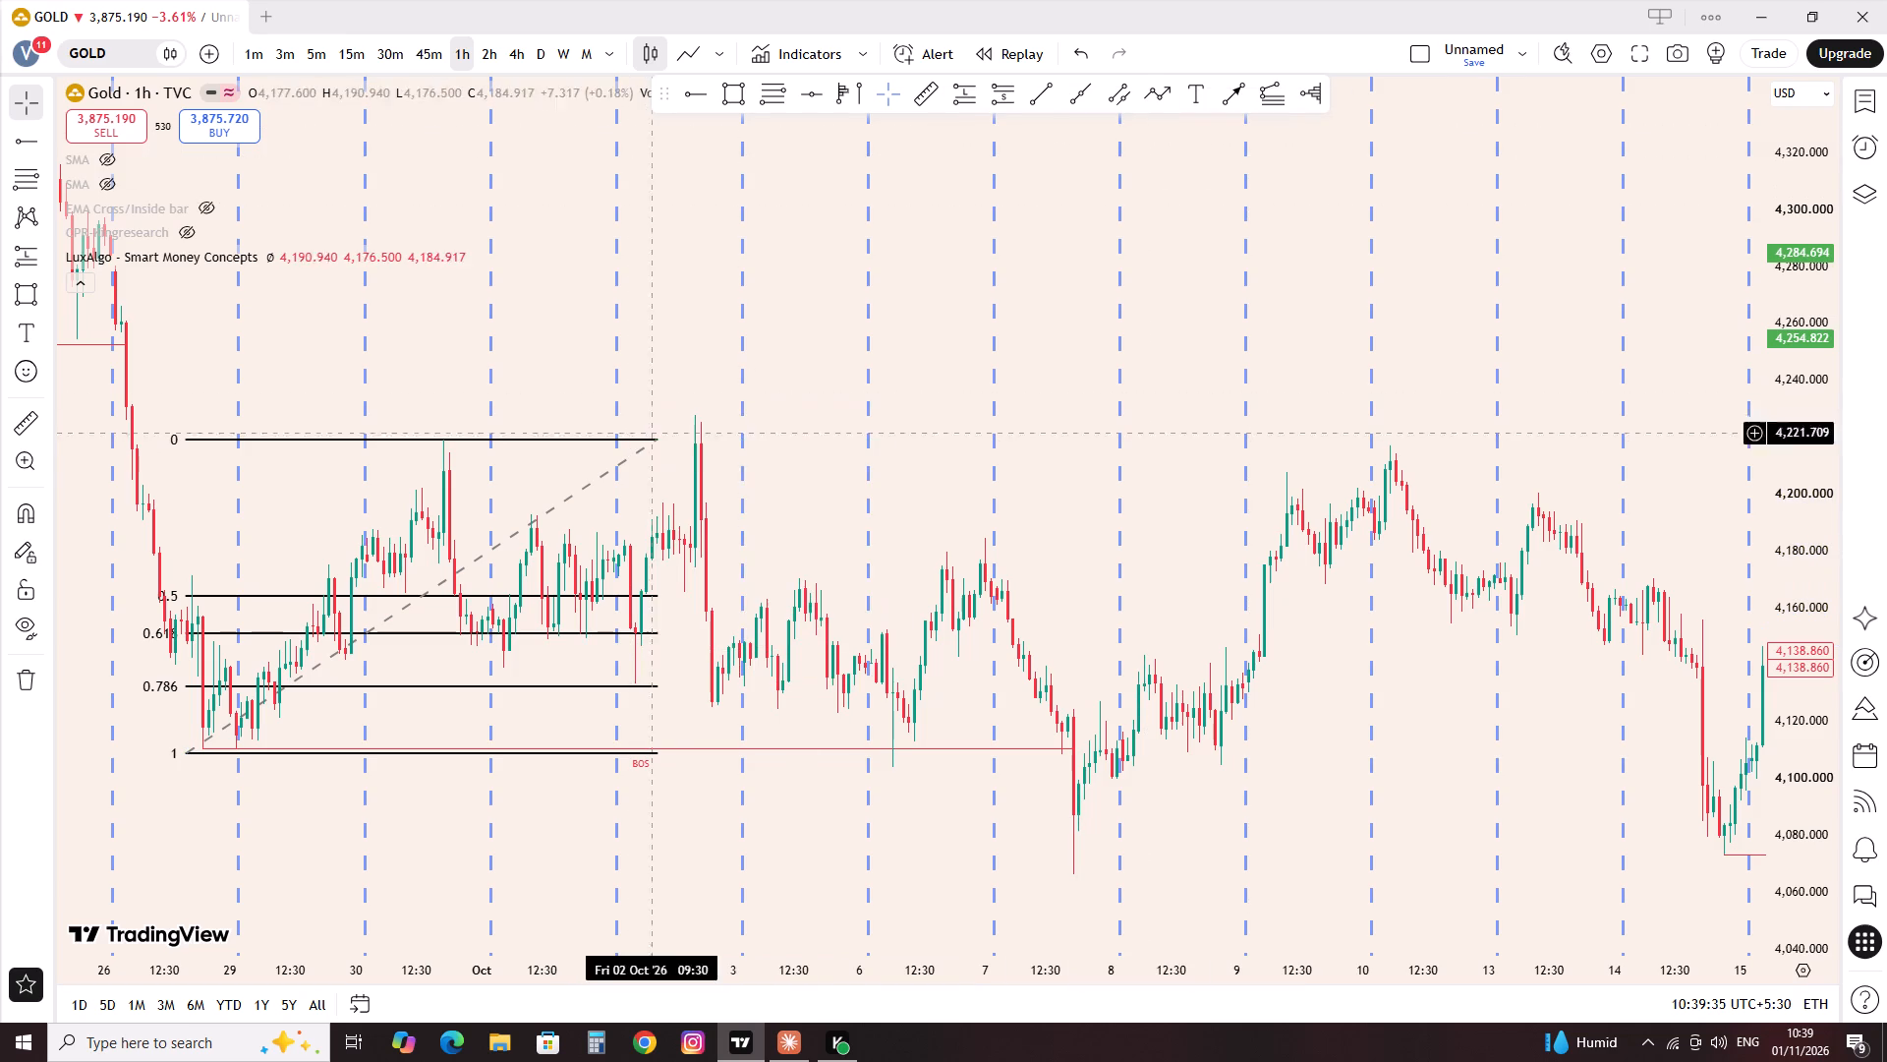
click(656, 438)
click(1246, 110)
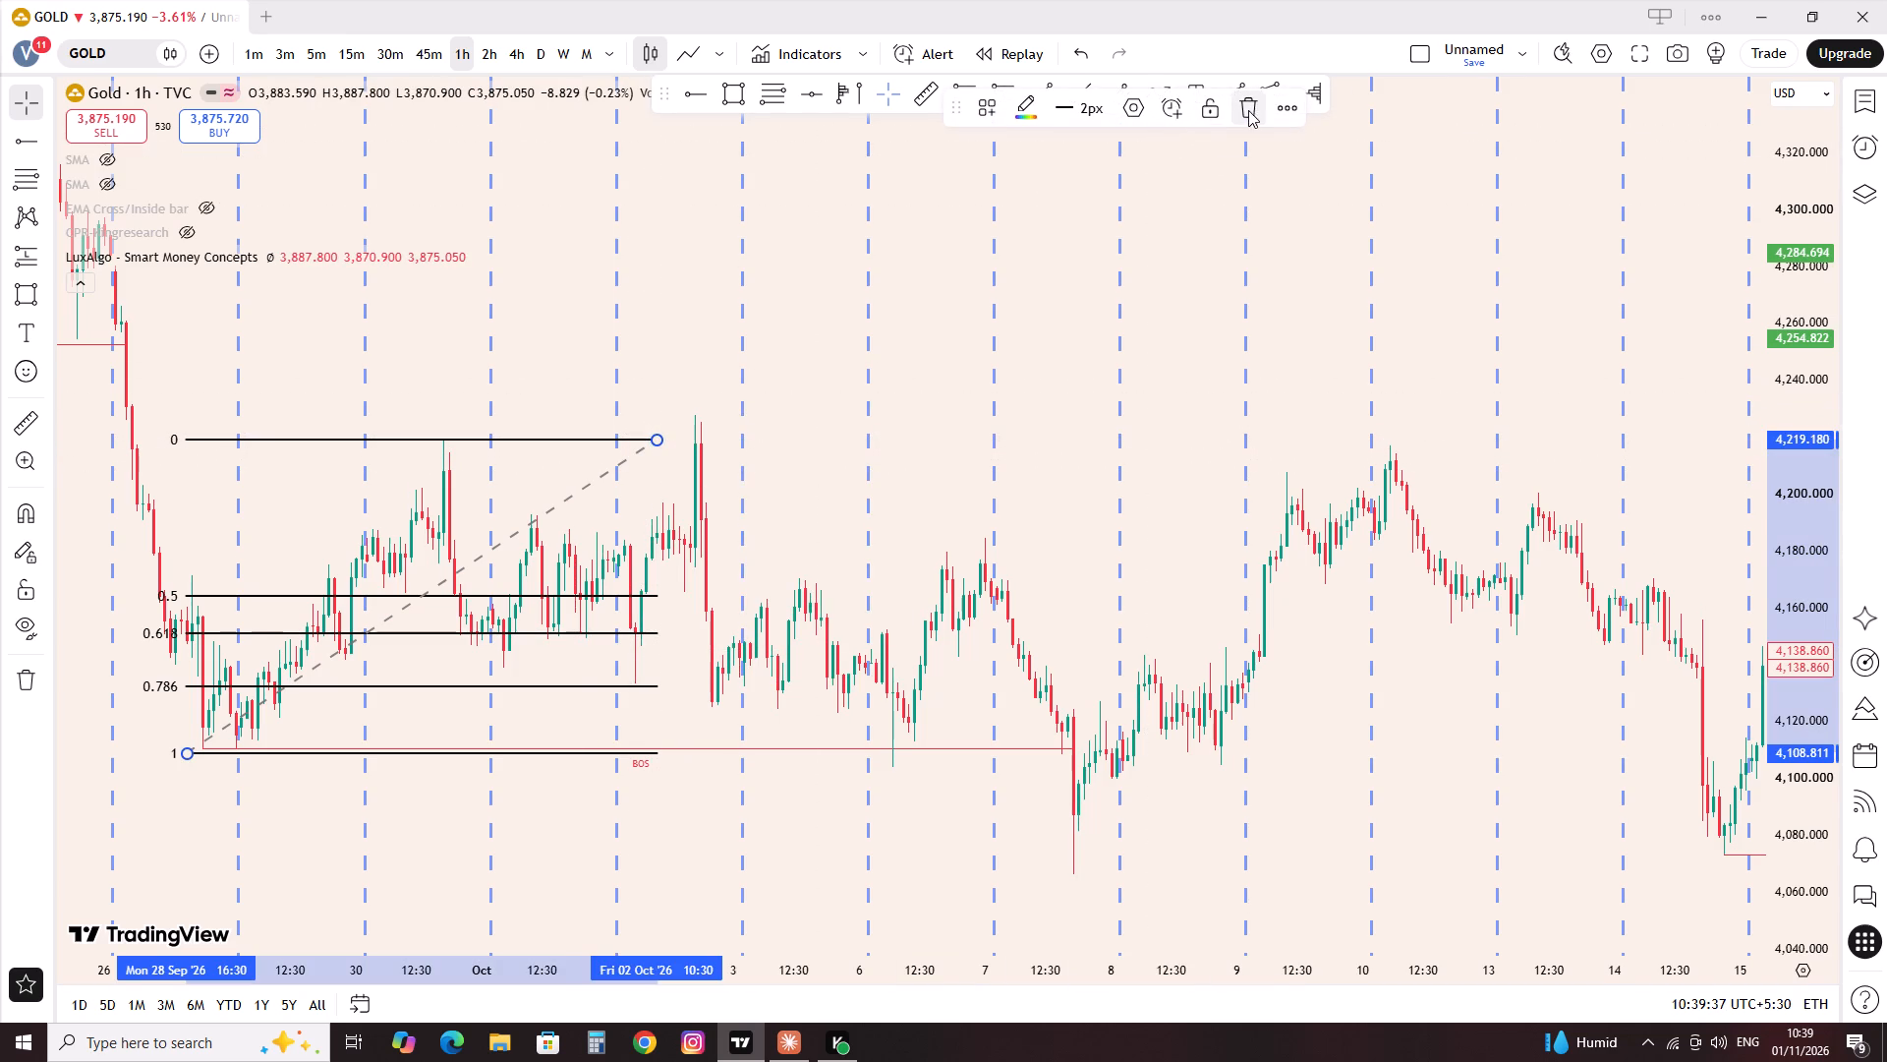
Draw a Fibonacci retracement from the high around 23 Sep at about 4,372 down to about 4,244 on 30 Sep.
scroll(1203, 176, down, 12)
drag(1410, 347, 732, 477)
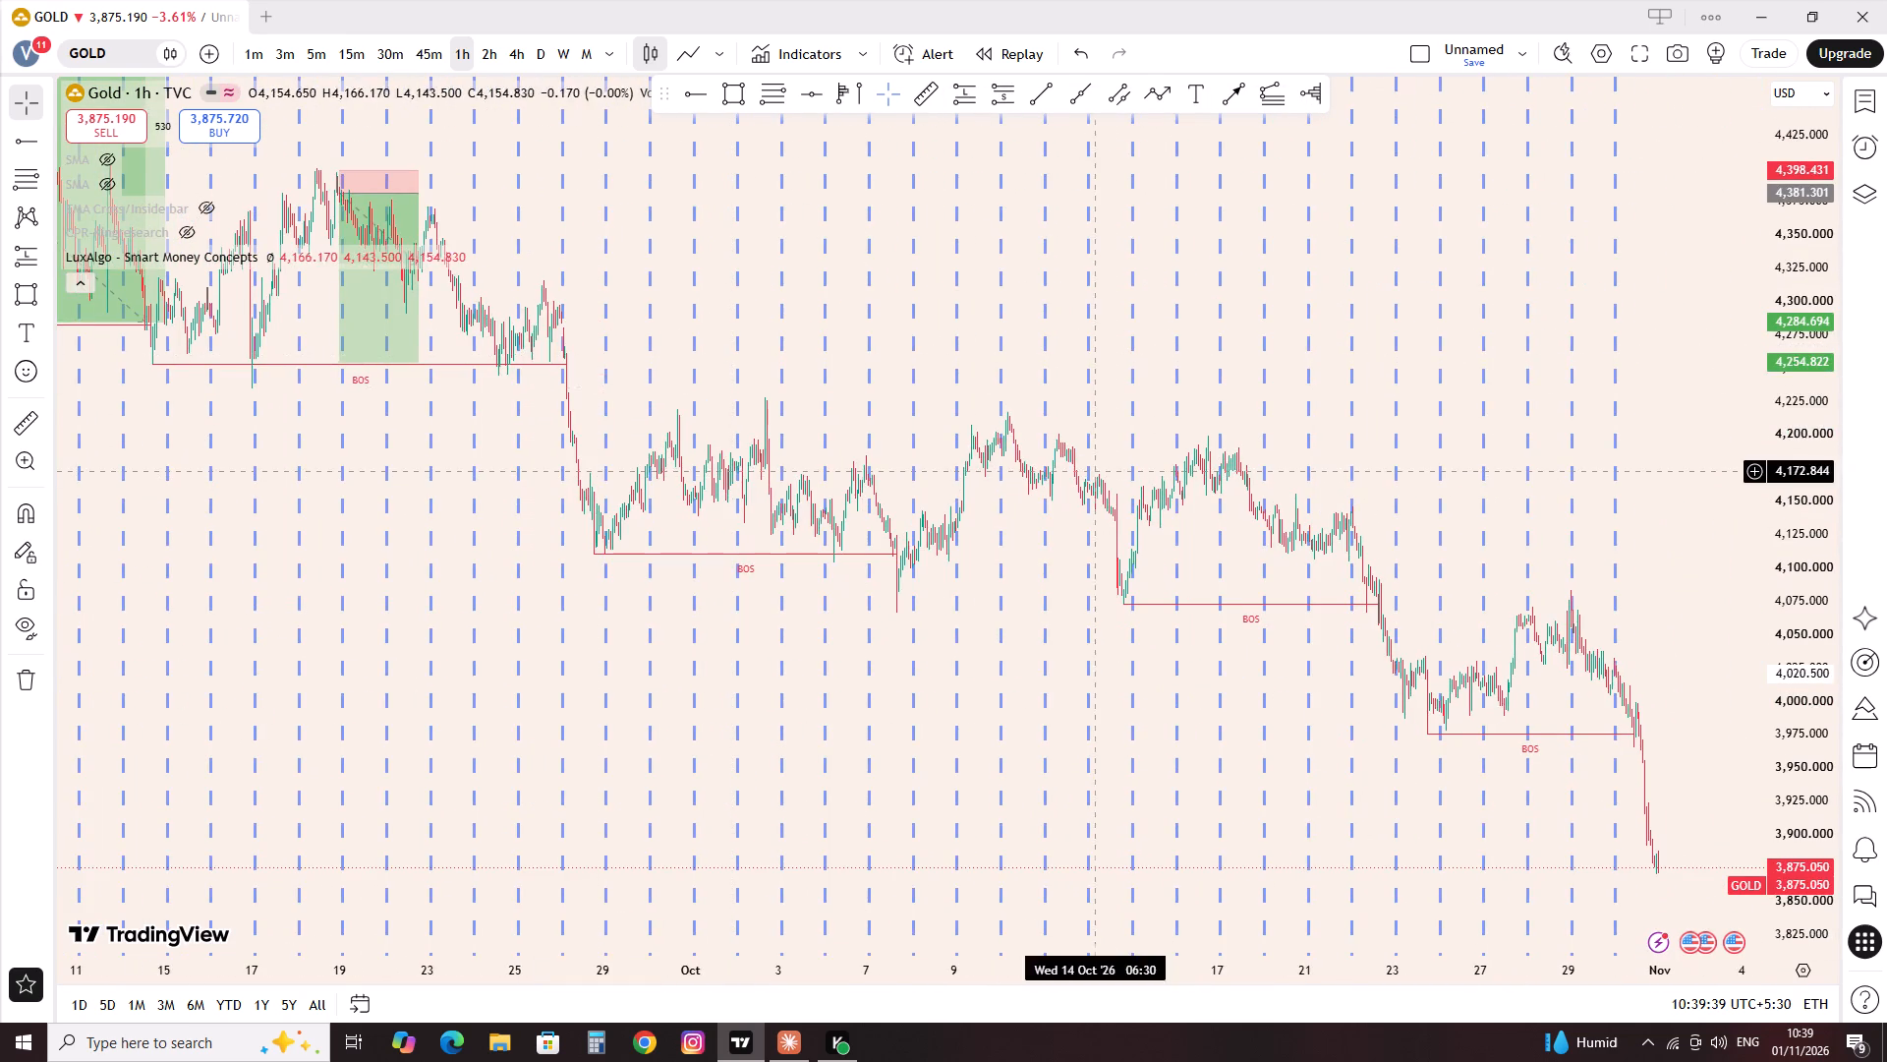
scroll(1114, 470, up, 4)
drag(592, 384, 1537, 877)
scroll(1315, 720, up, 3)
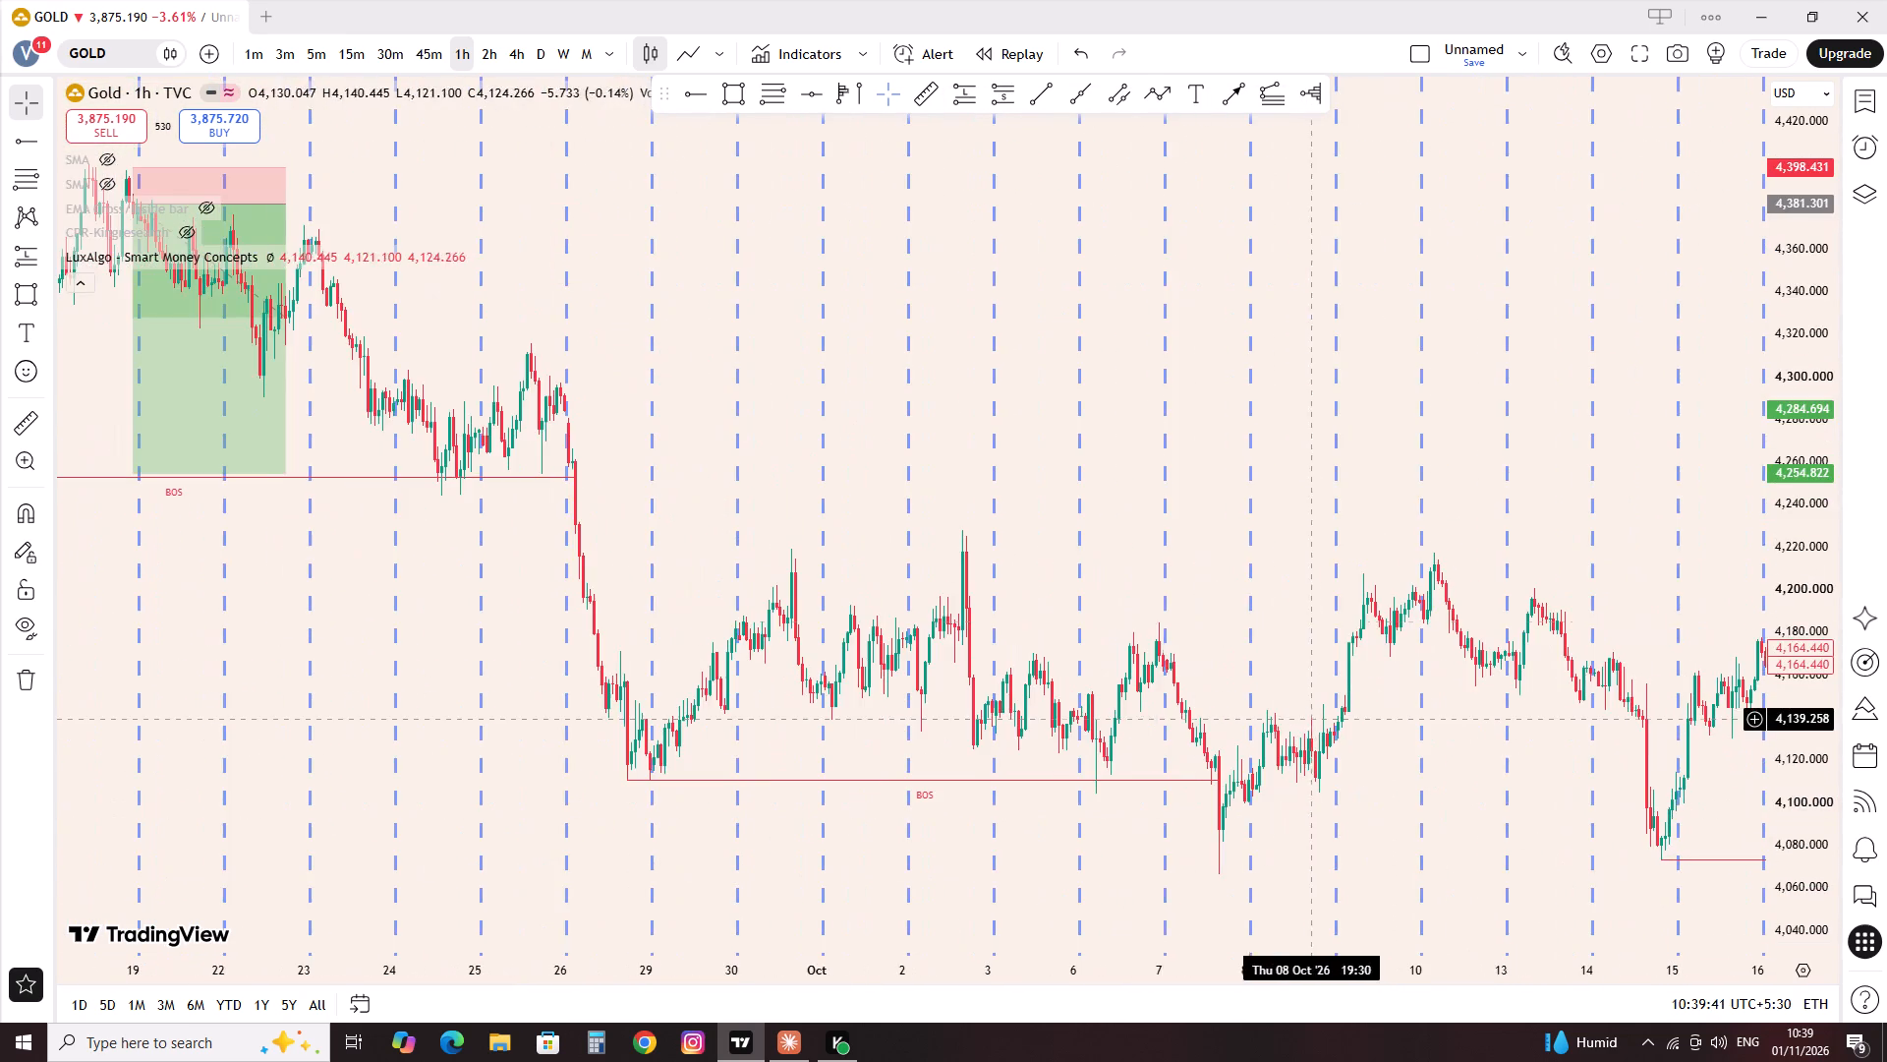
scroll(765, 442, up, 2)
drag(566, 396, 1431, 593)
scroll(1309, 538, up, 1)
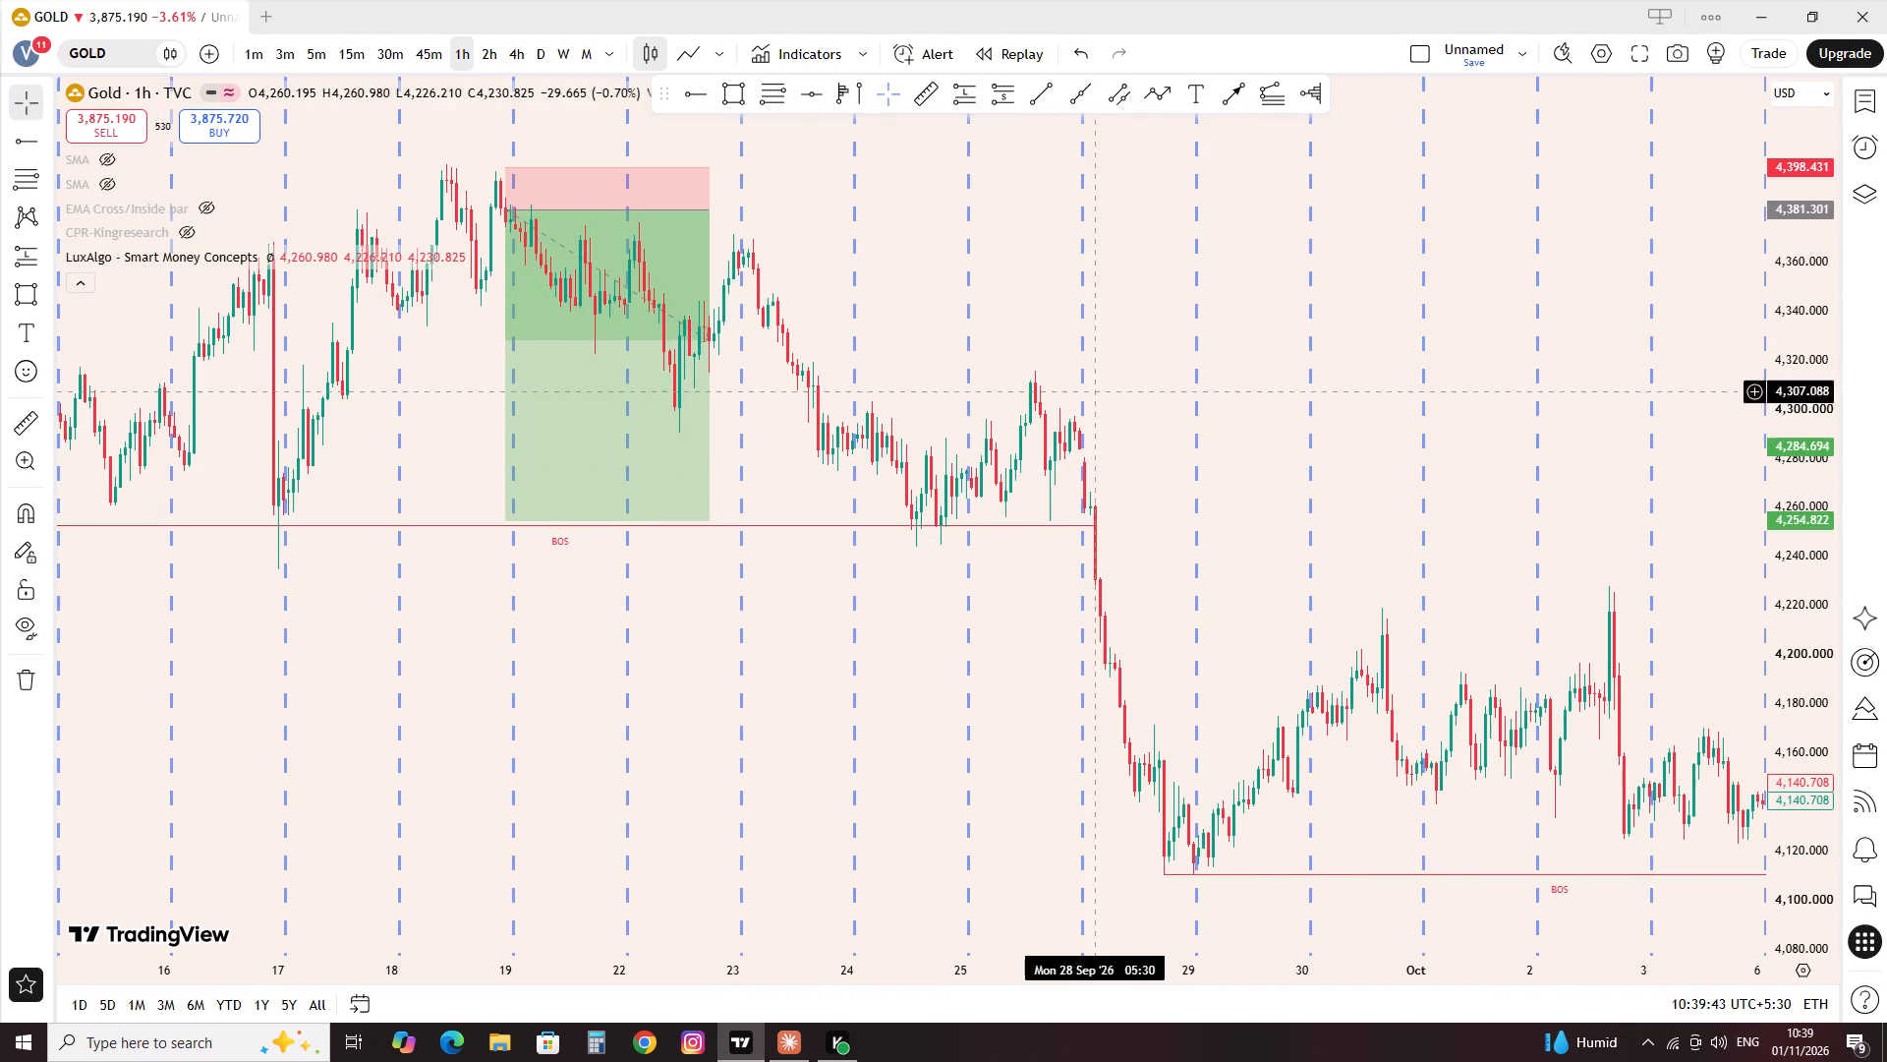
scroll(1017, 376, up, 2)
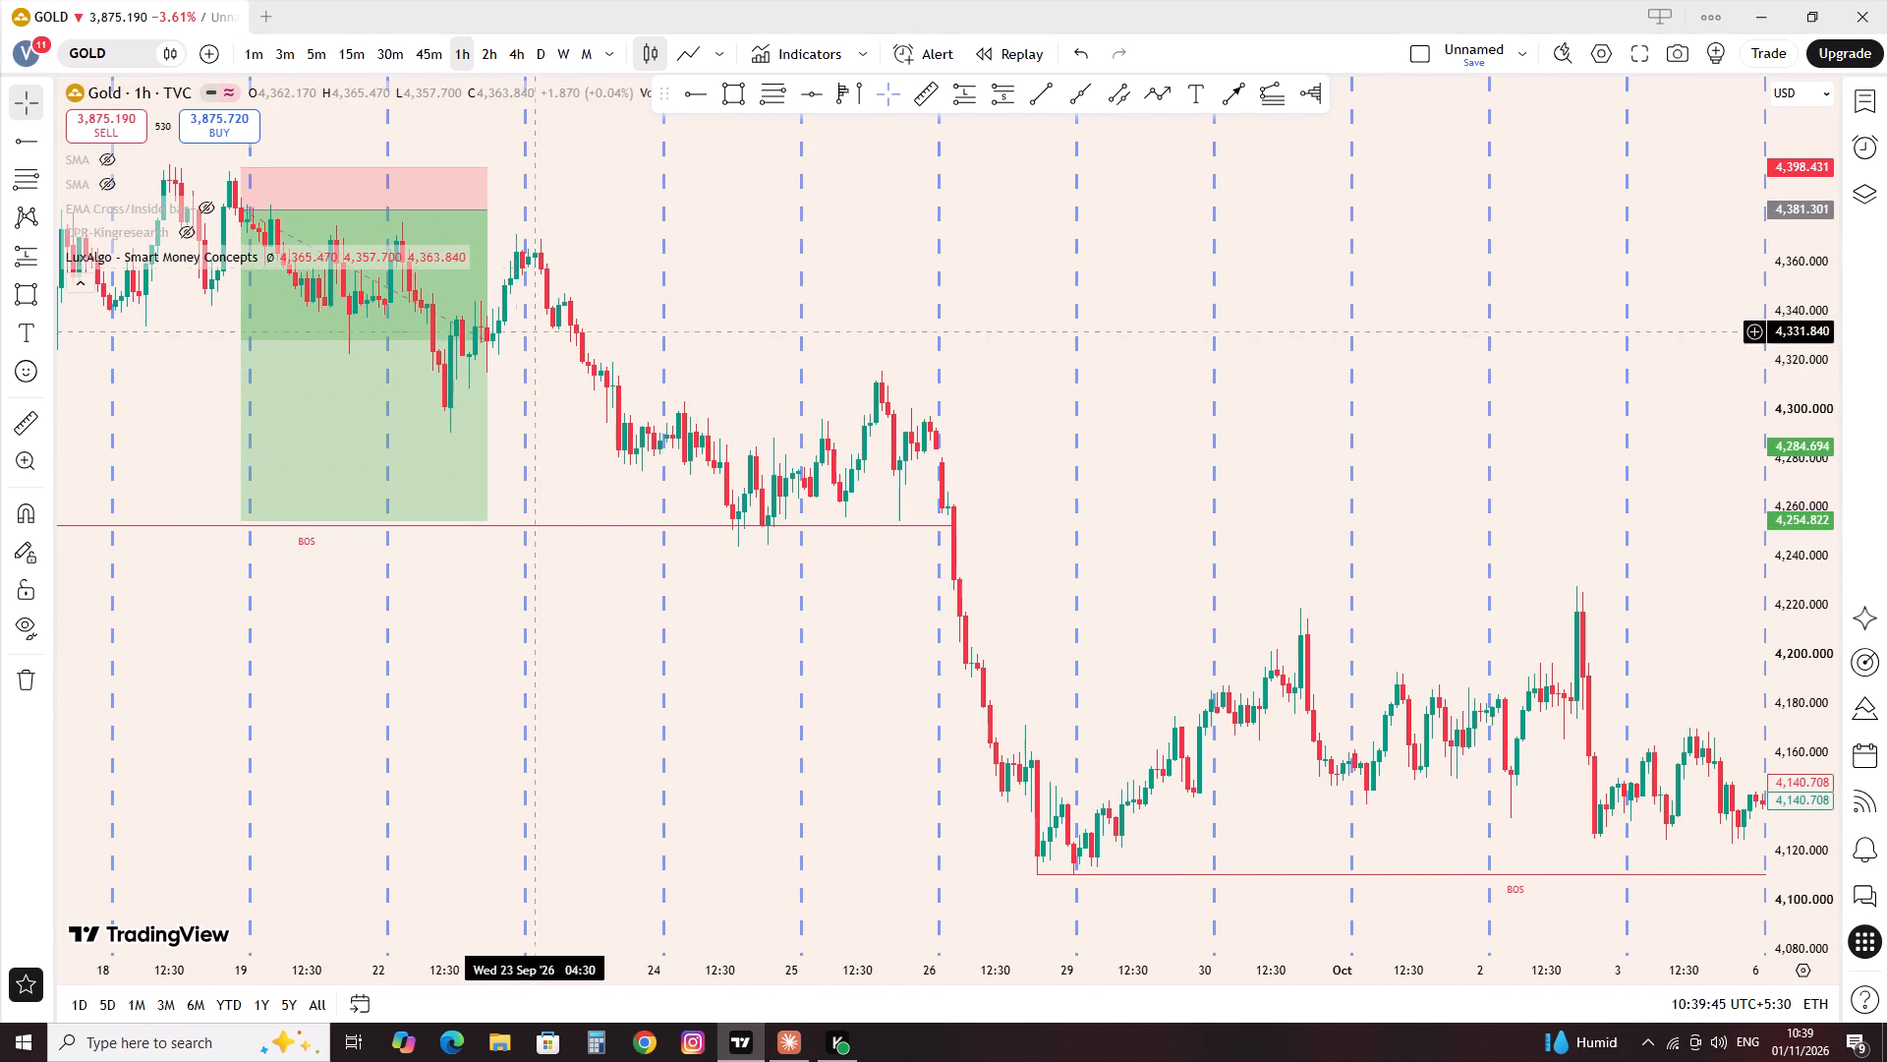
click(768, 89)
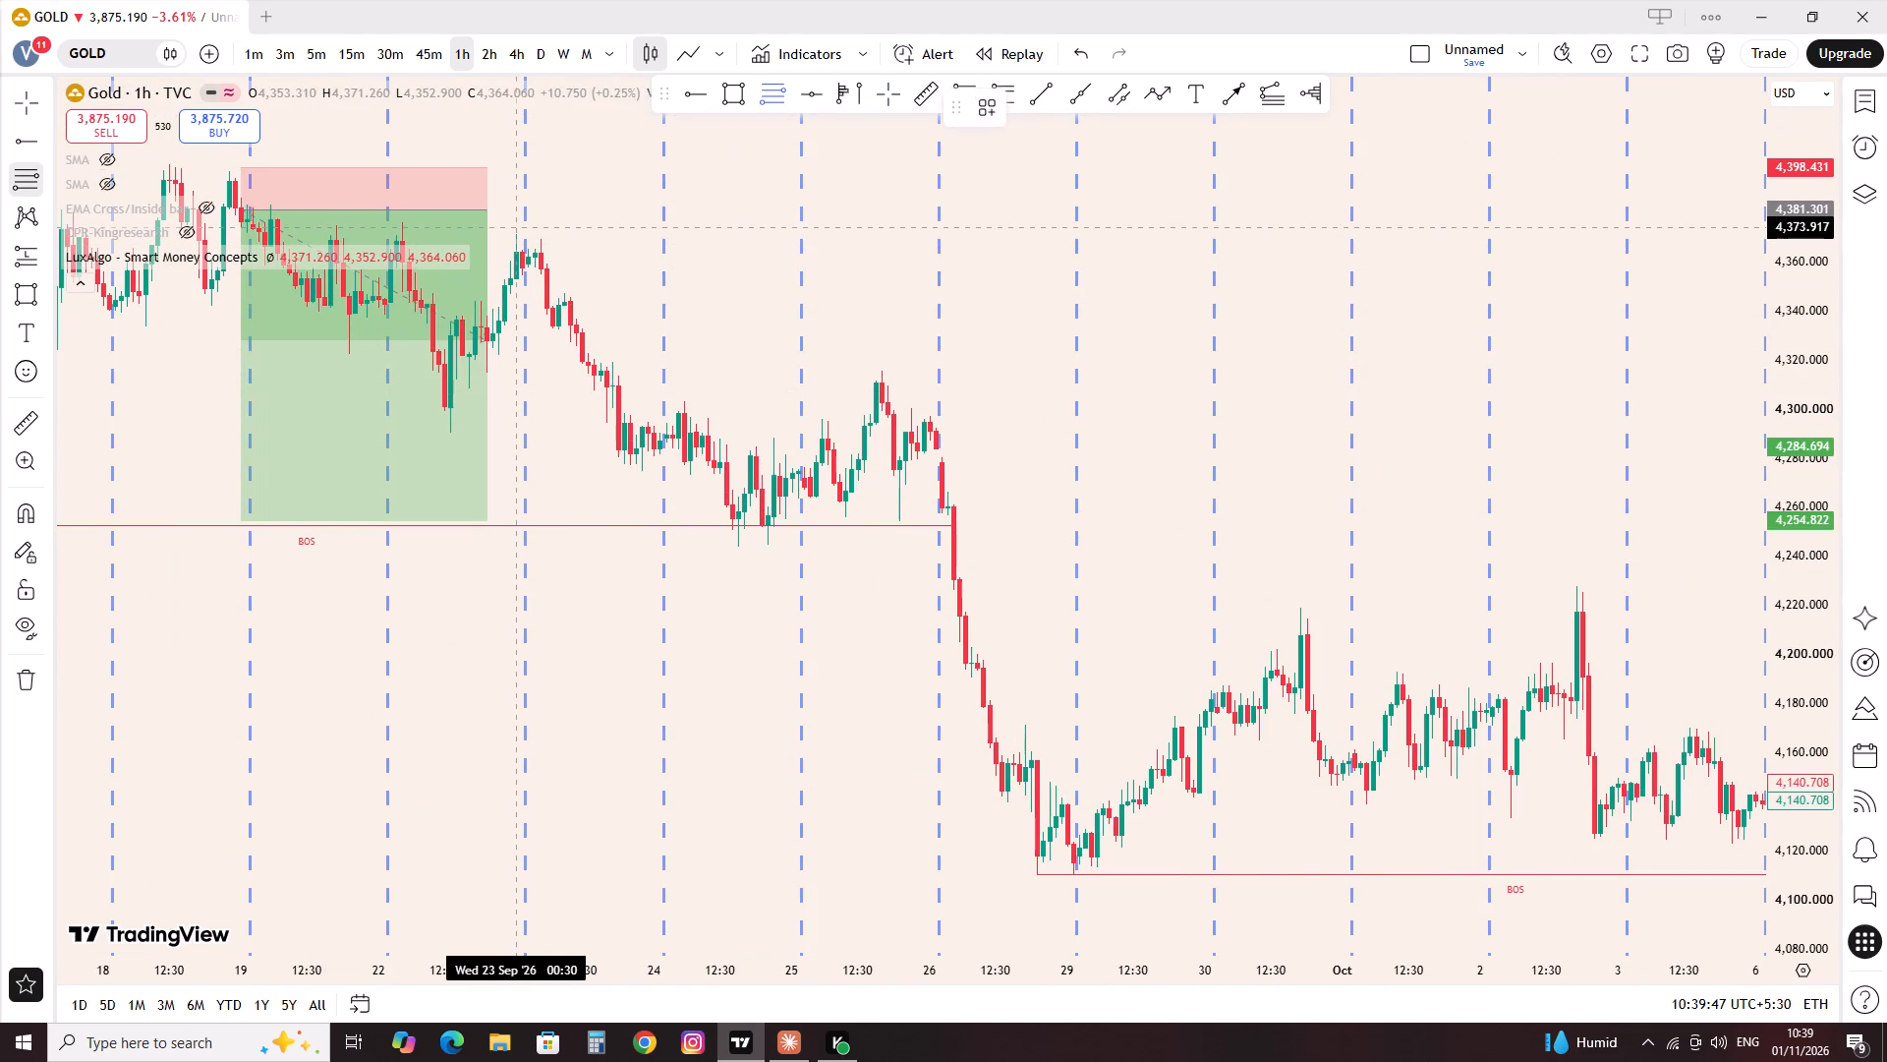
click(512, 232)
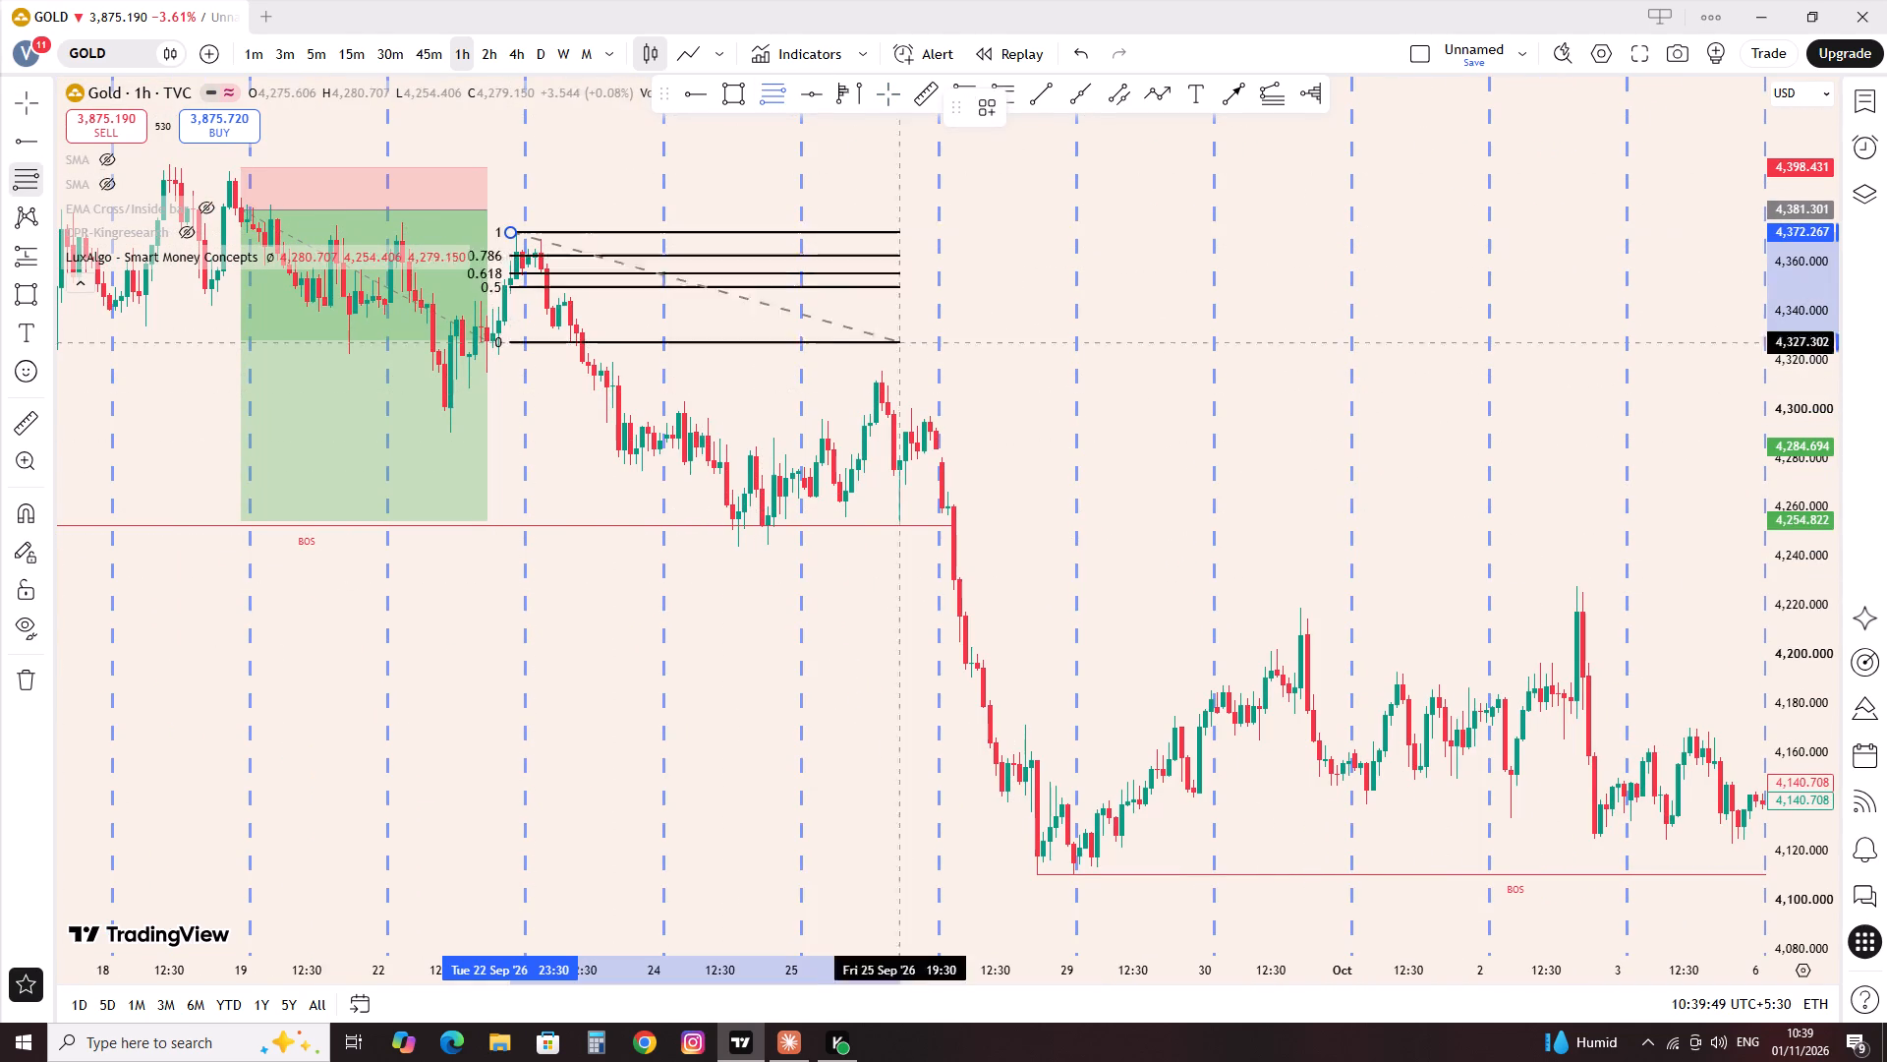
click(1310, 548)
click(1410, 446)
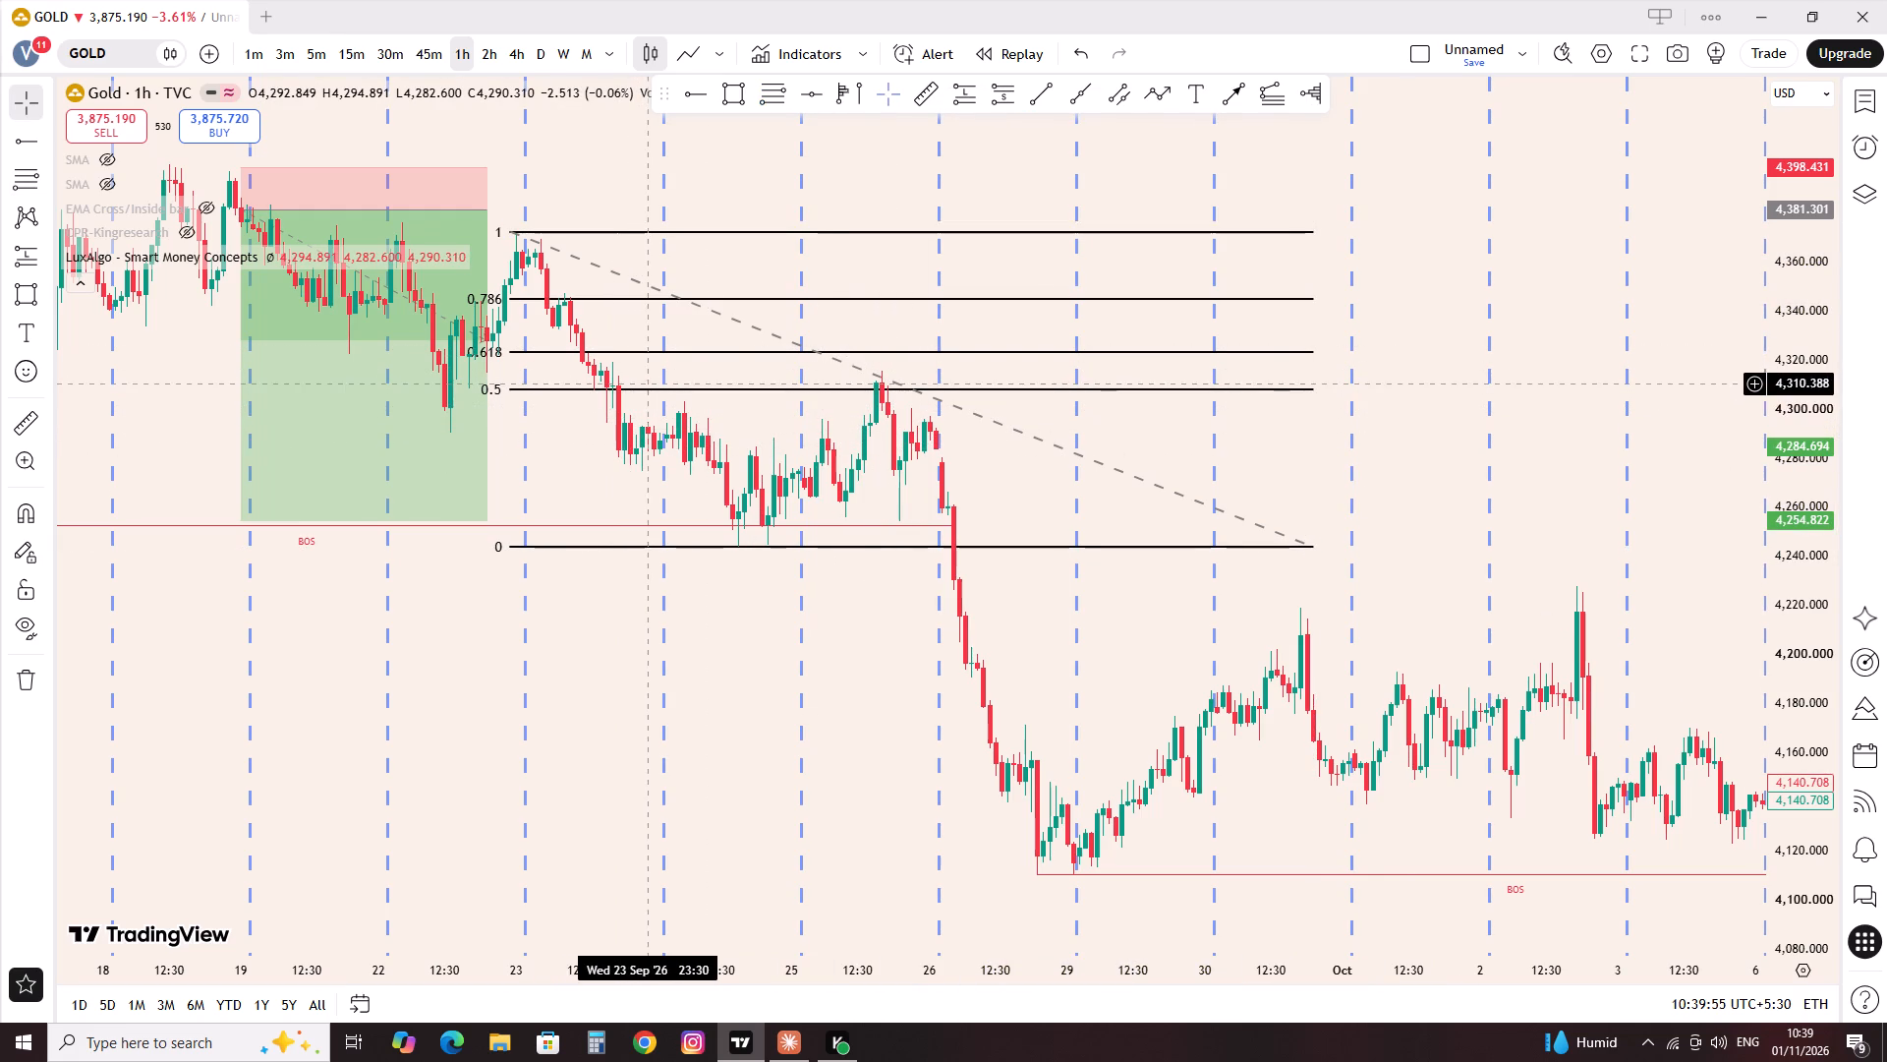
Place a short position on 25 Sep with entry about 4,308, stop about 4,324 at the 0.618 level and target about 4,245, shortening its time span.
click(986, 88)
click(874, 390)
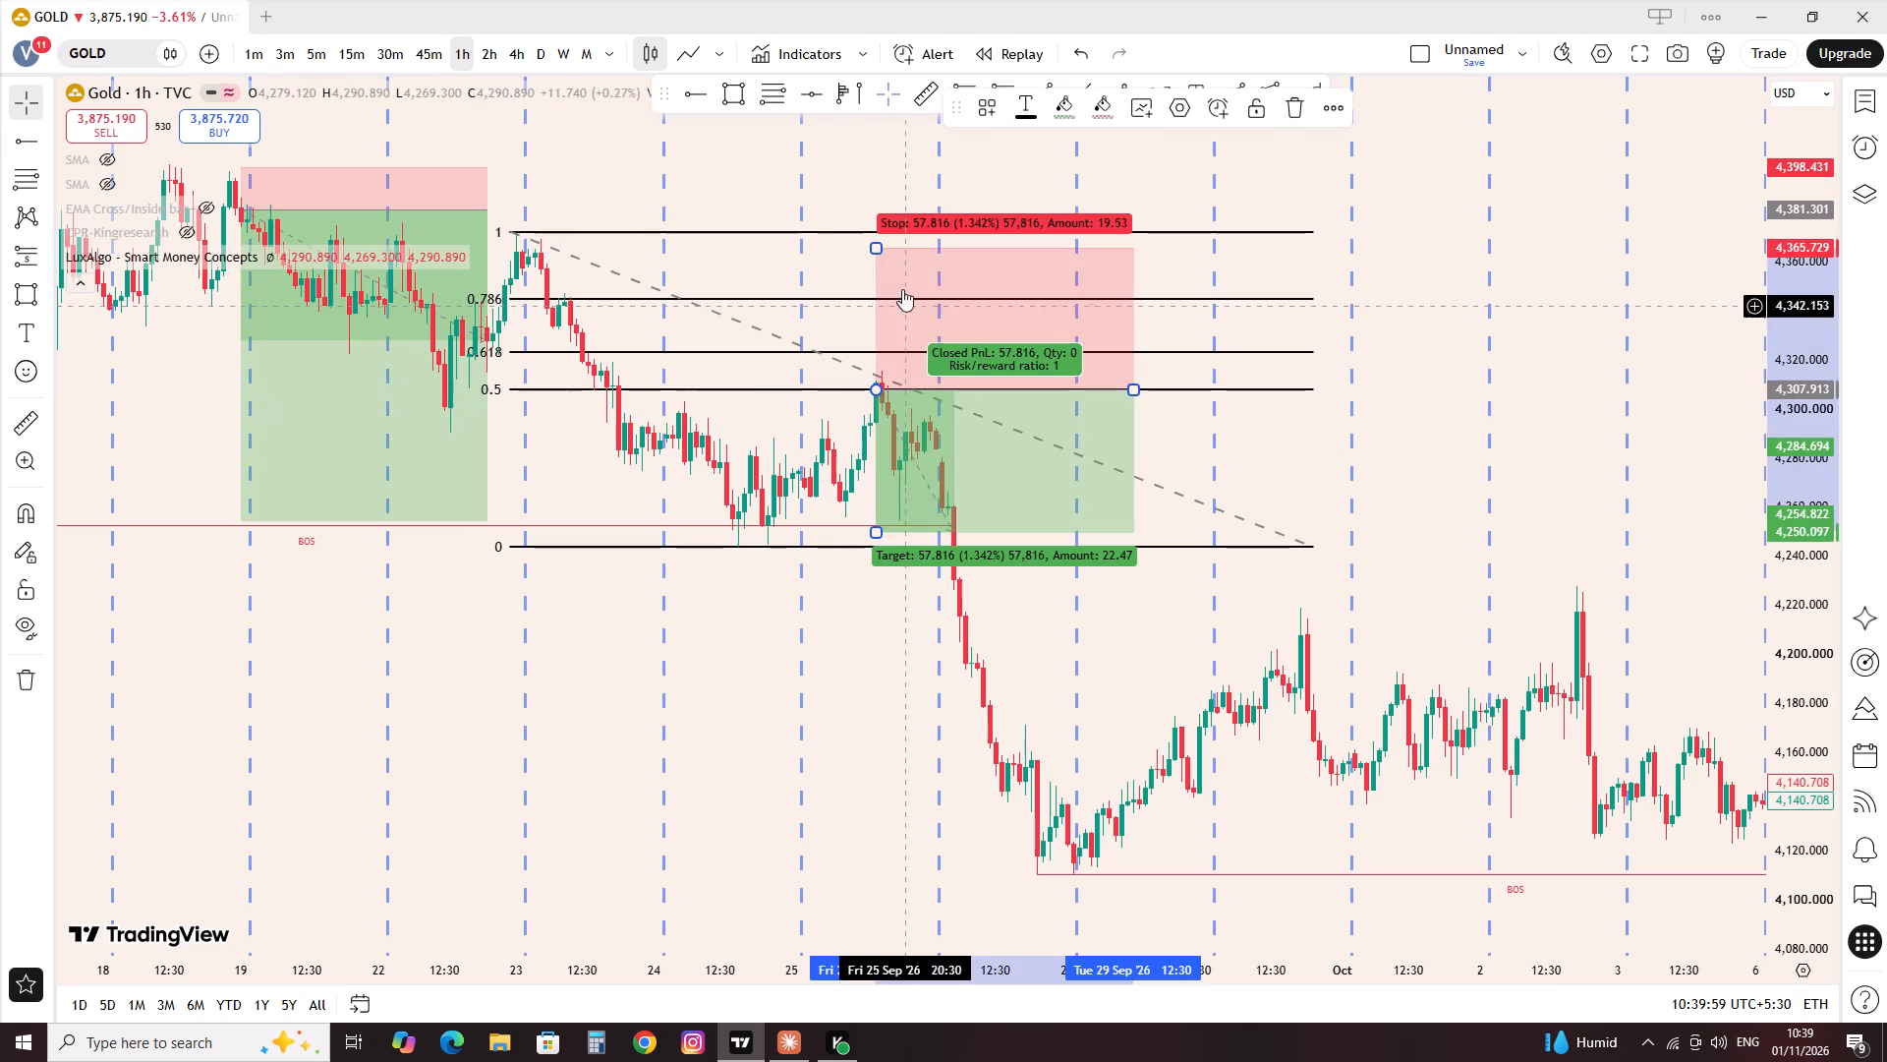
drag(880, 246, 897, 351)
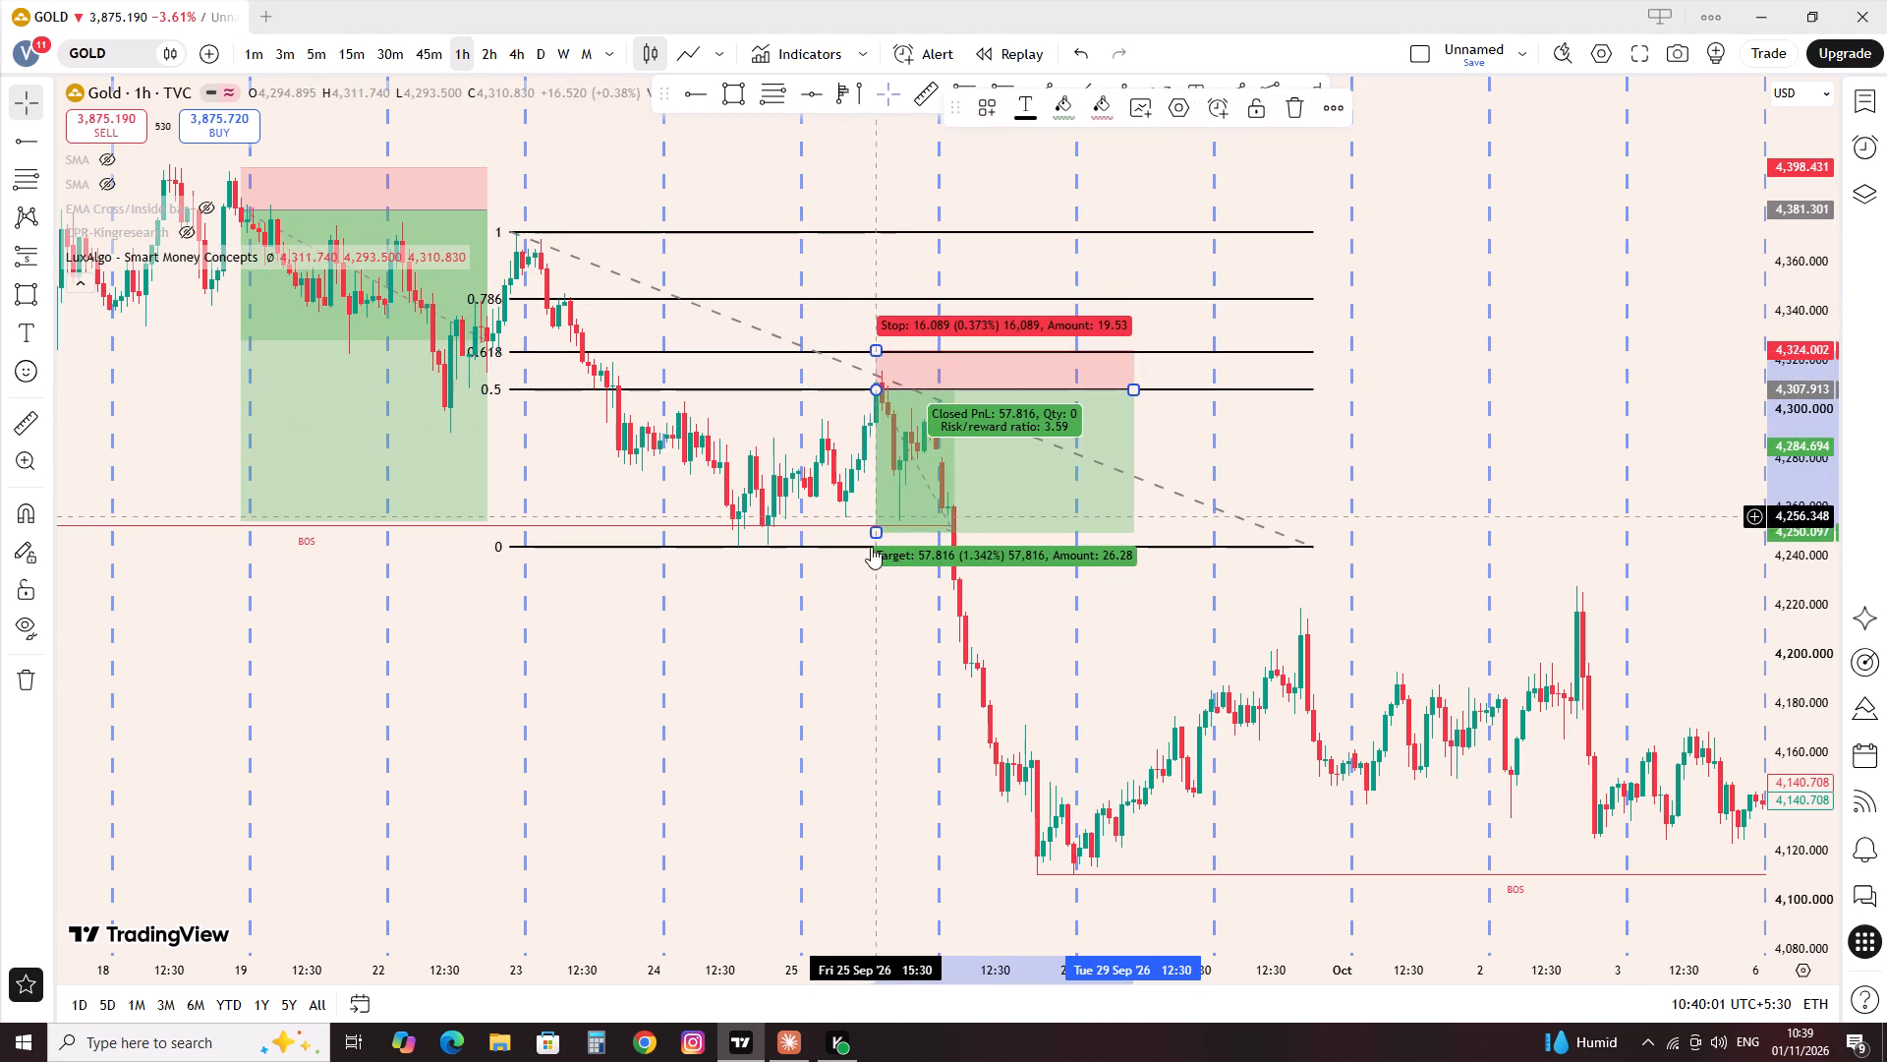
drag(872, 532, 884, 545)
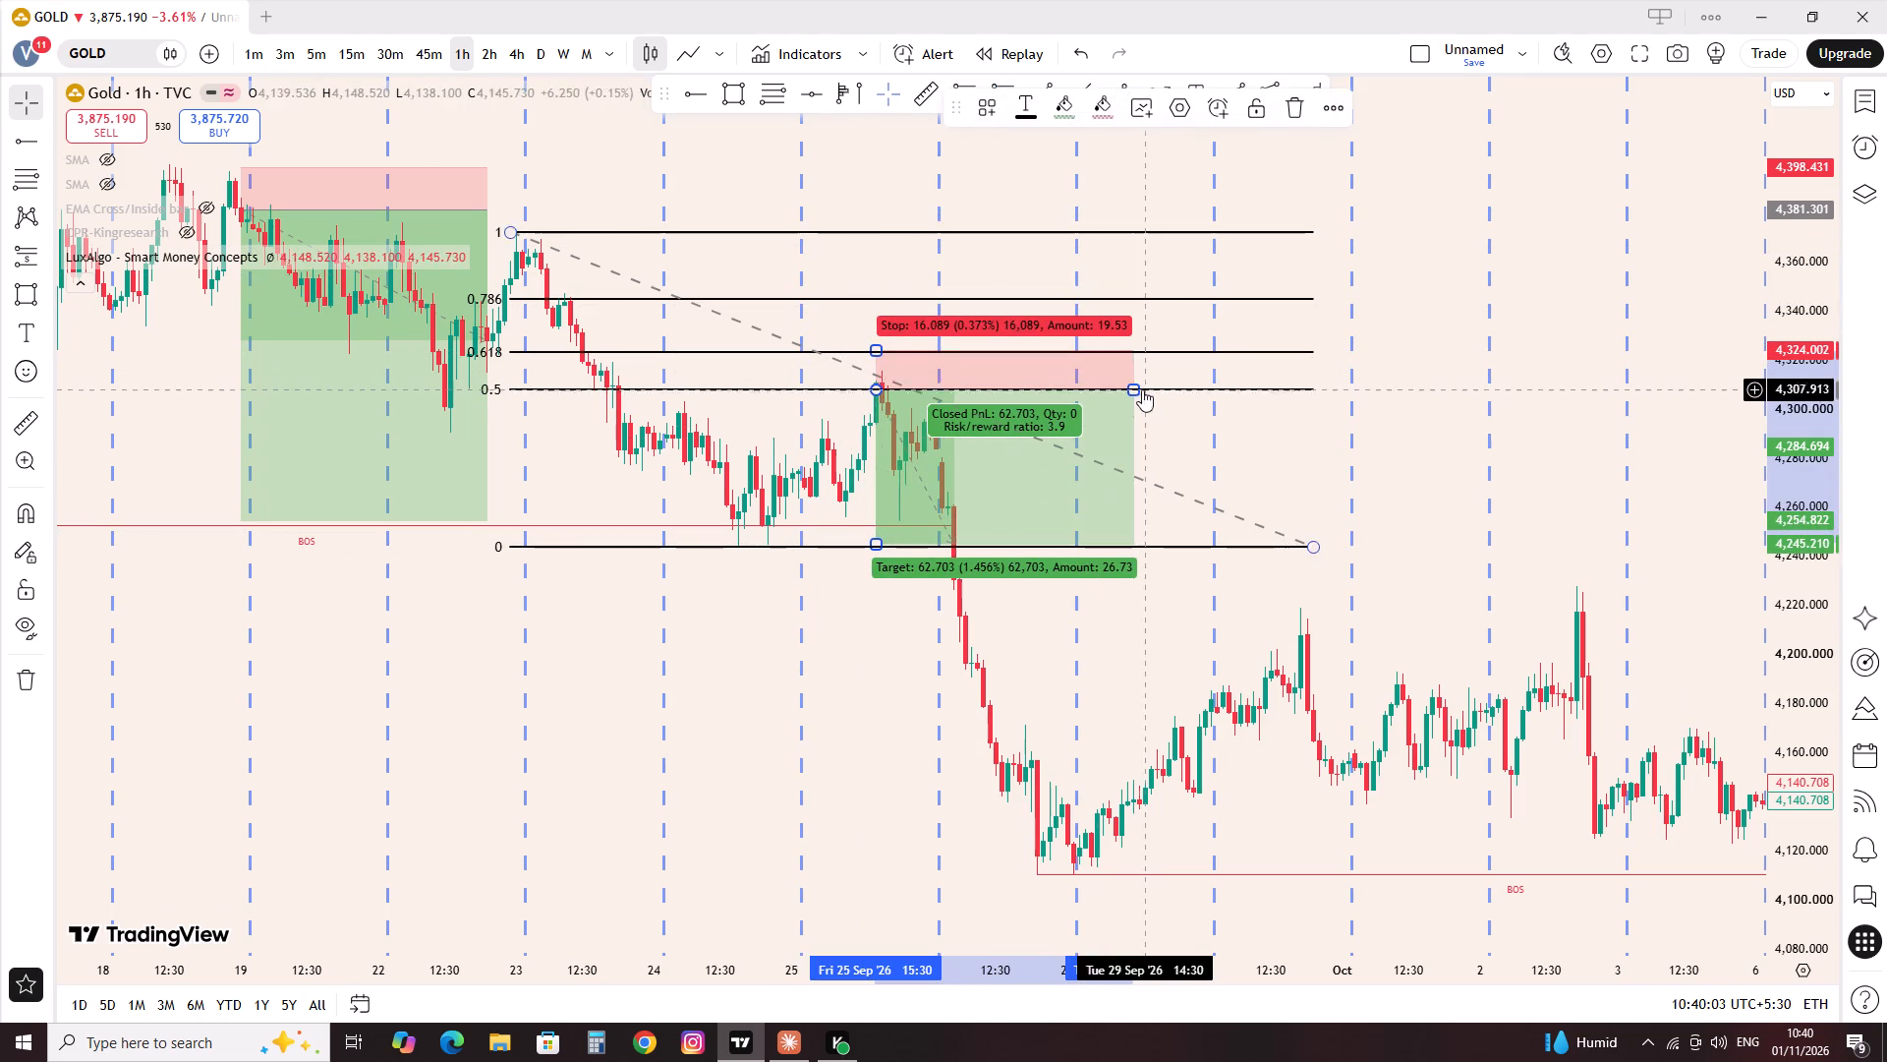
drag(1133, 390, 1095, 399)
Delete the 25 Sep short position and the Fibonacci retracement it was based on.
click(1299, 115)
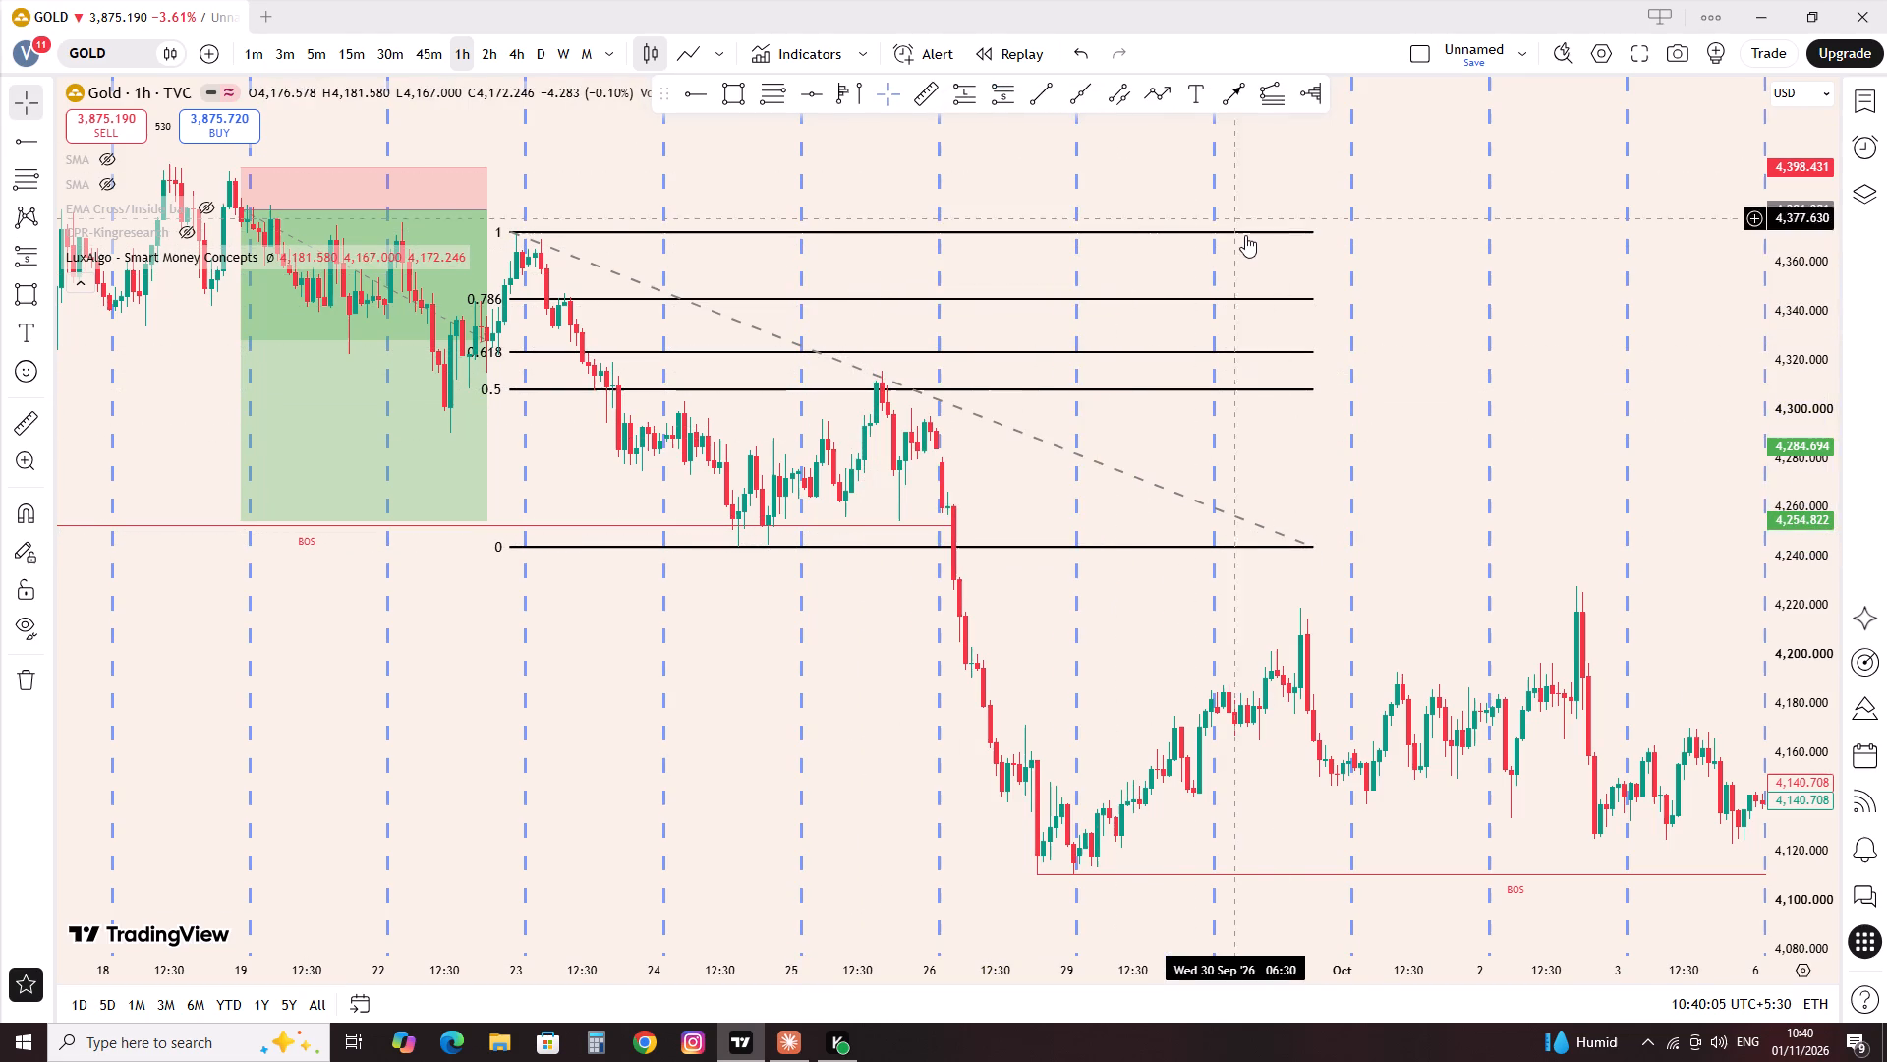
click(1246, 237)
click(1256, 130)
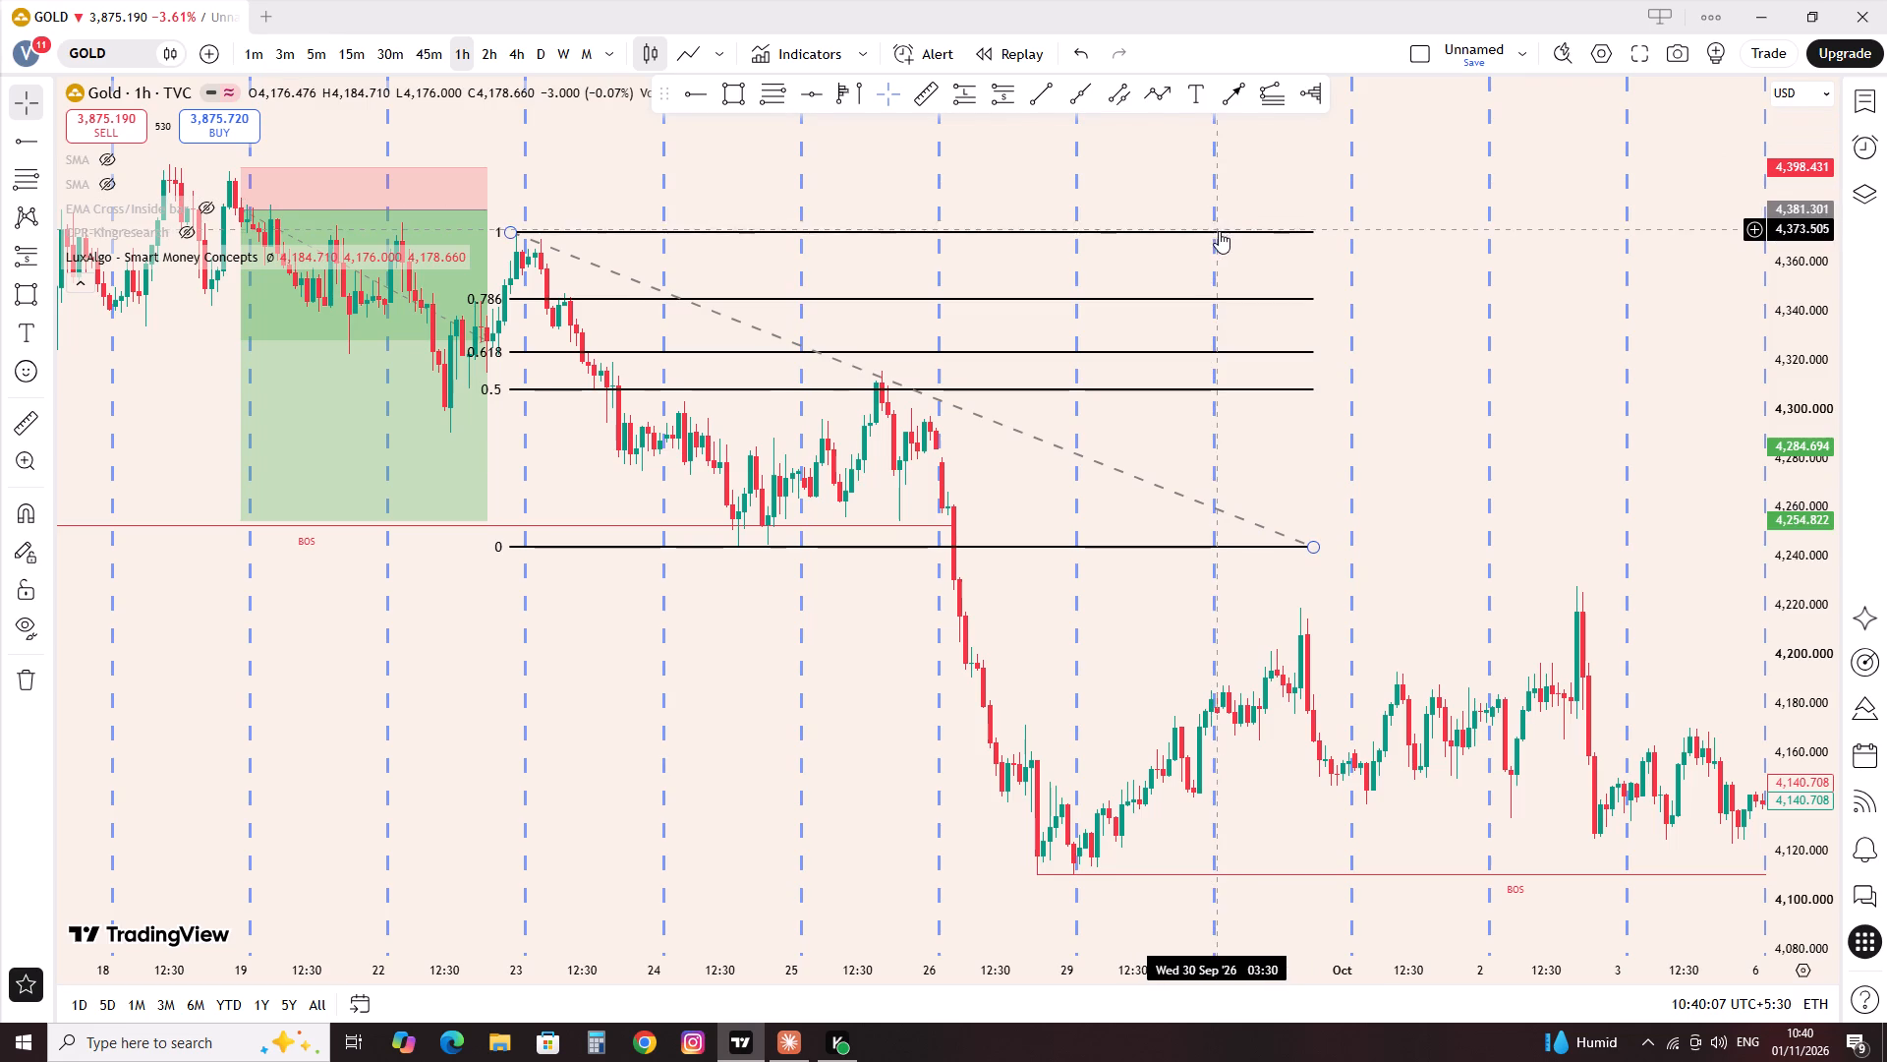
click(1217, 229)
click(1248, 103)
Delete the two remaining short positions, spanning 19 to 22 Sep and 4 to 15 Sep.
click(463, 261)
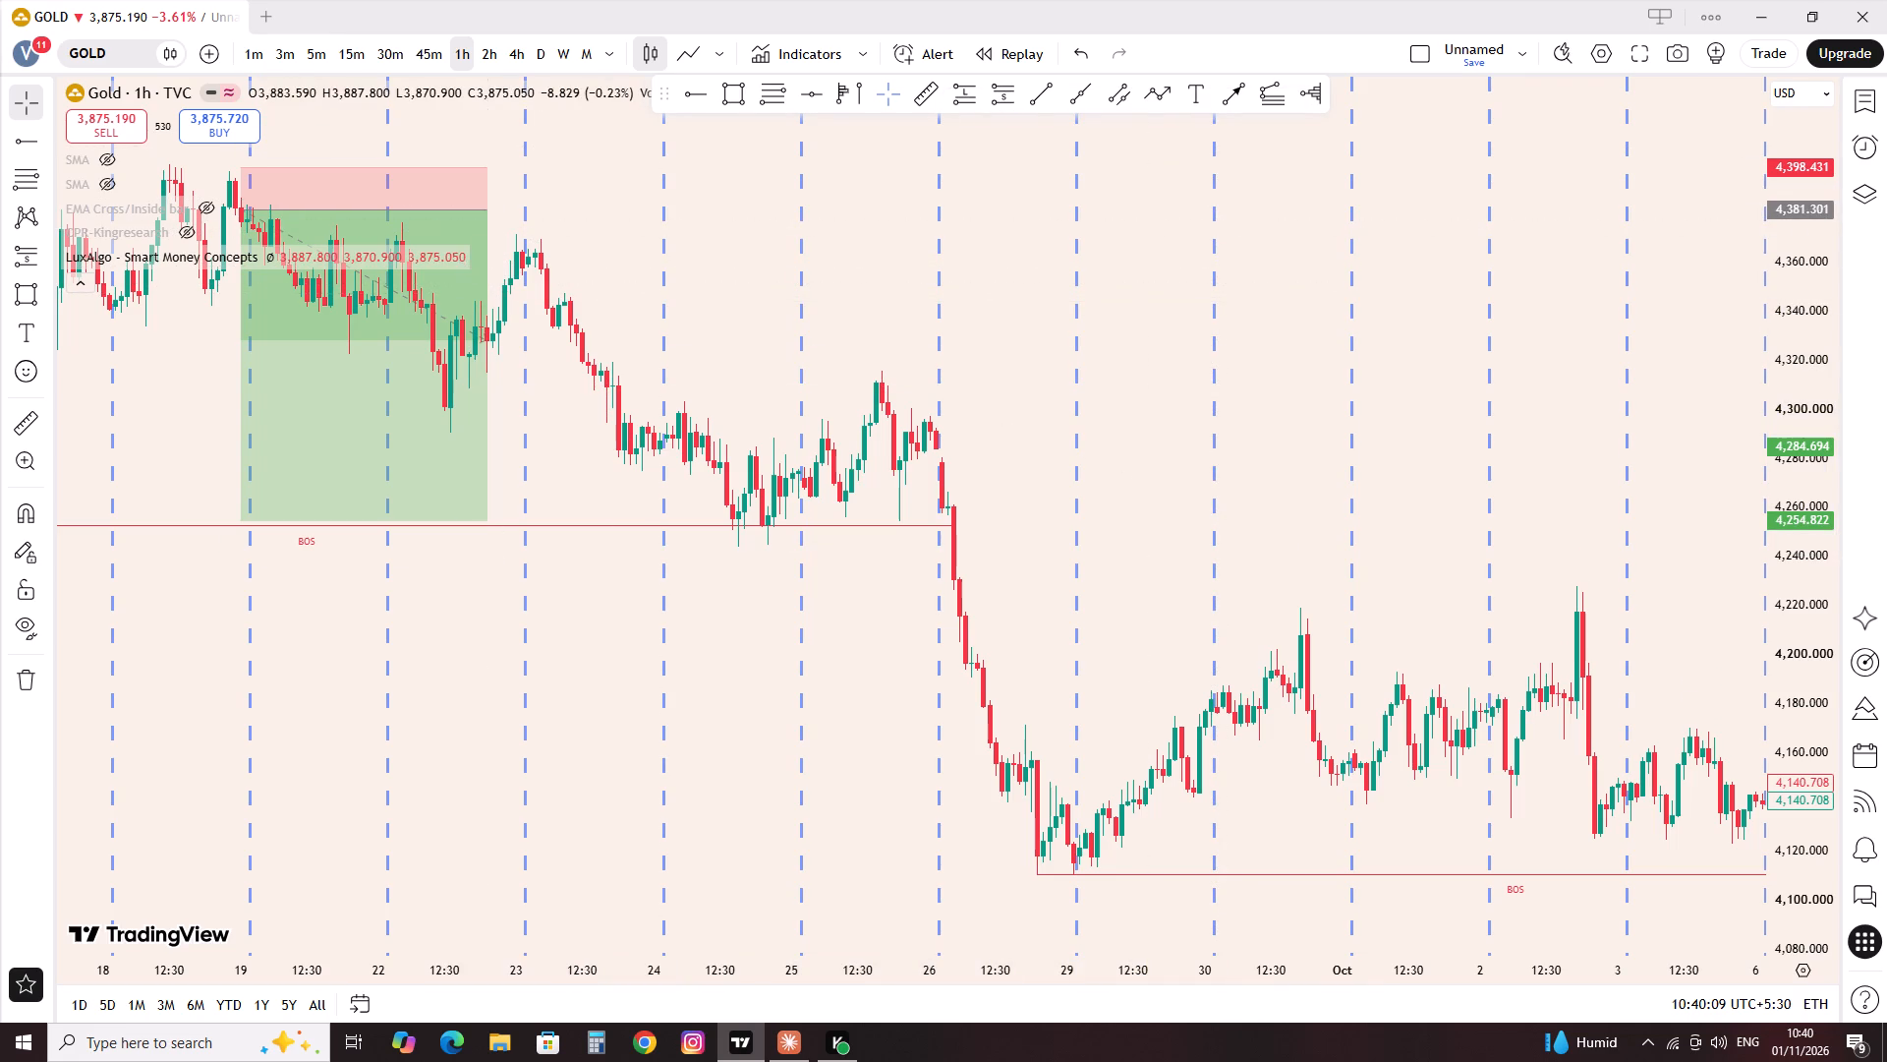
click(494, 199)
click(493, 195)
click(476, 200)
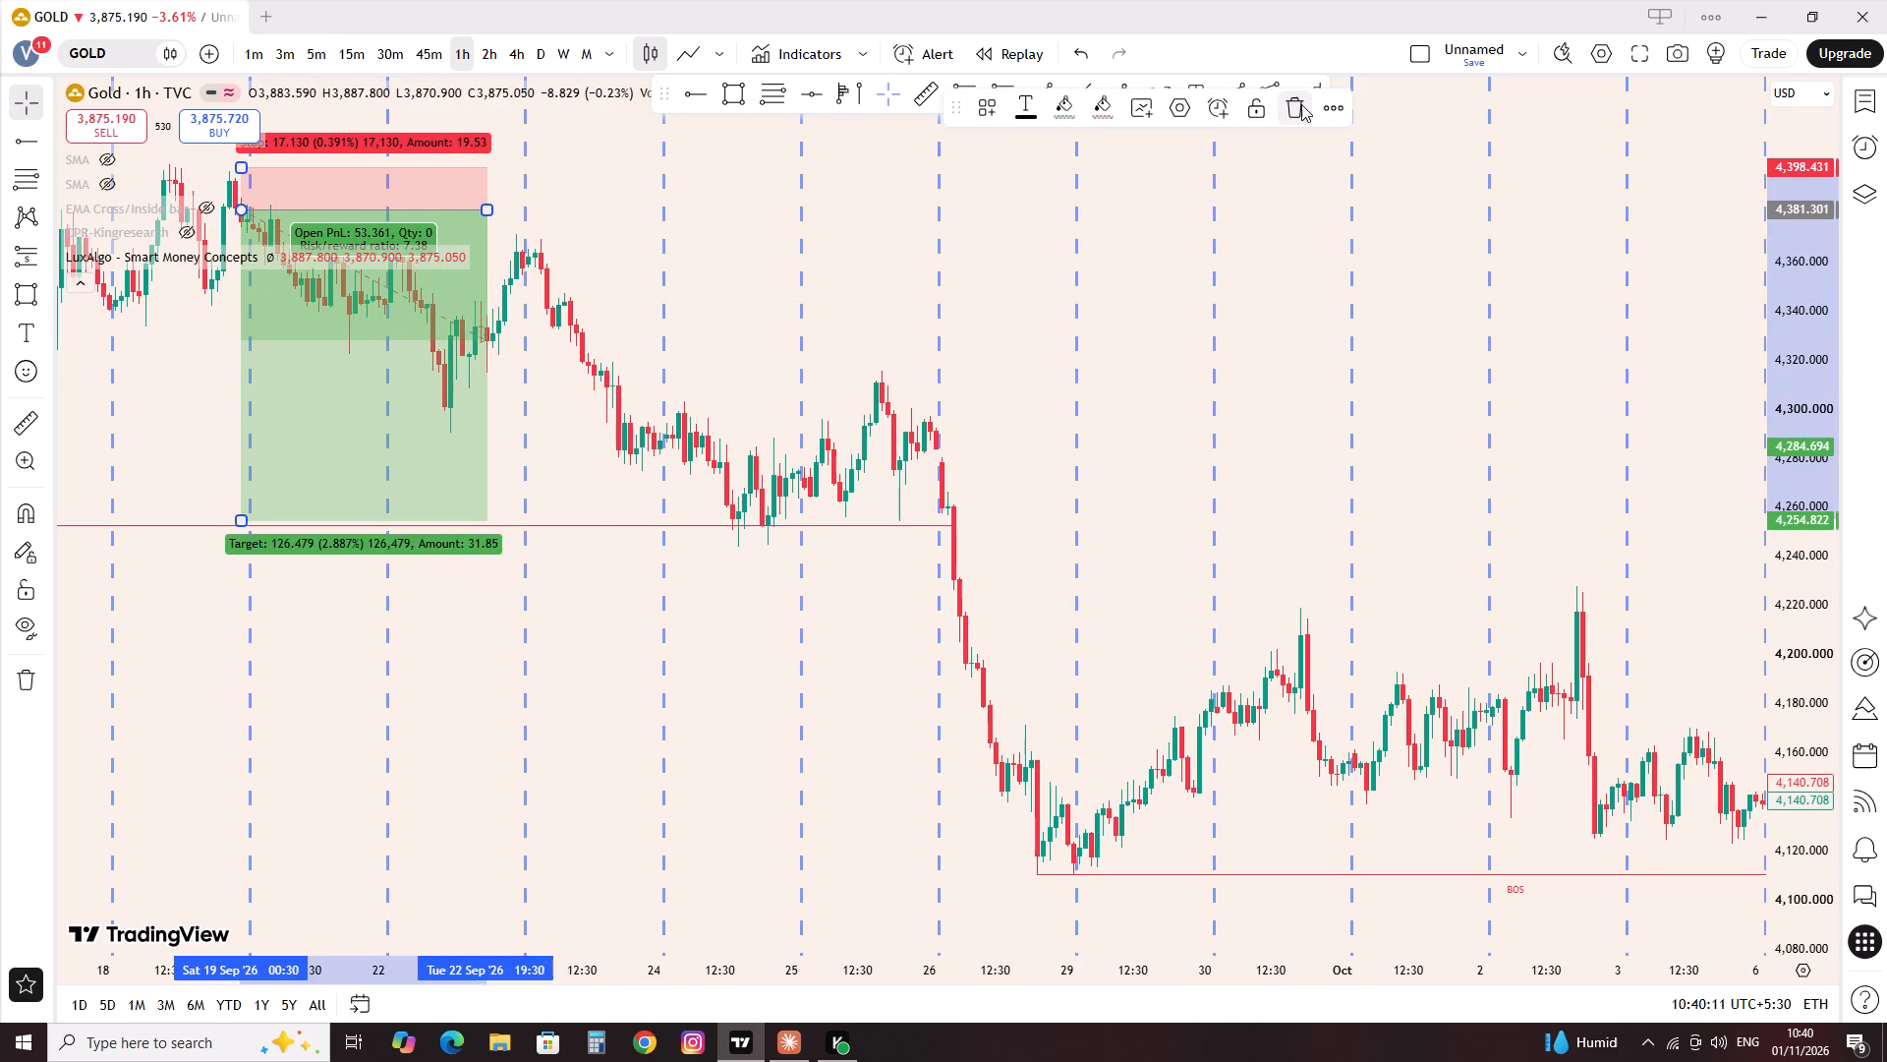
click(1301, 104)
scroll(1127, 243, down, 13)
click(994, 391)
click(1003, 420)
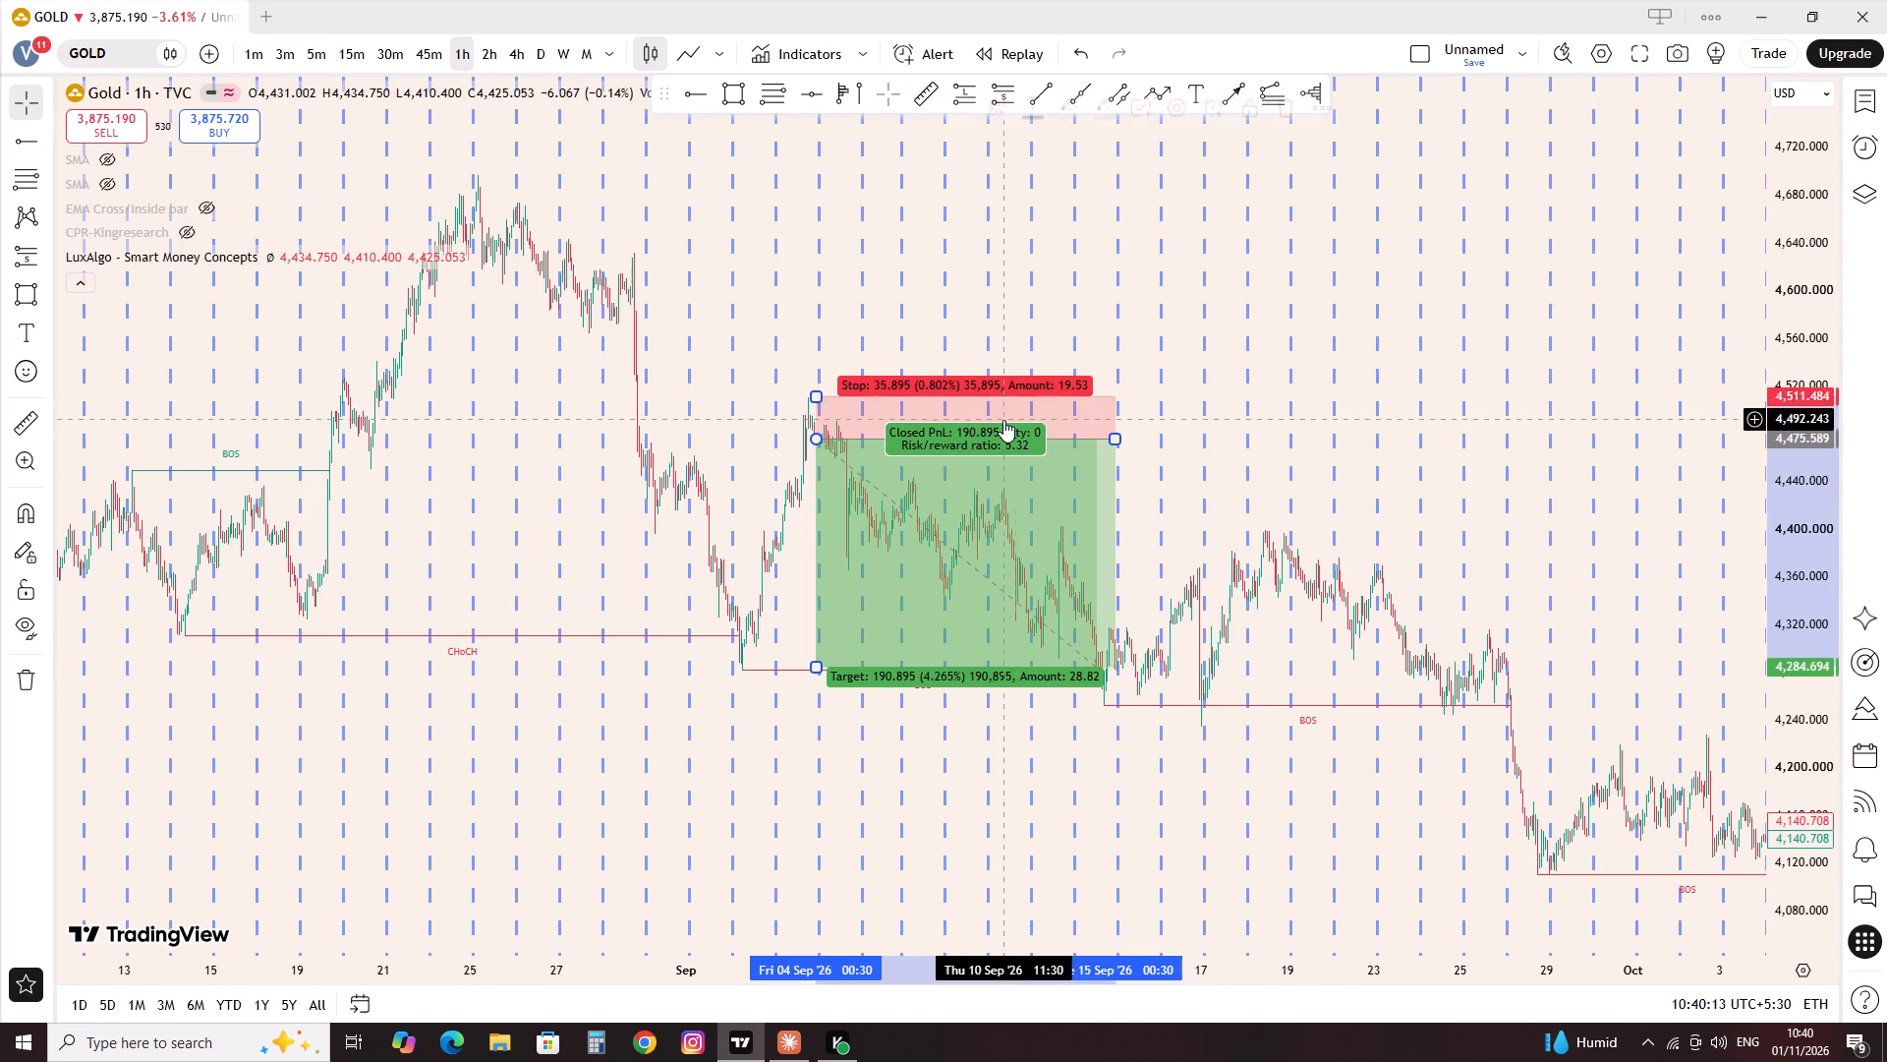
click(1295, 108)
Remove the LuxAlgo - Smart Money Concepts indicator from the gold chart and open the Pine Editor.
scroll(1313, 323, down, 7)
drag(1514, 371, 1117, 443)
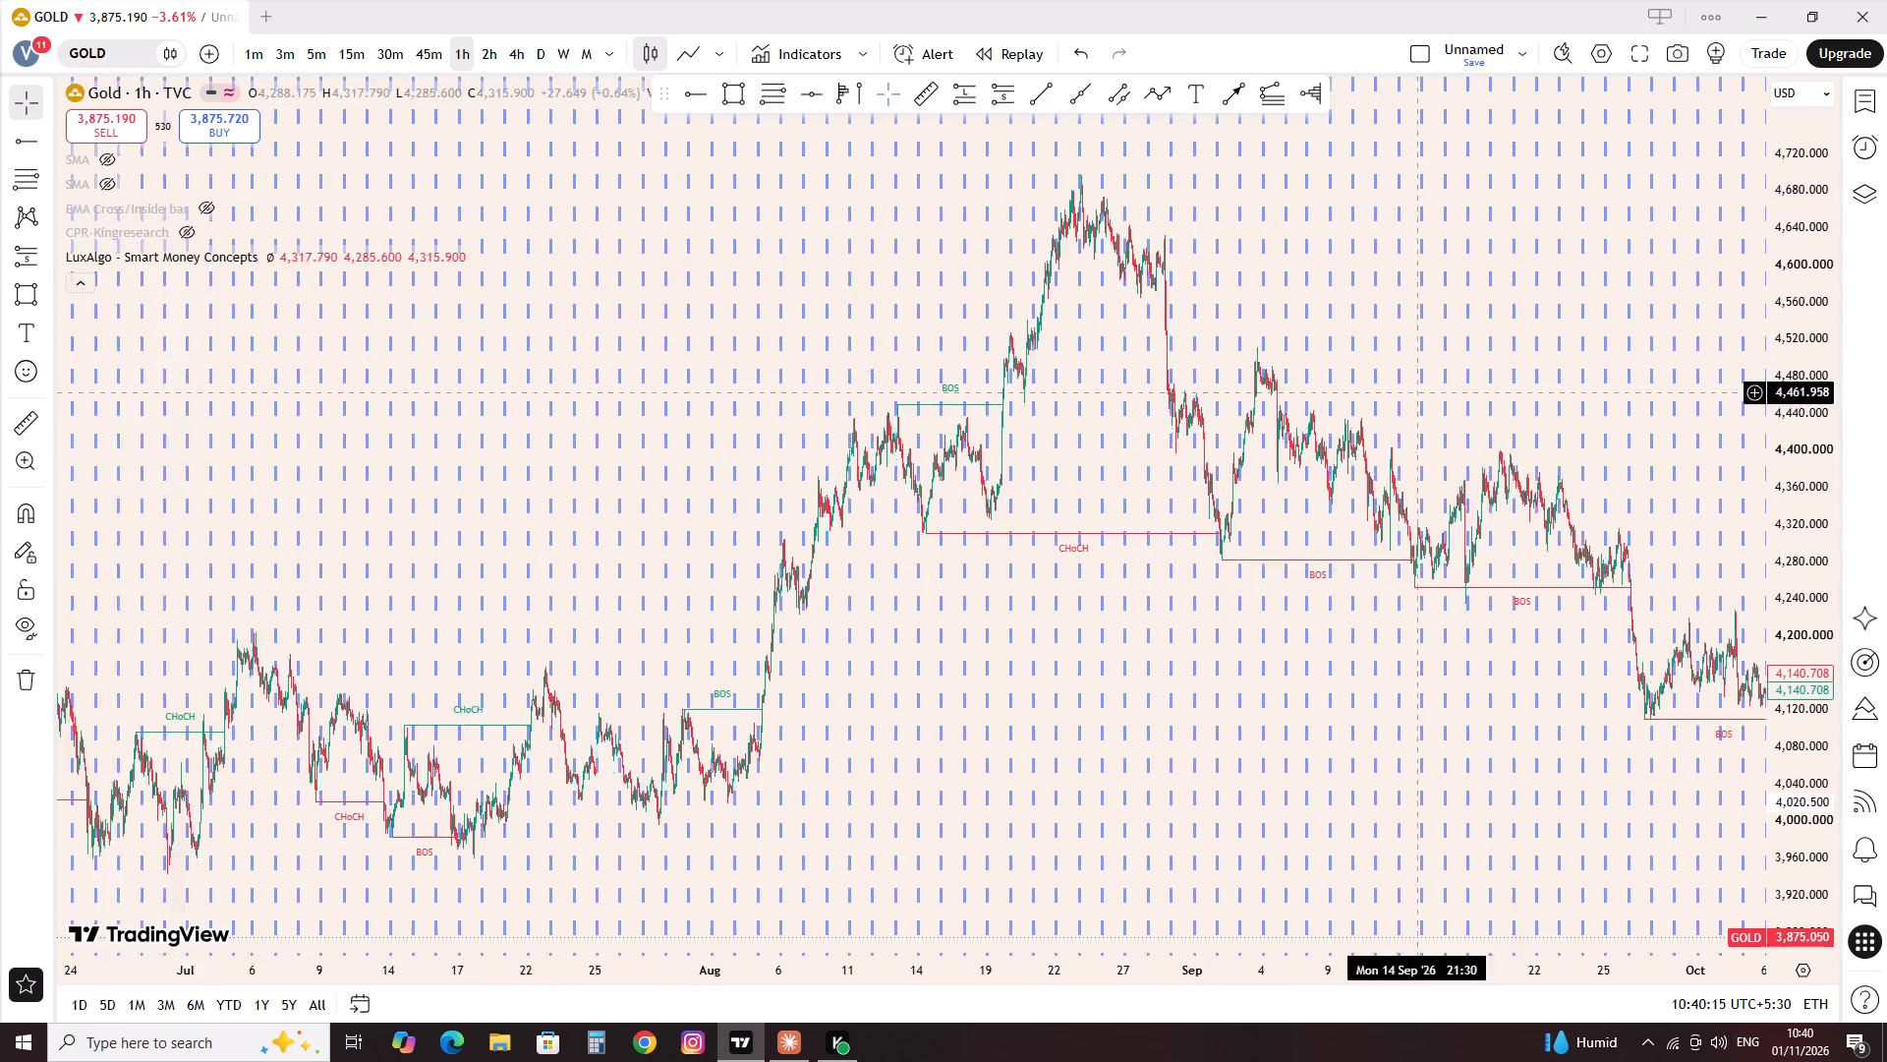
drag(1117, 443, 1029, 474)
click(1879, 703)
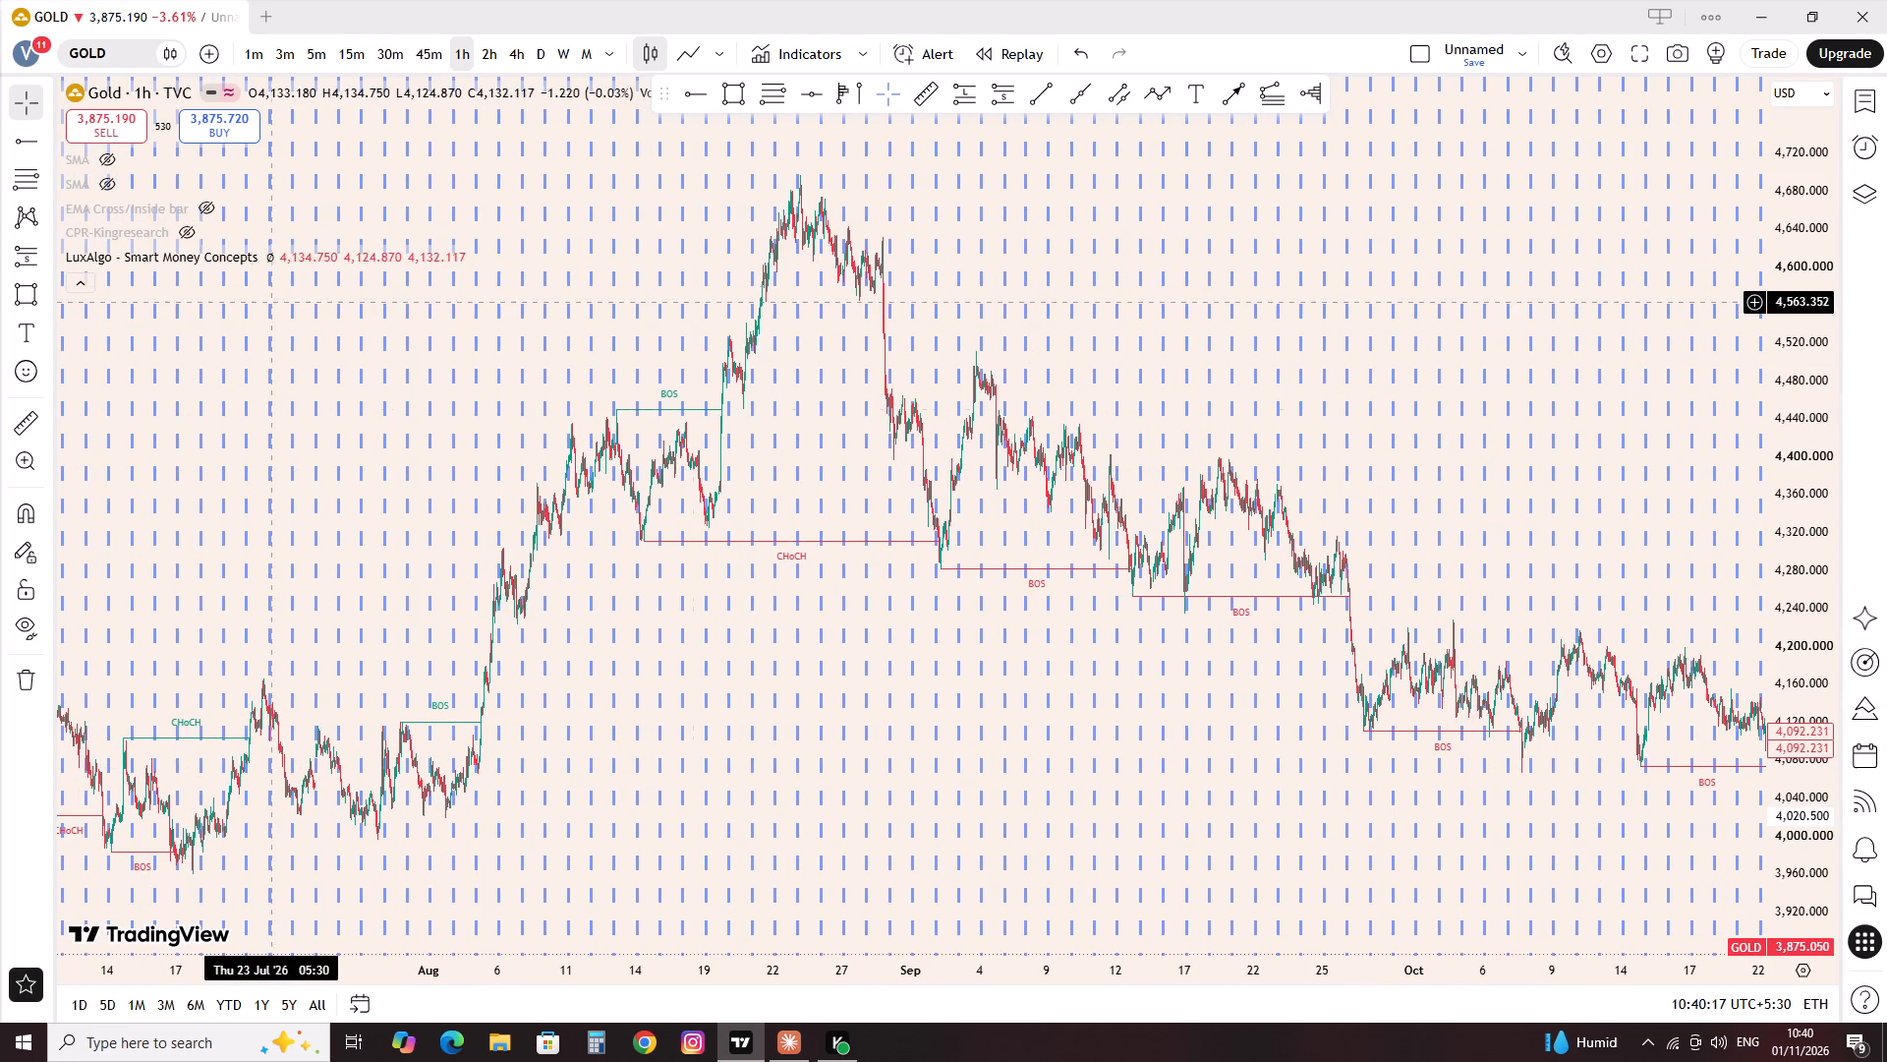
click(270, 252)
click(361, 258)
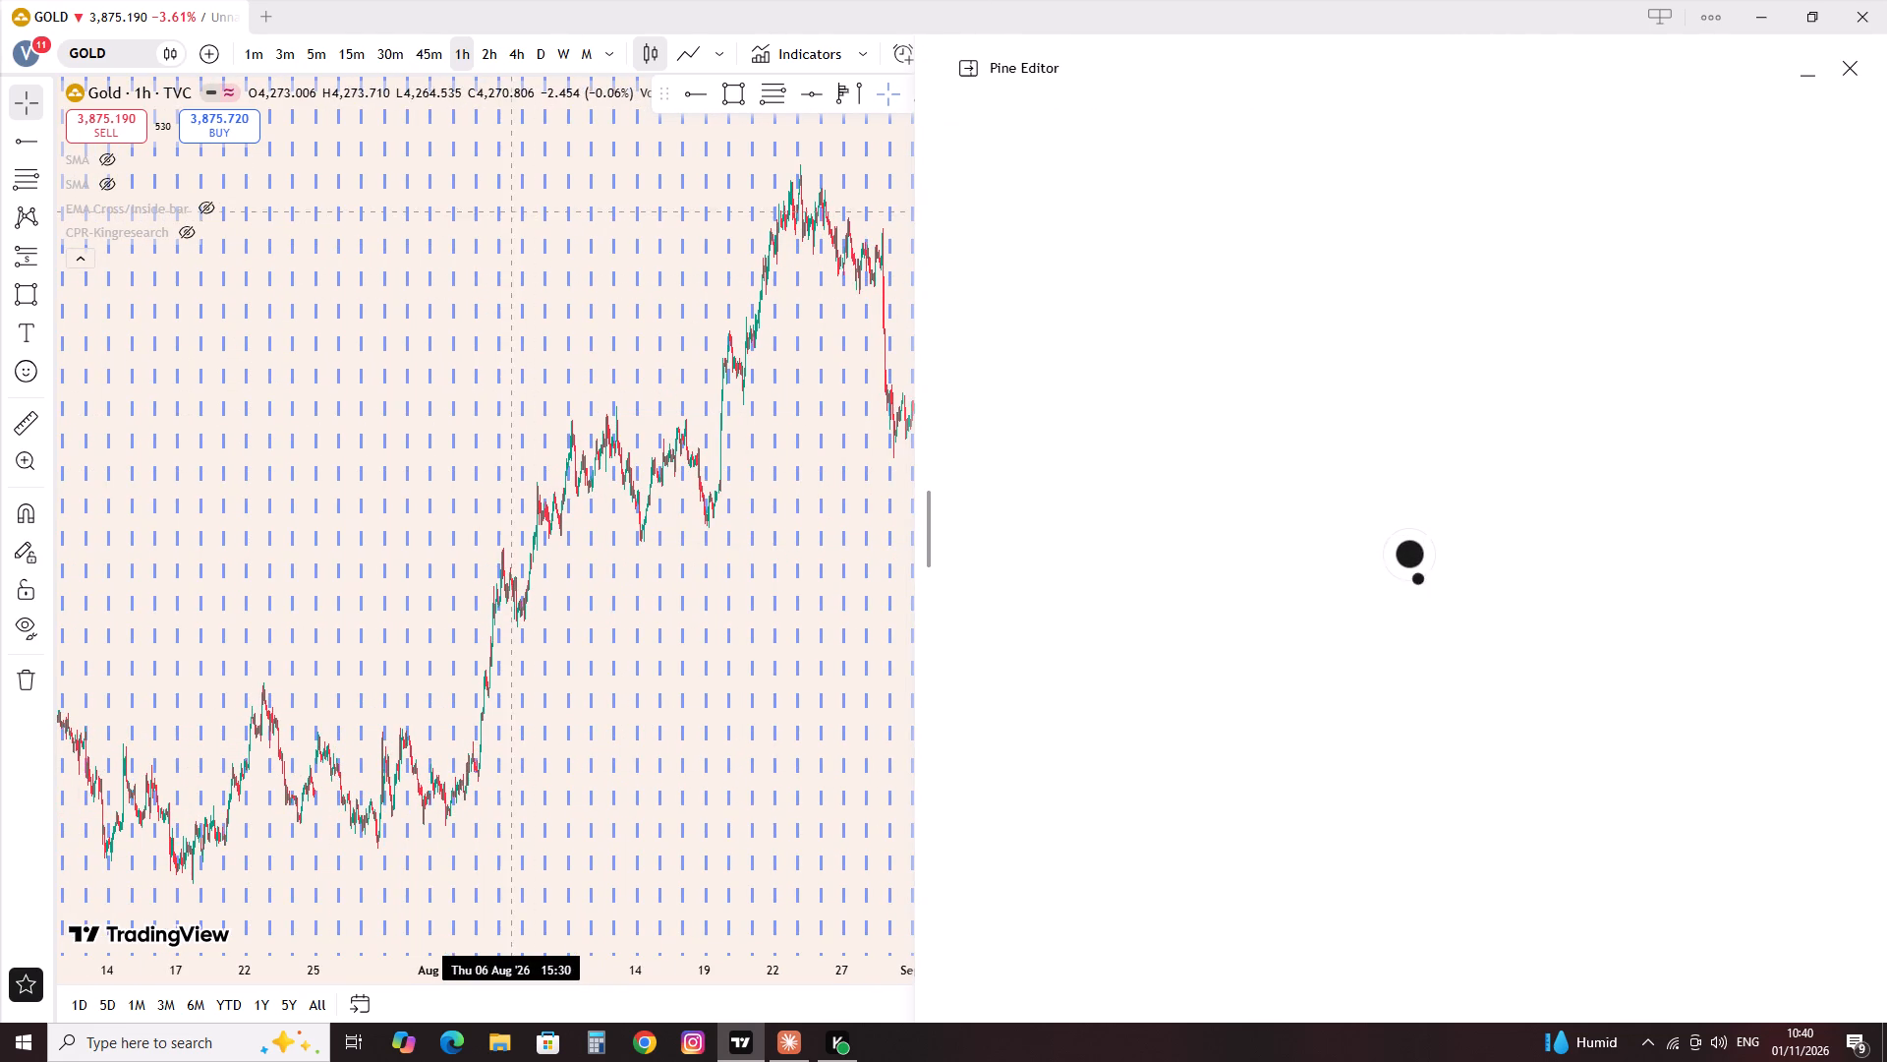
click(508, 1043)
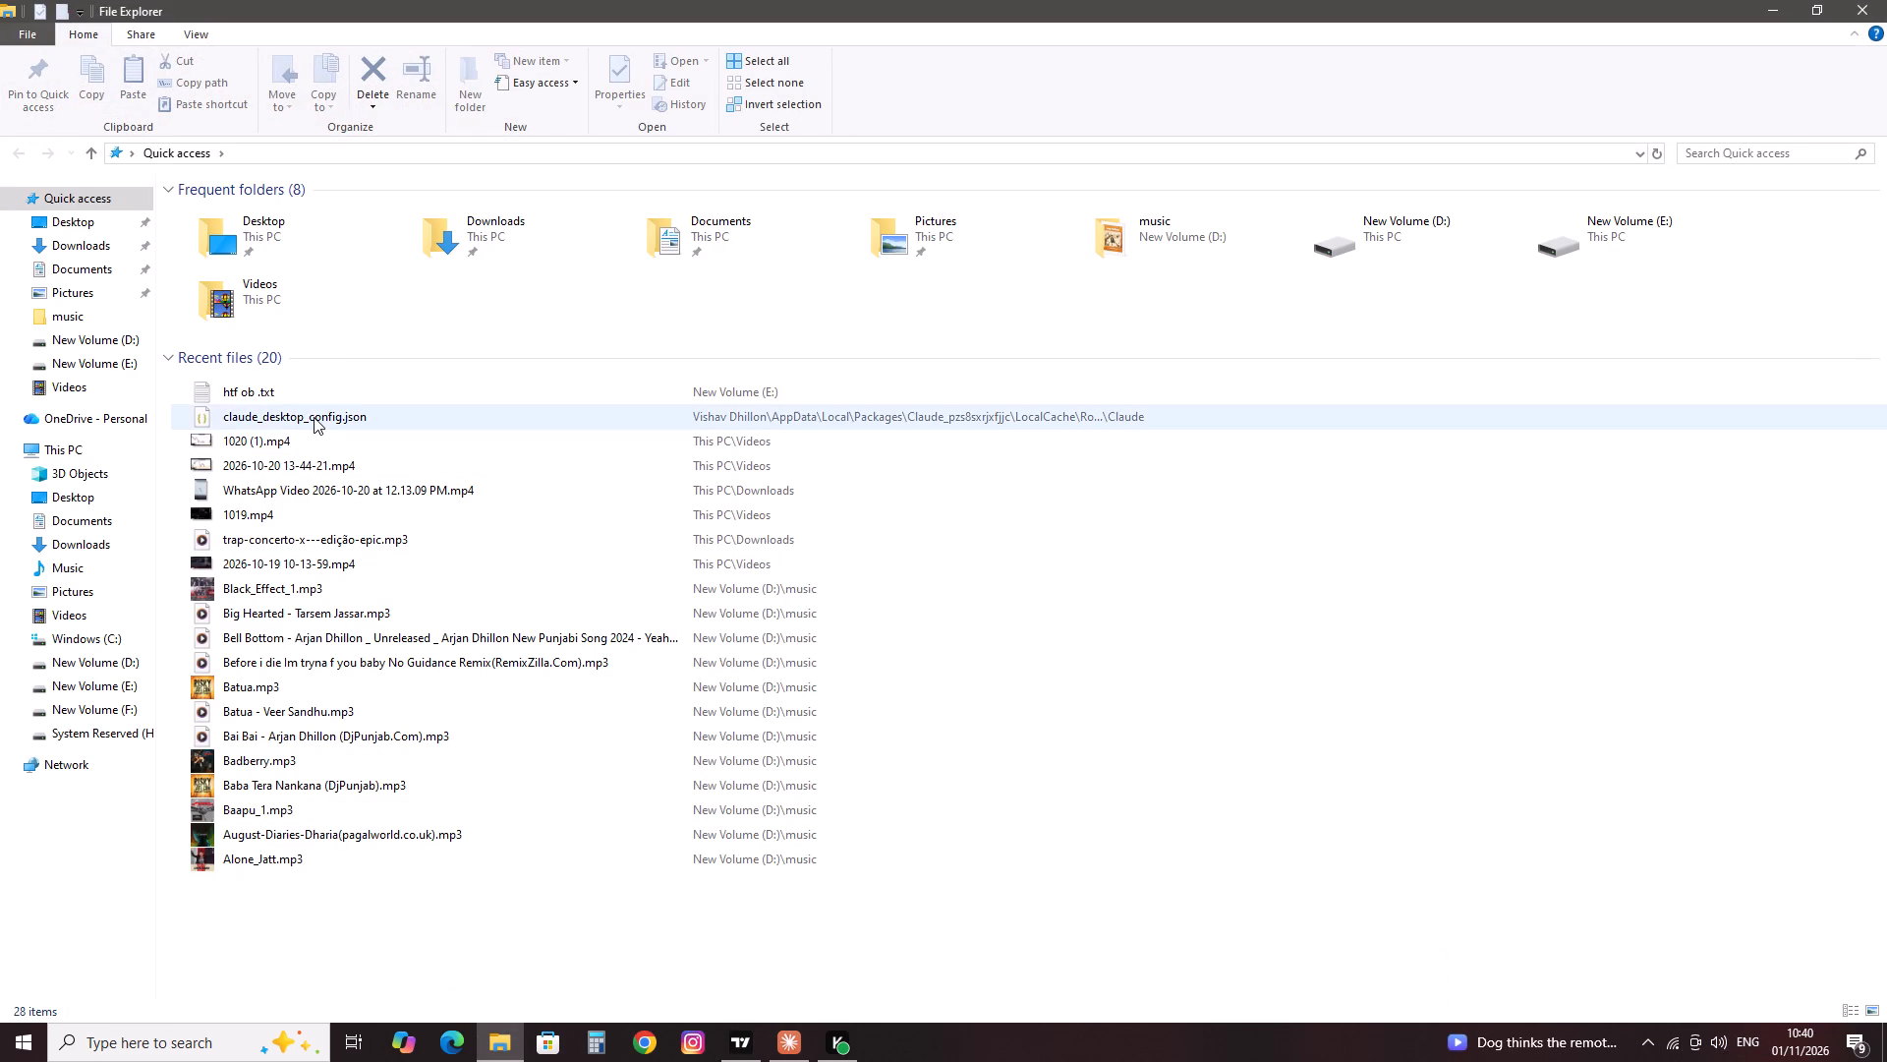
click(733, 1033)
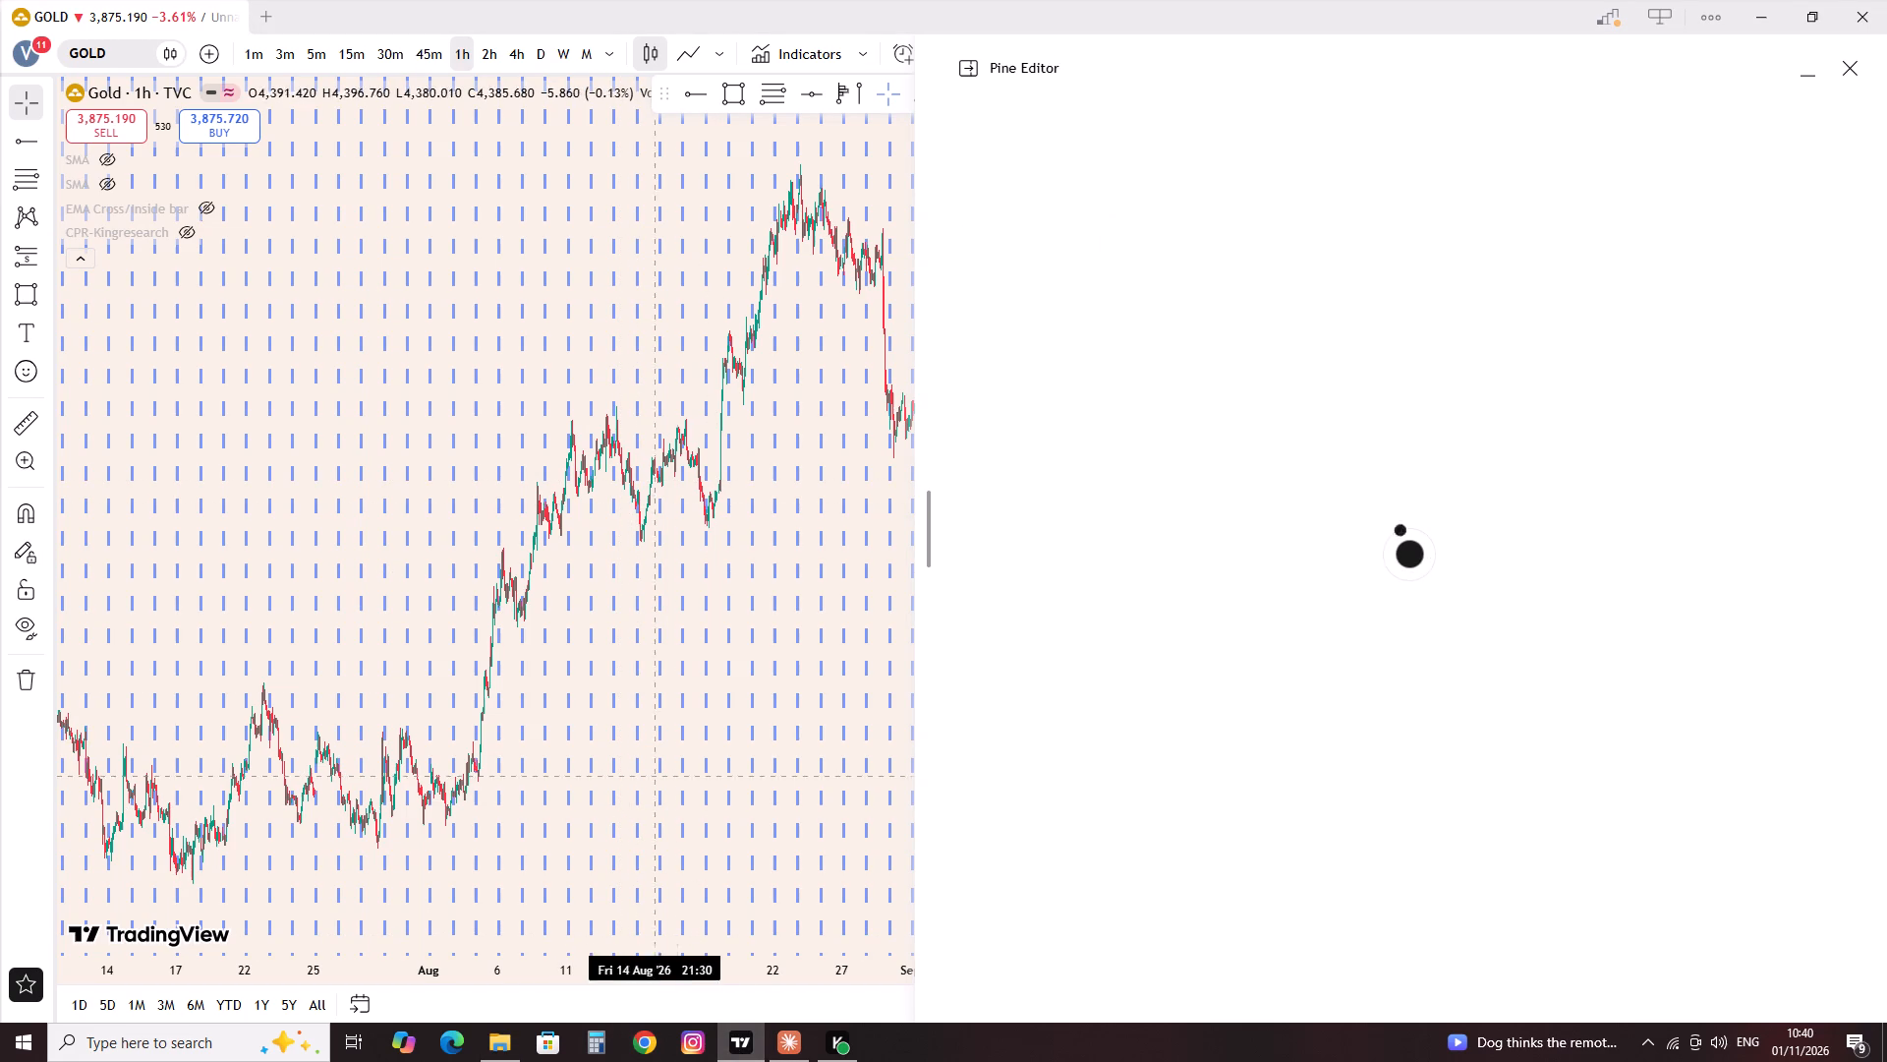
Resize the Pine Editor so it takes up slightly more than half of the window's width.
drag(926, 533, 60, 491)
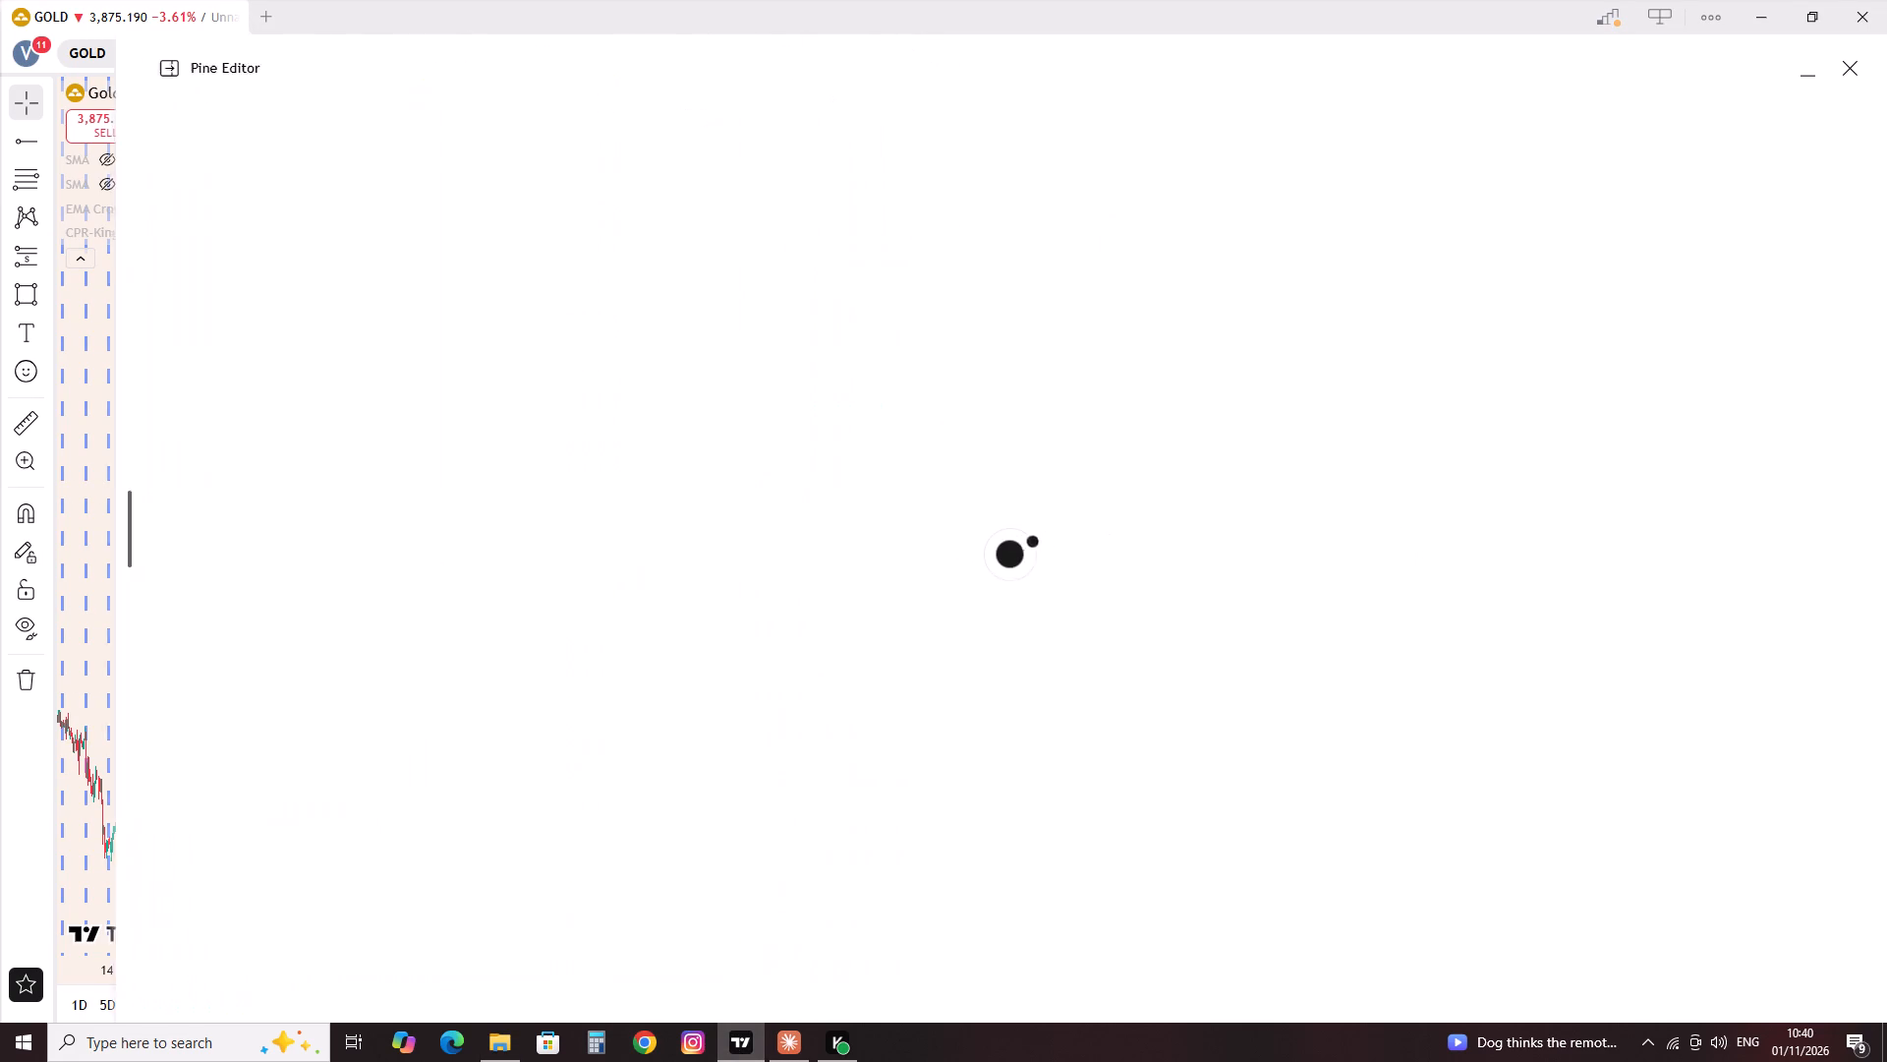
drag(60, 491, 39, 491)
drag(36, 488, 1124, 705)
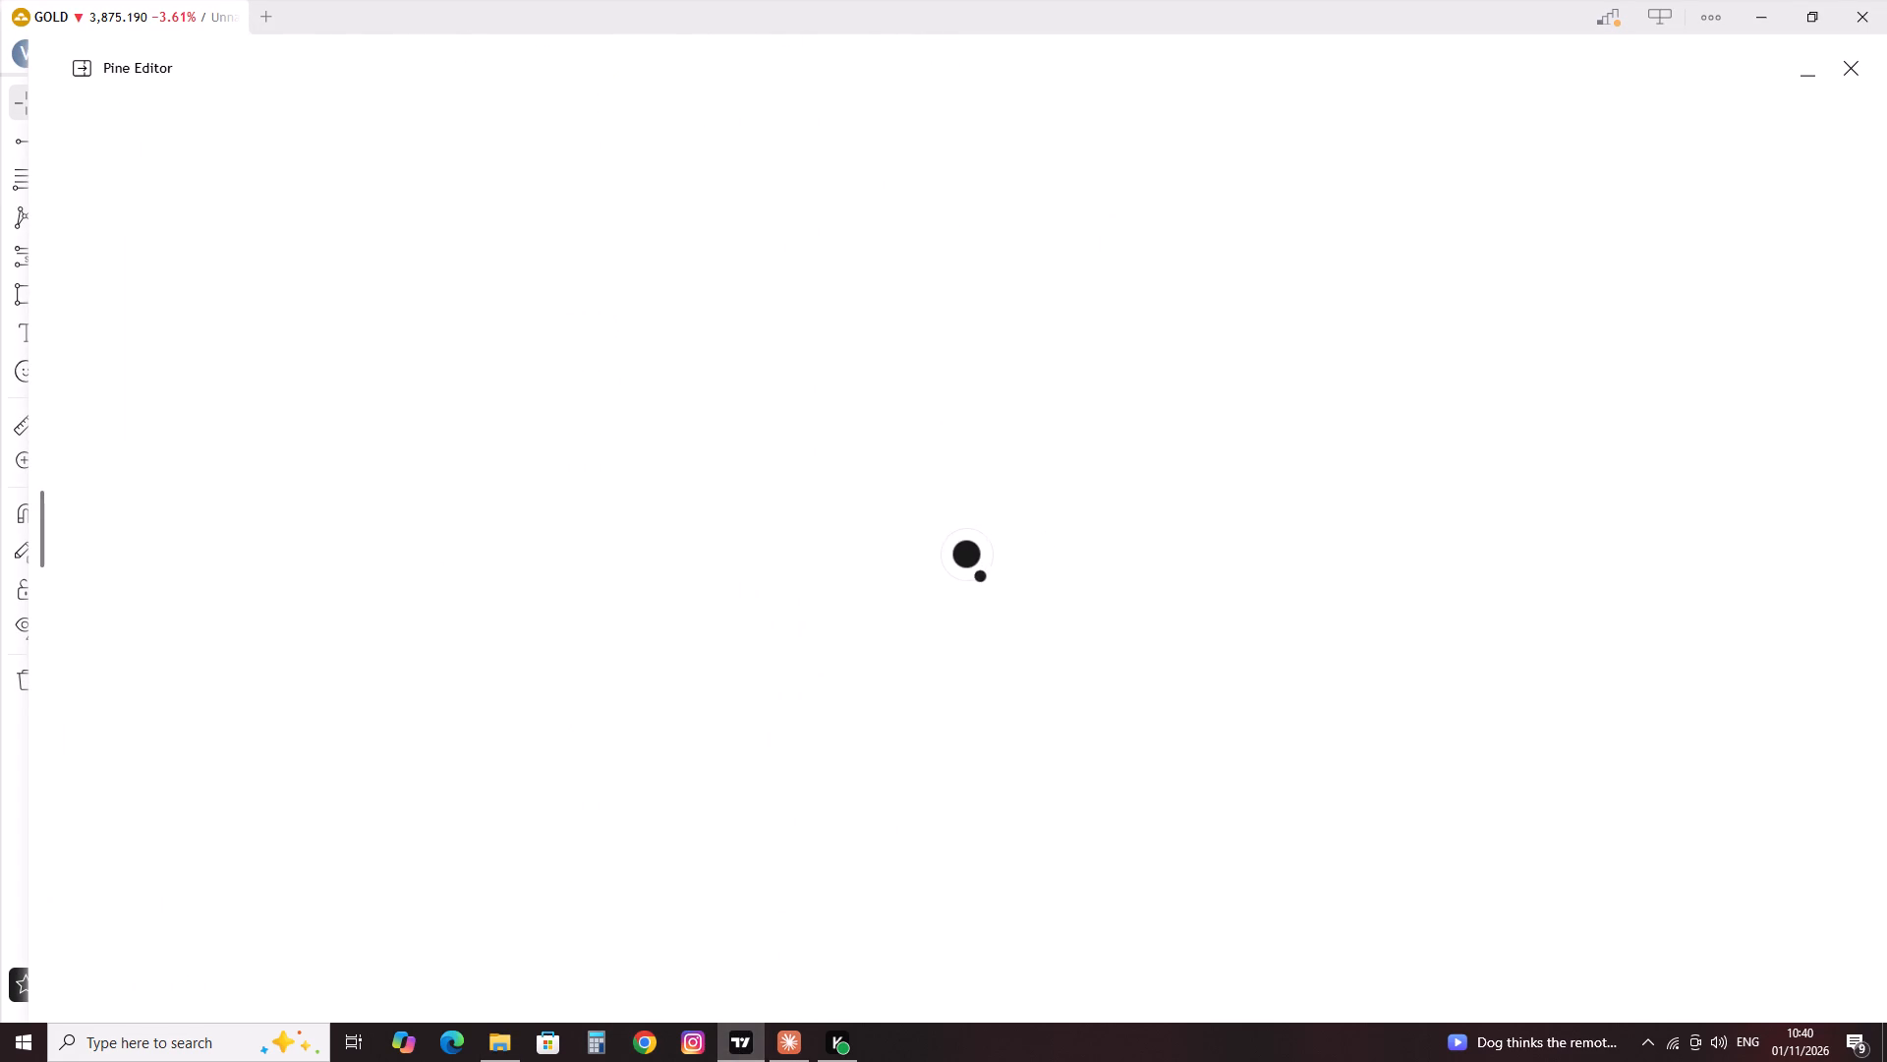
drag(1124, 705, 1190, 713)
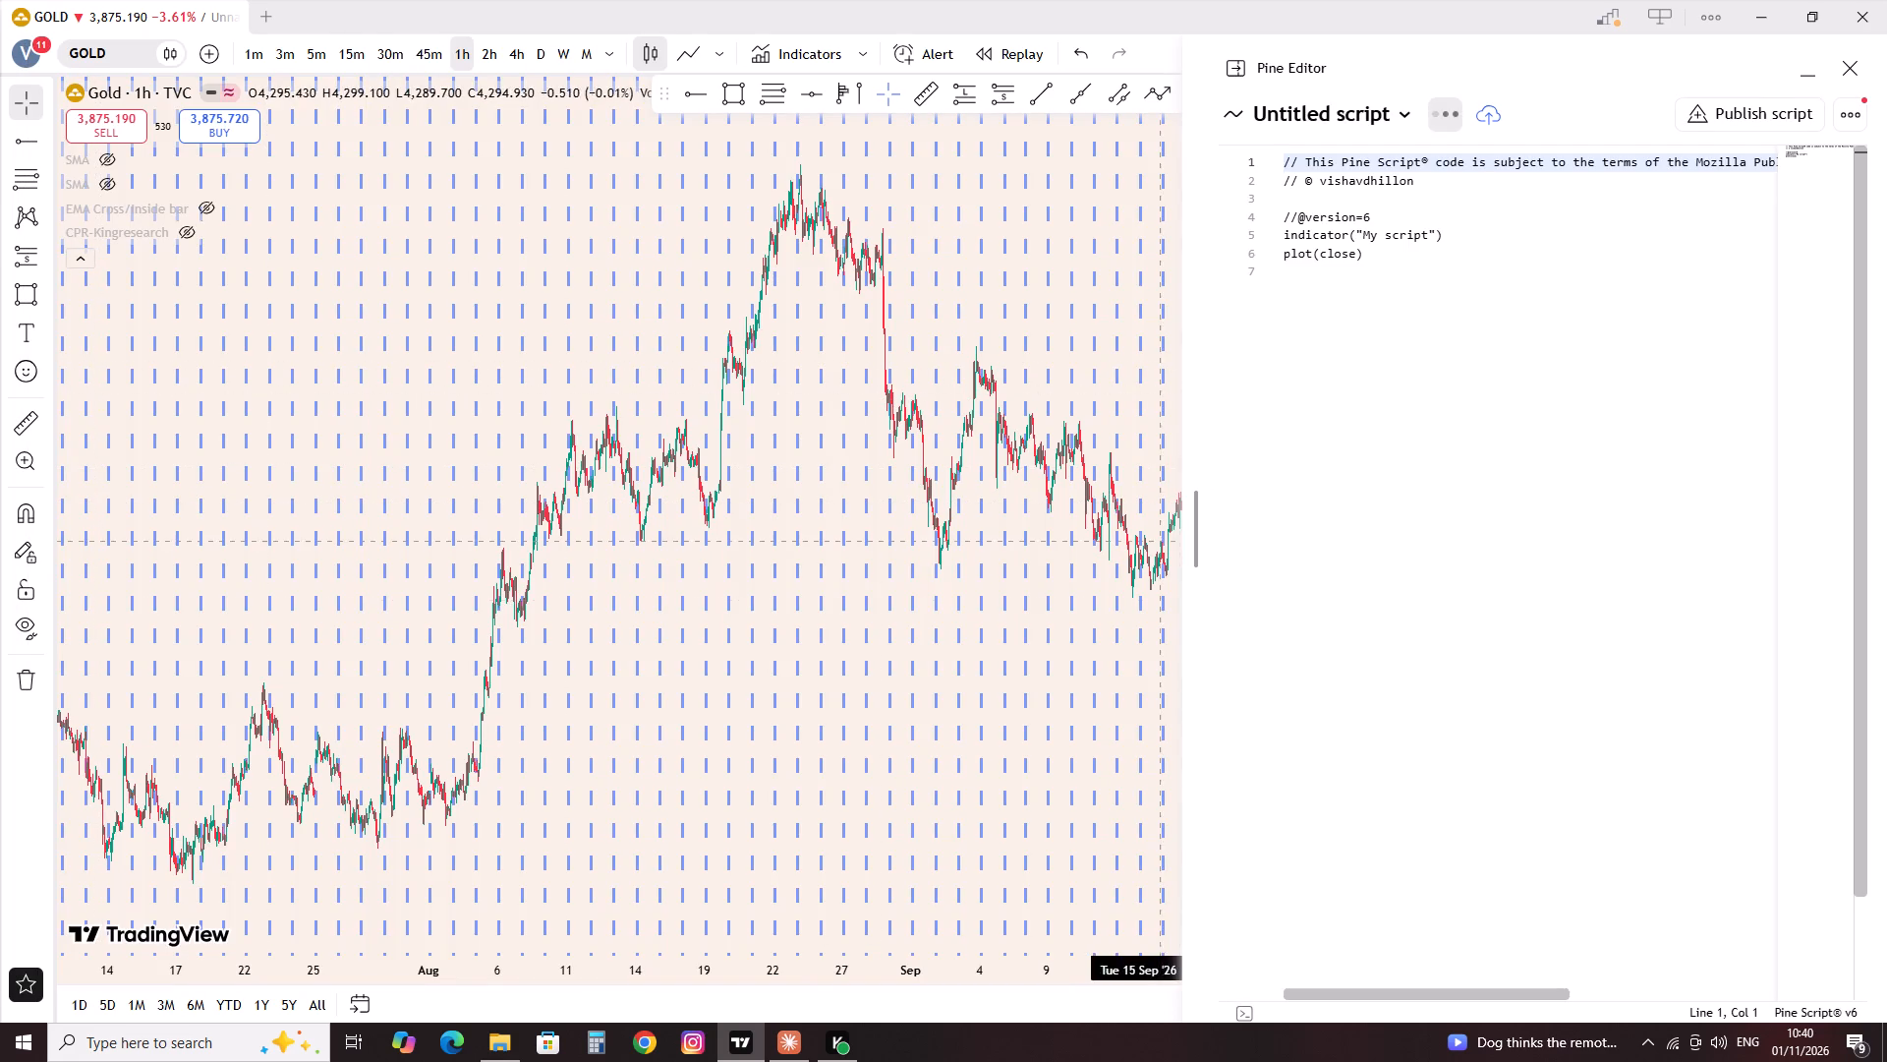
drag(1192, 537, 831, 489)
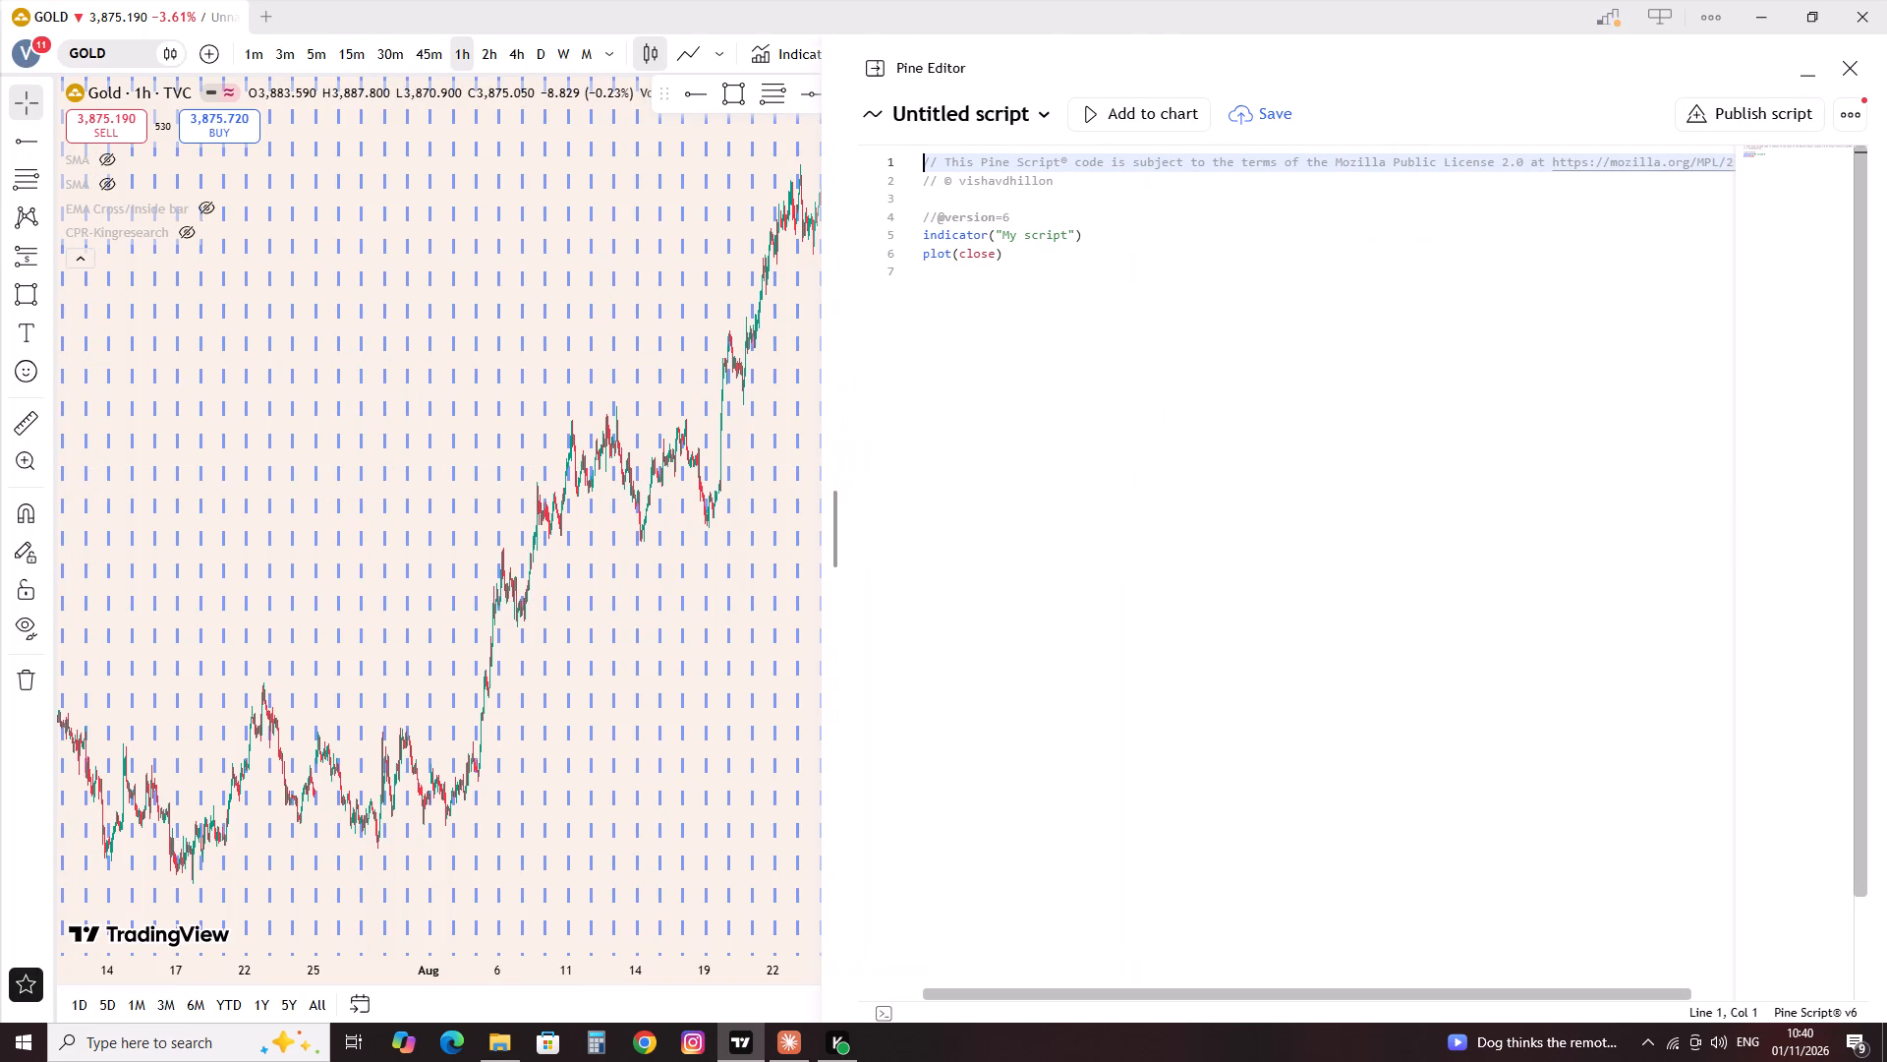
Create a new indicator script in the Pine Editor.
click(1001, 118)
click(953, 336)
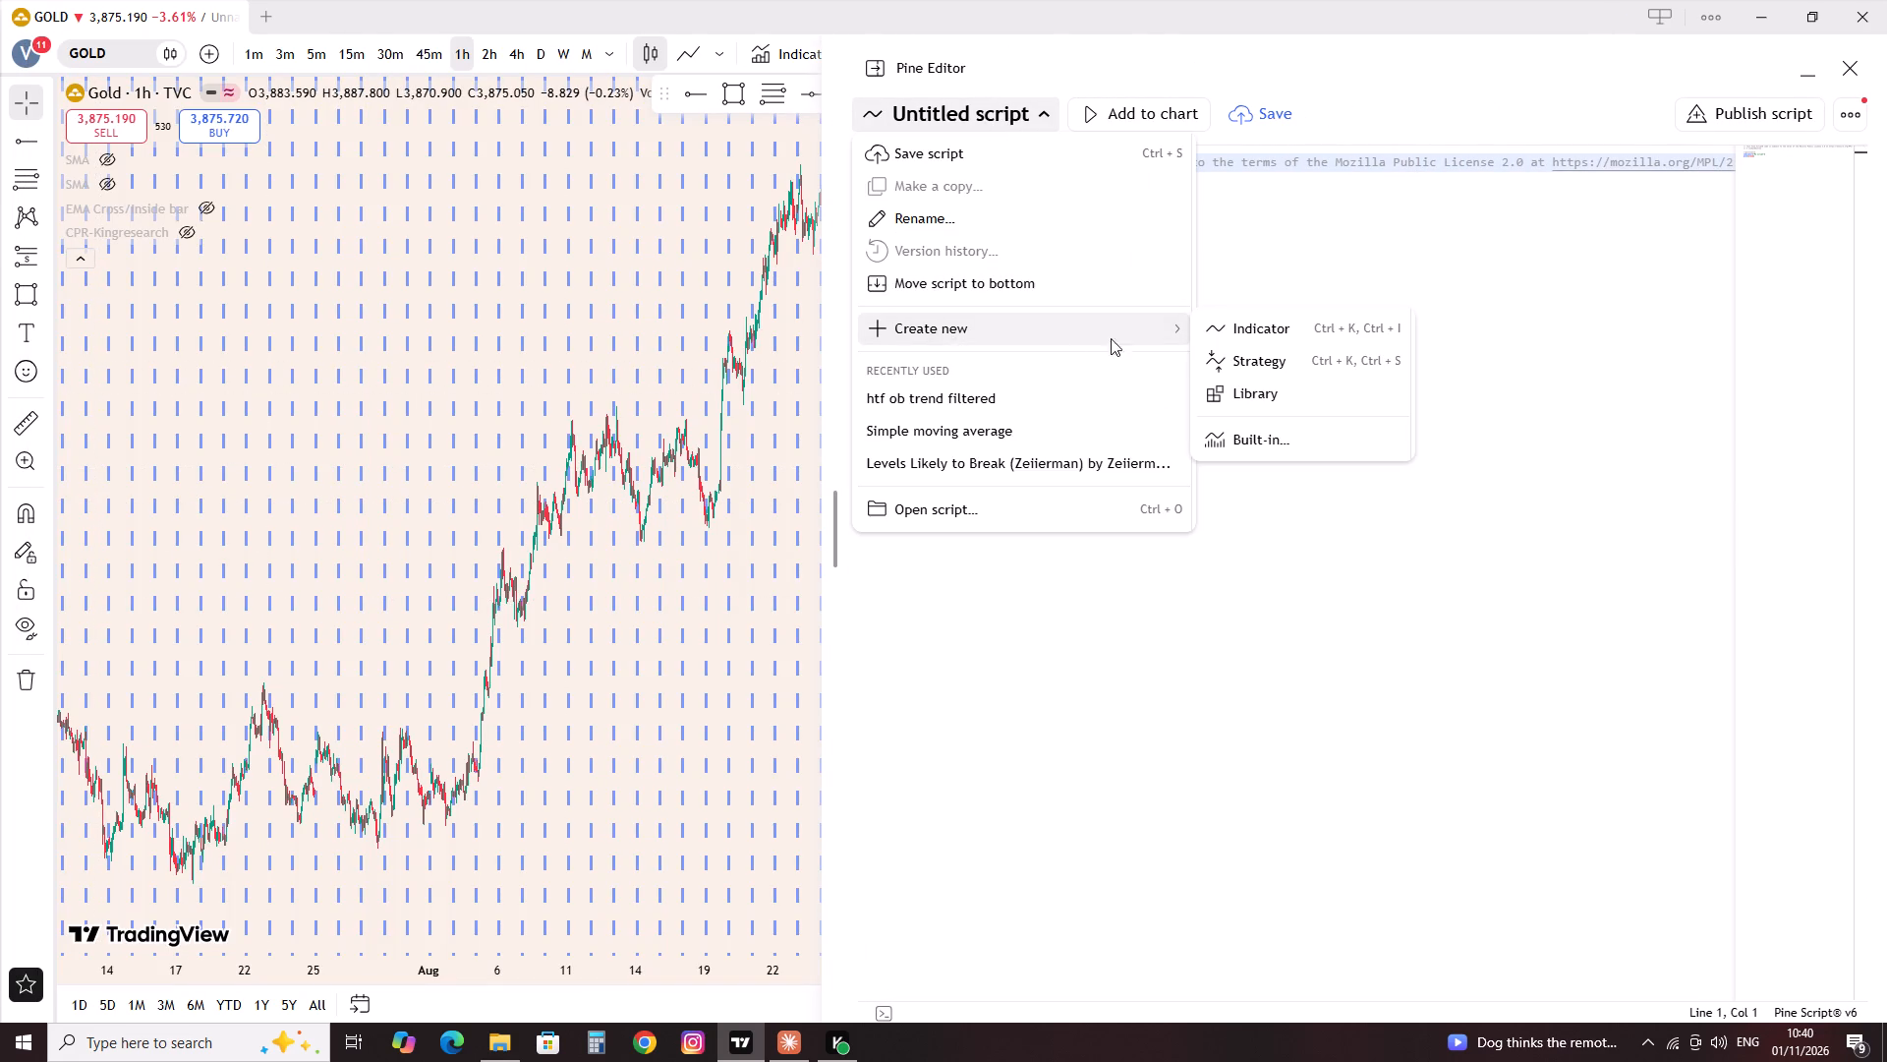
click(1260, 329)
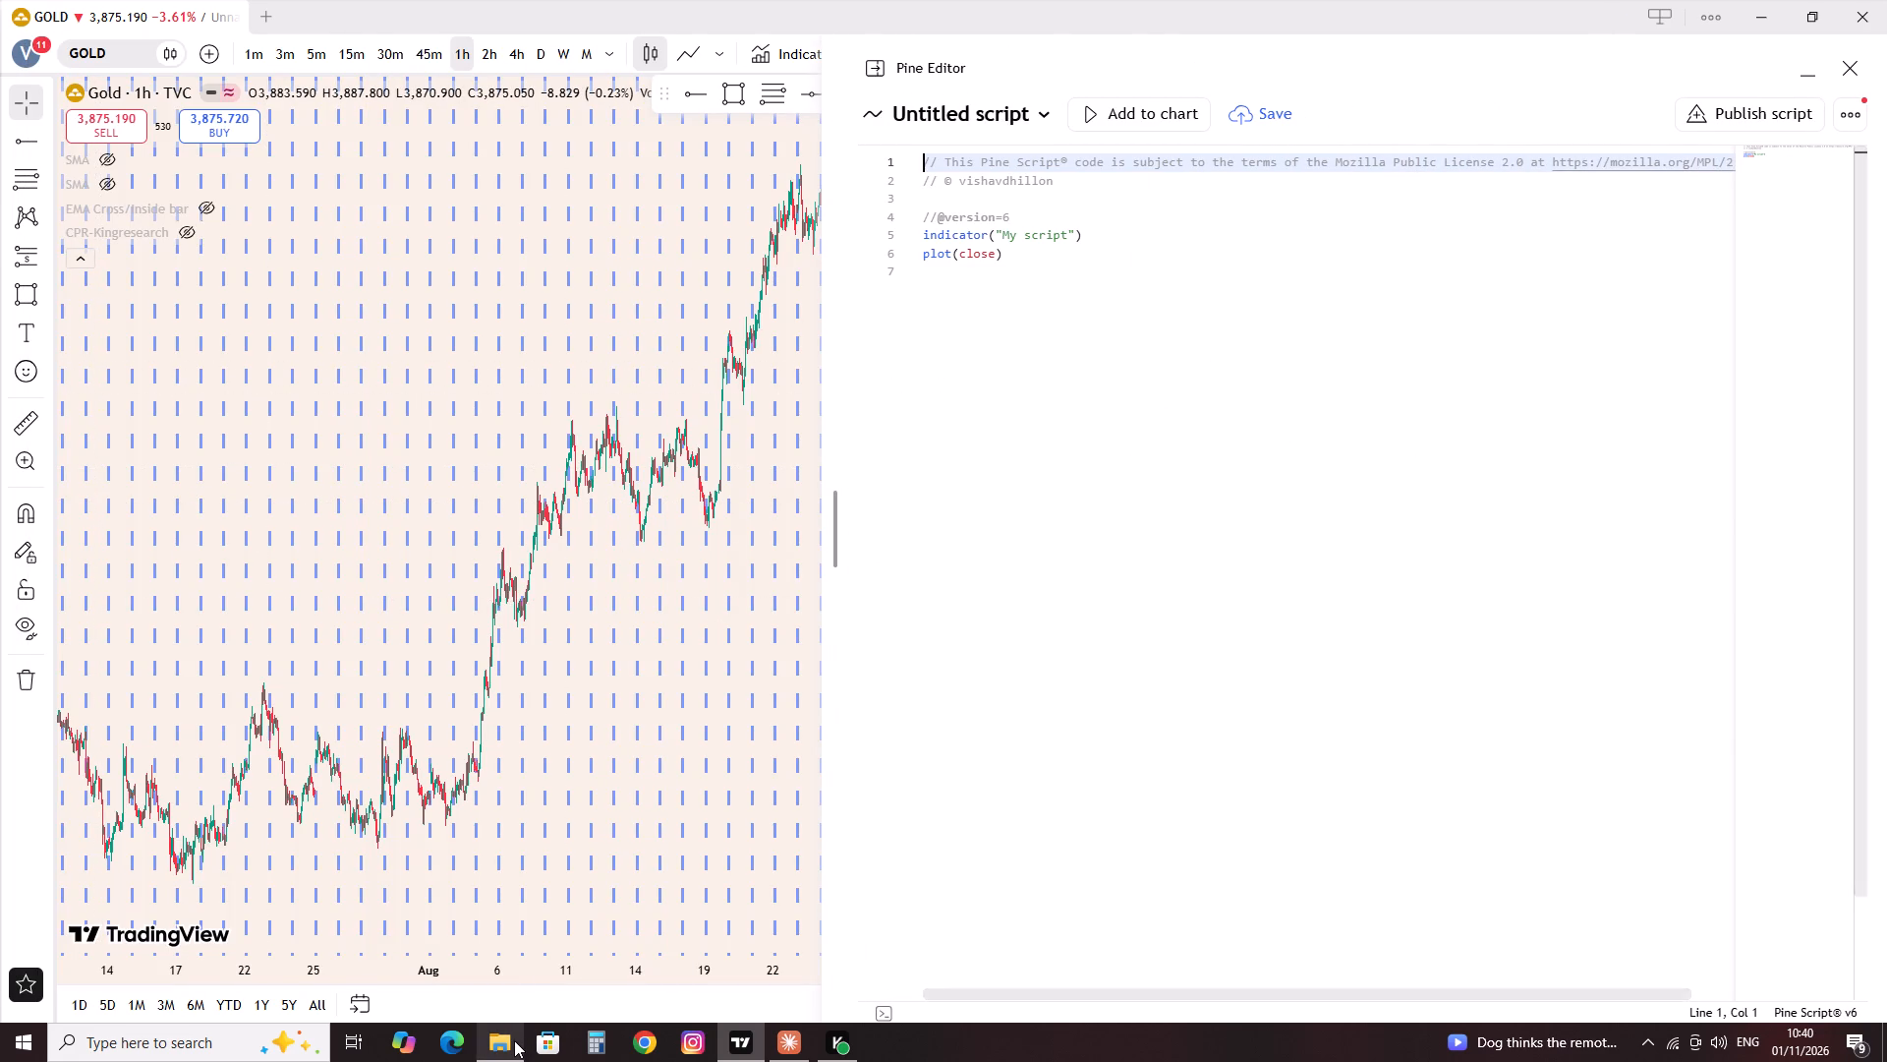
Switch to File Explorer, open the recent file htf ob .txt, copy its entire code, and close the file.
click(514, 1040)
click(358, 393)
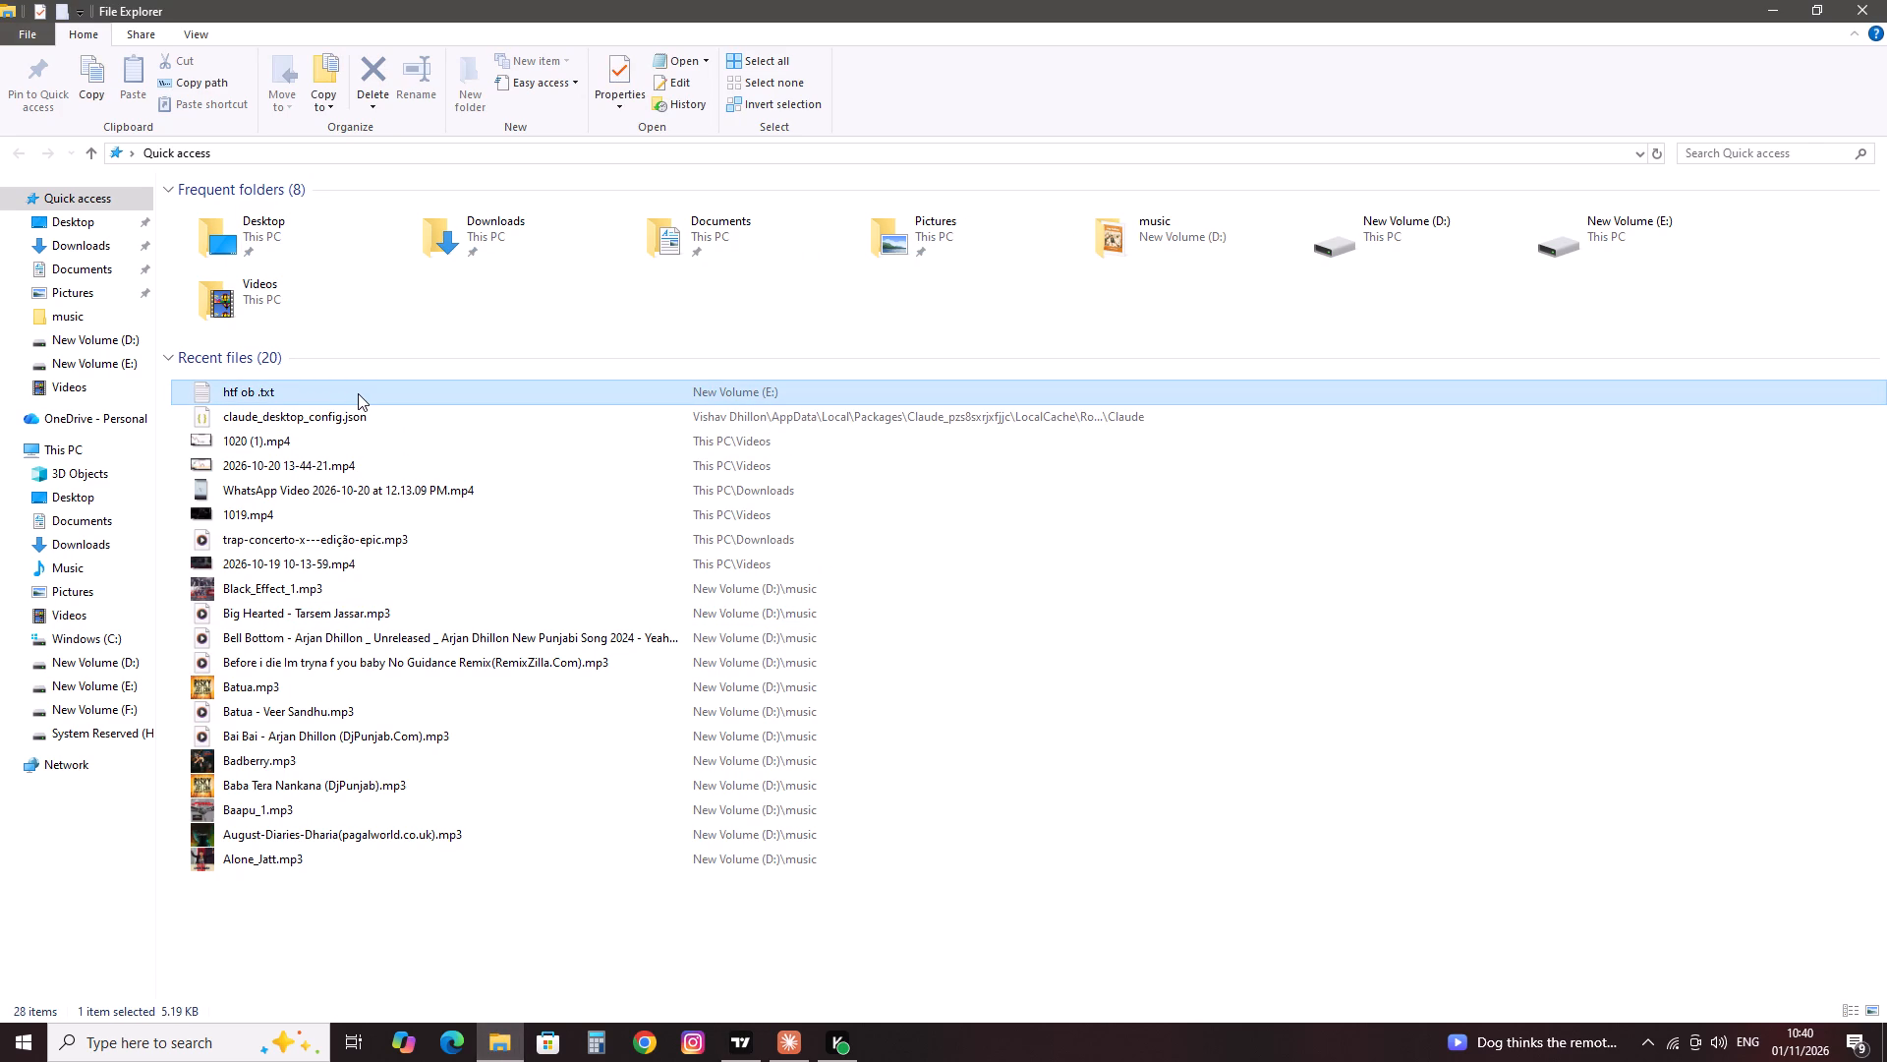
double_click(358, 393)
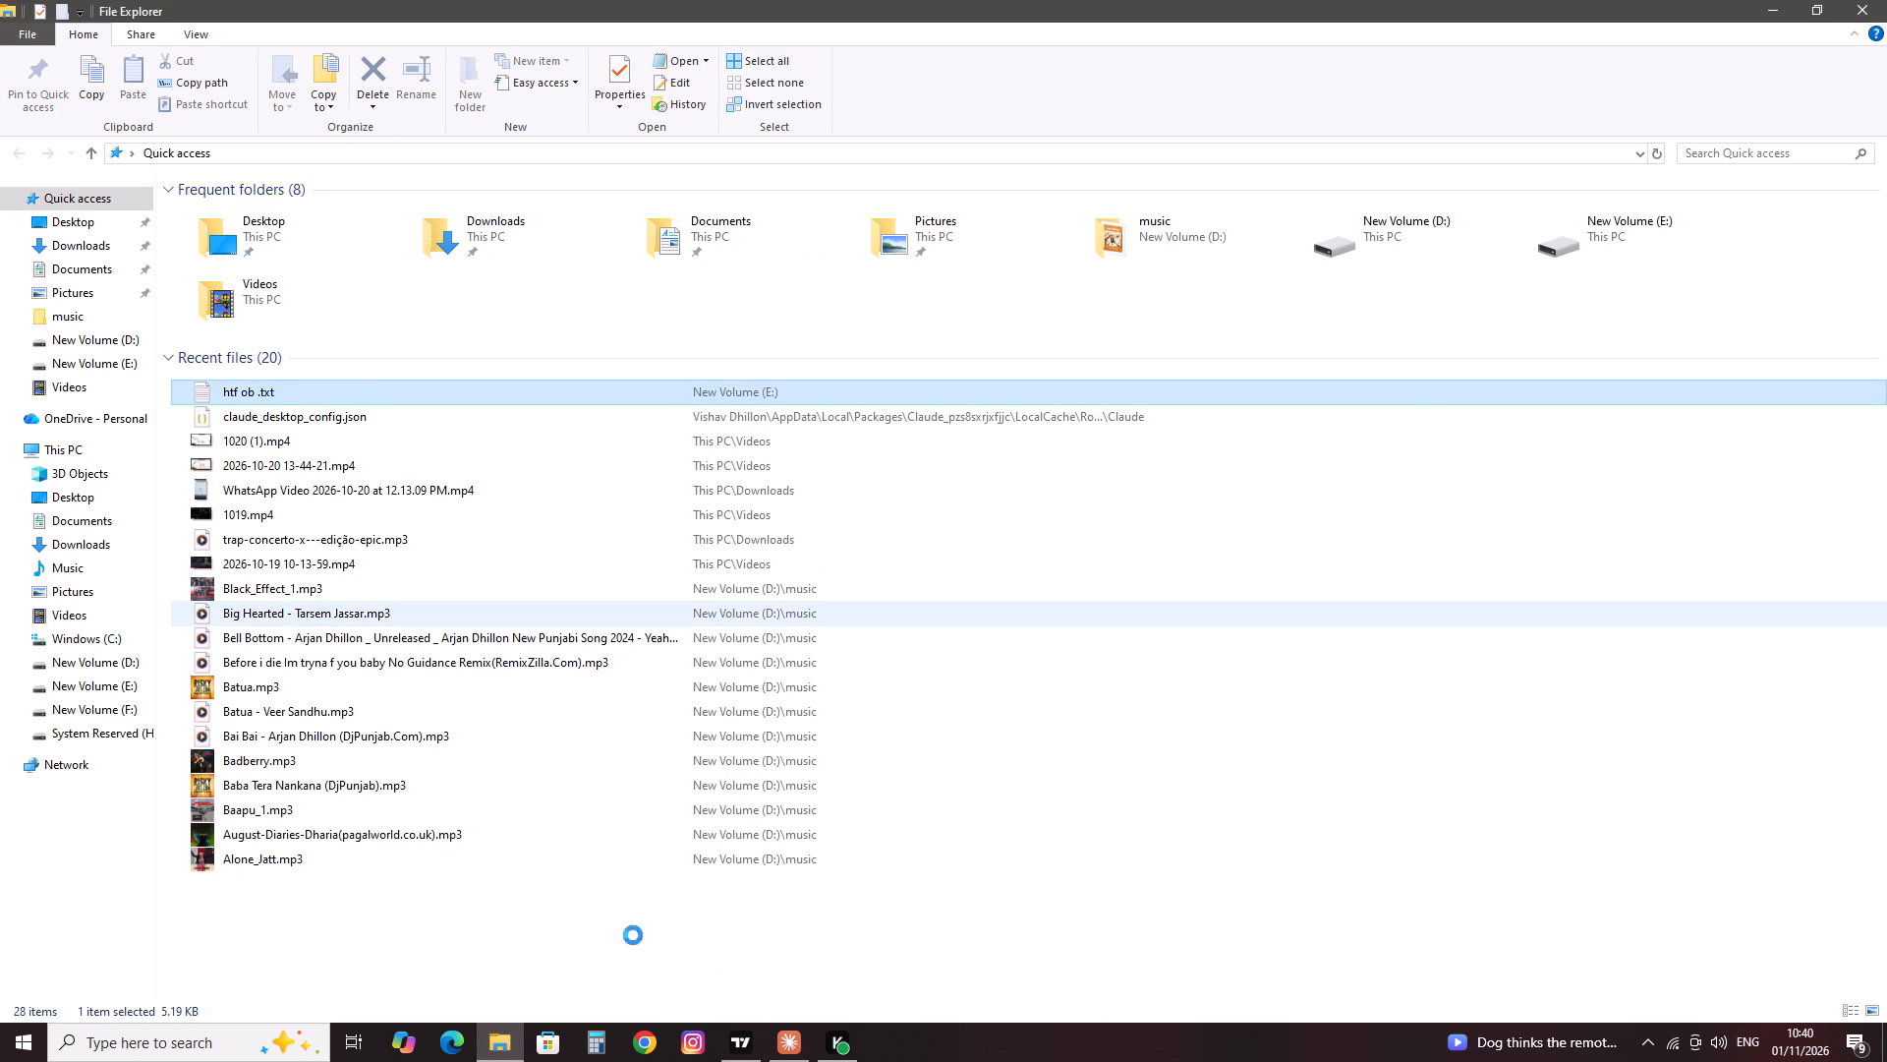
click(1867, 0)
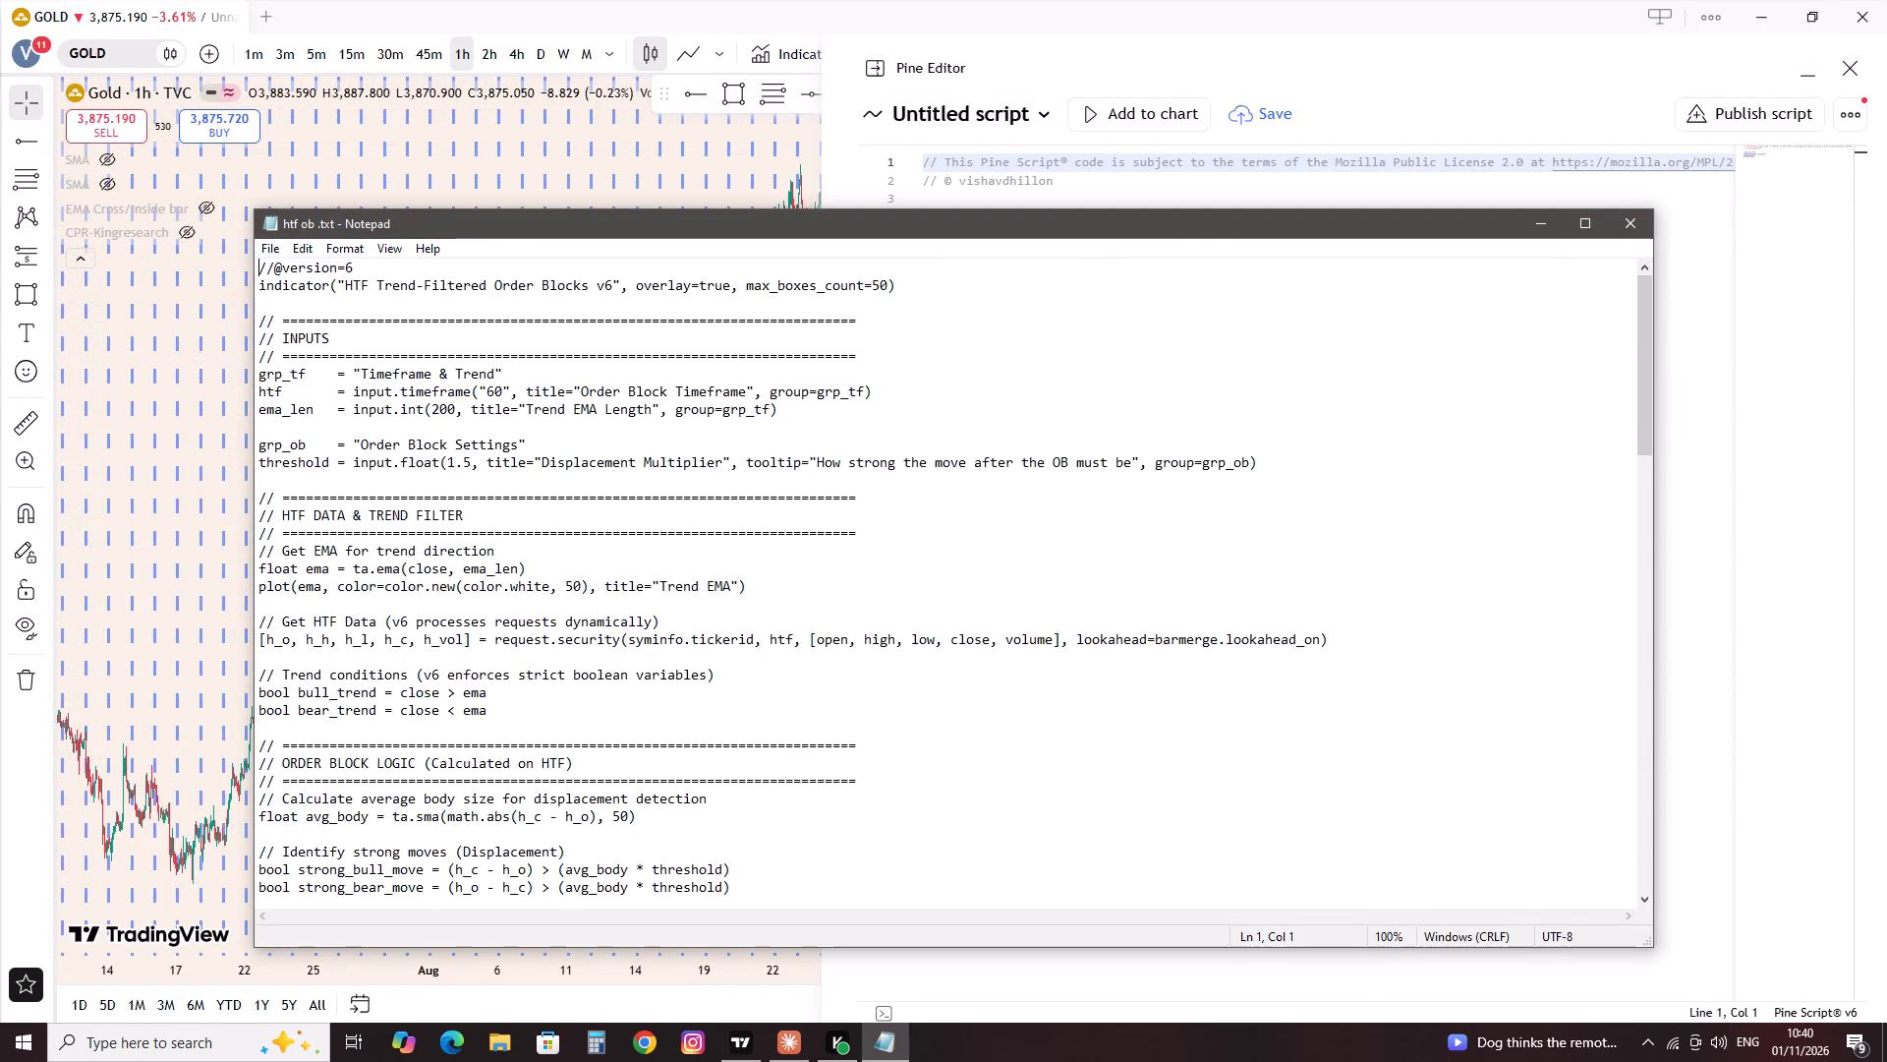
key(ctrl+a)
key(ctrl+c)
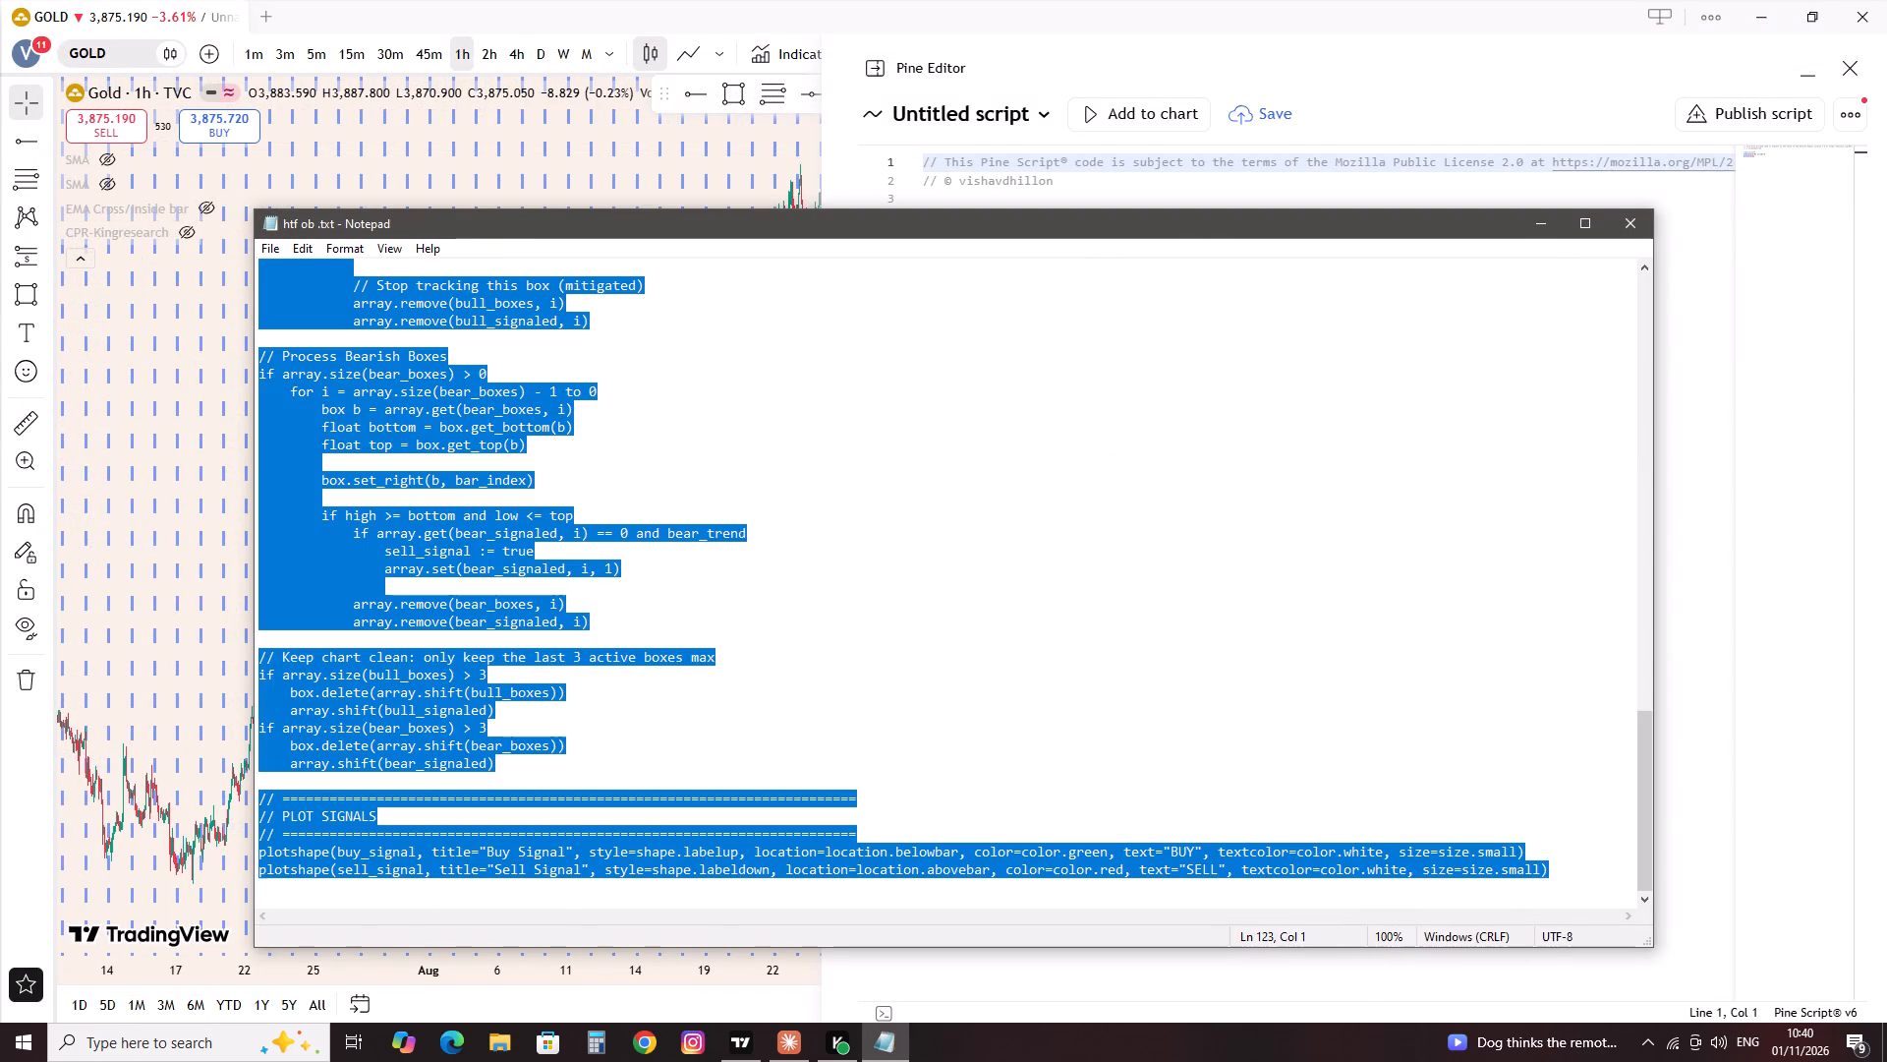
click(1634, 234)
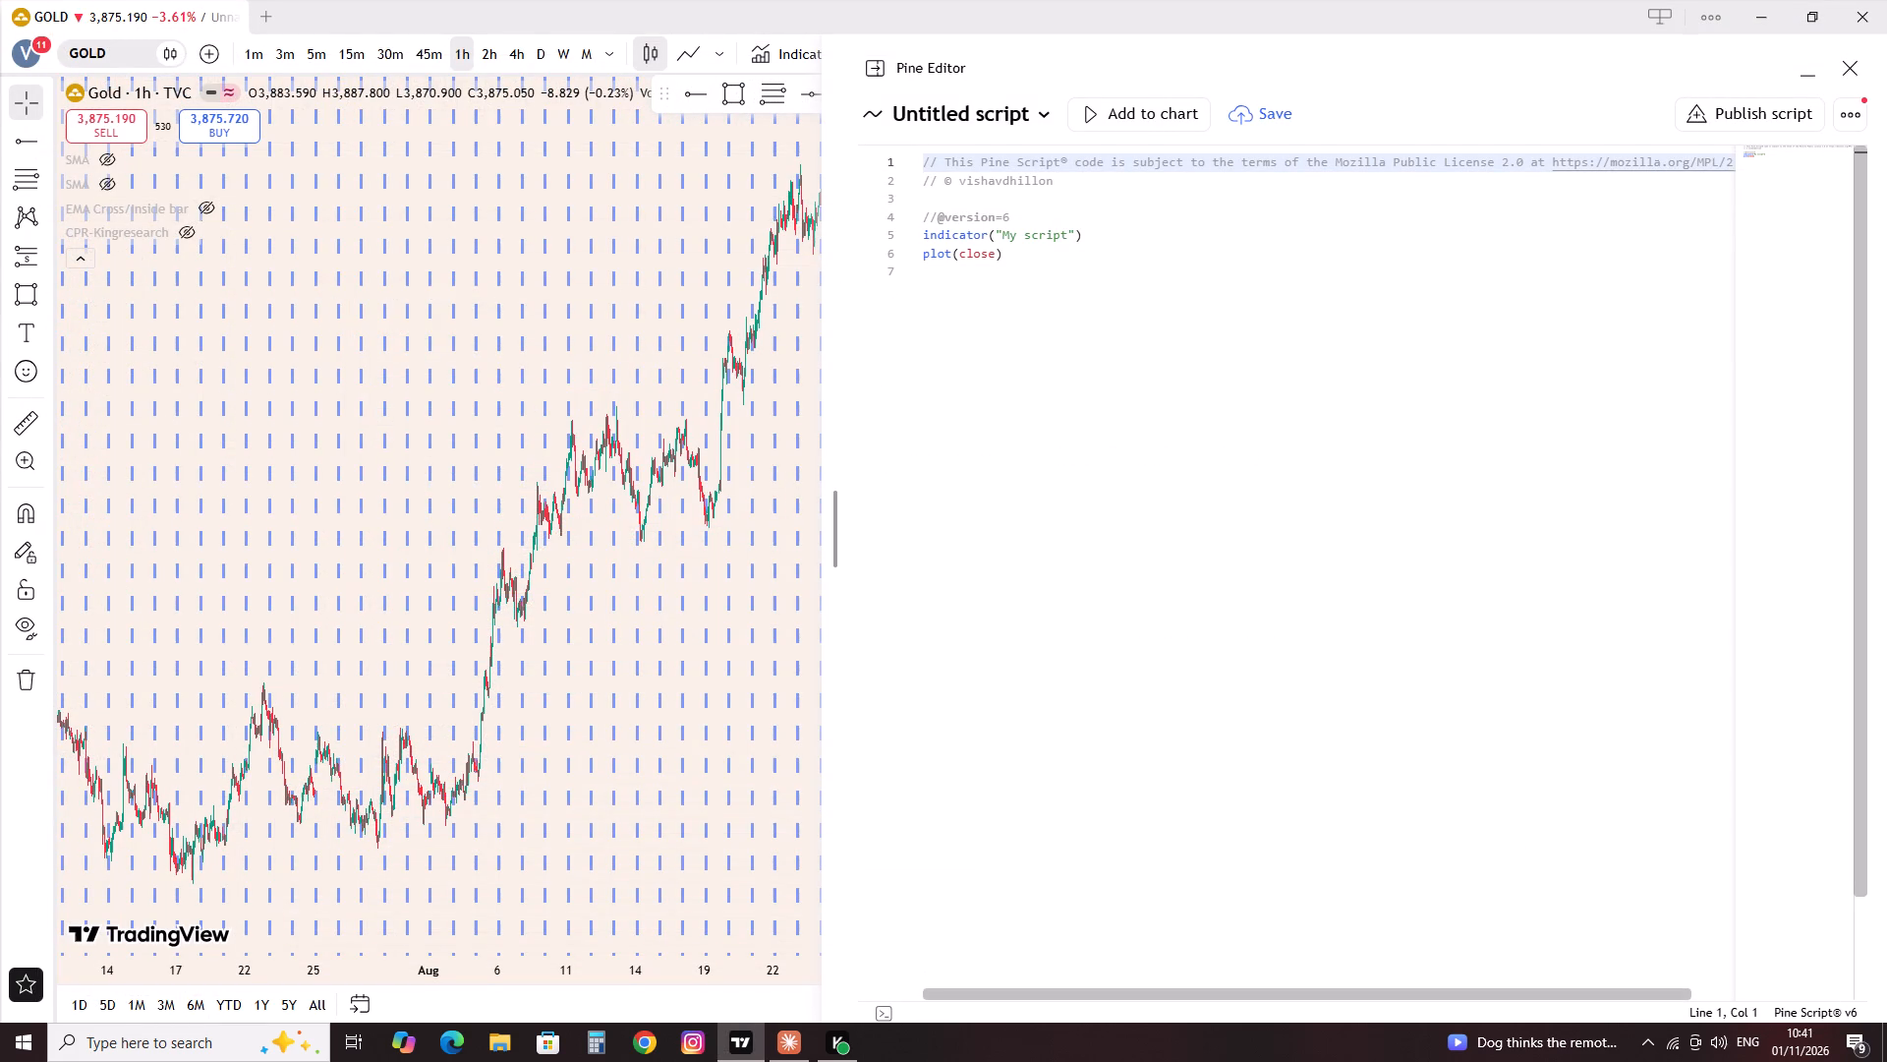
Replace all the template code in the untitled script with the copied HTF Trend-Filtered Order Blocks v6 code.
key(ctrl+a)
key(BackSpace)
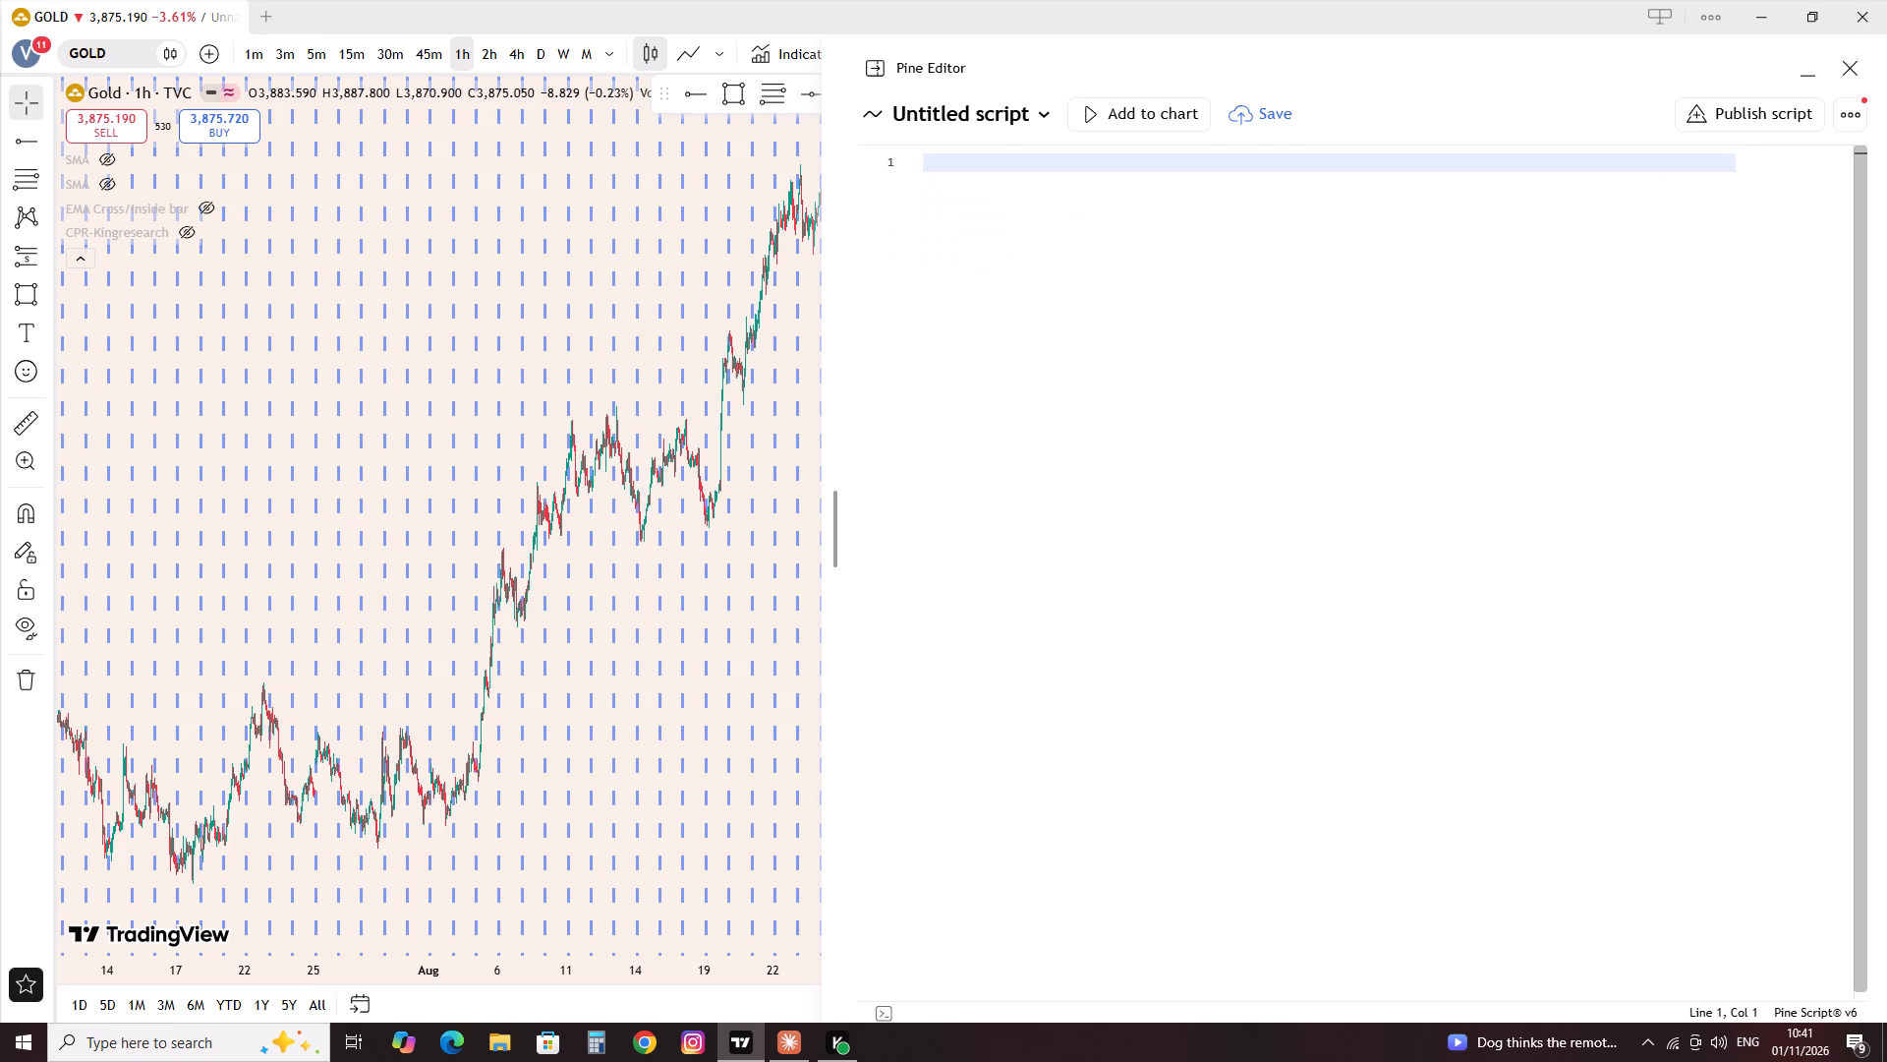
key(ctrl+v)
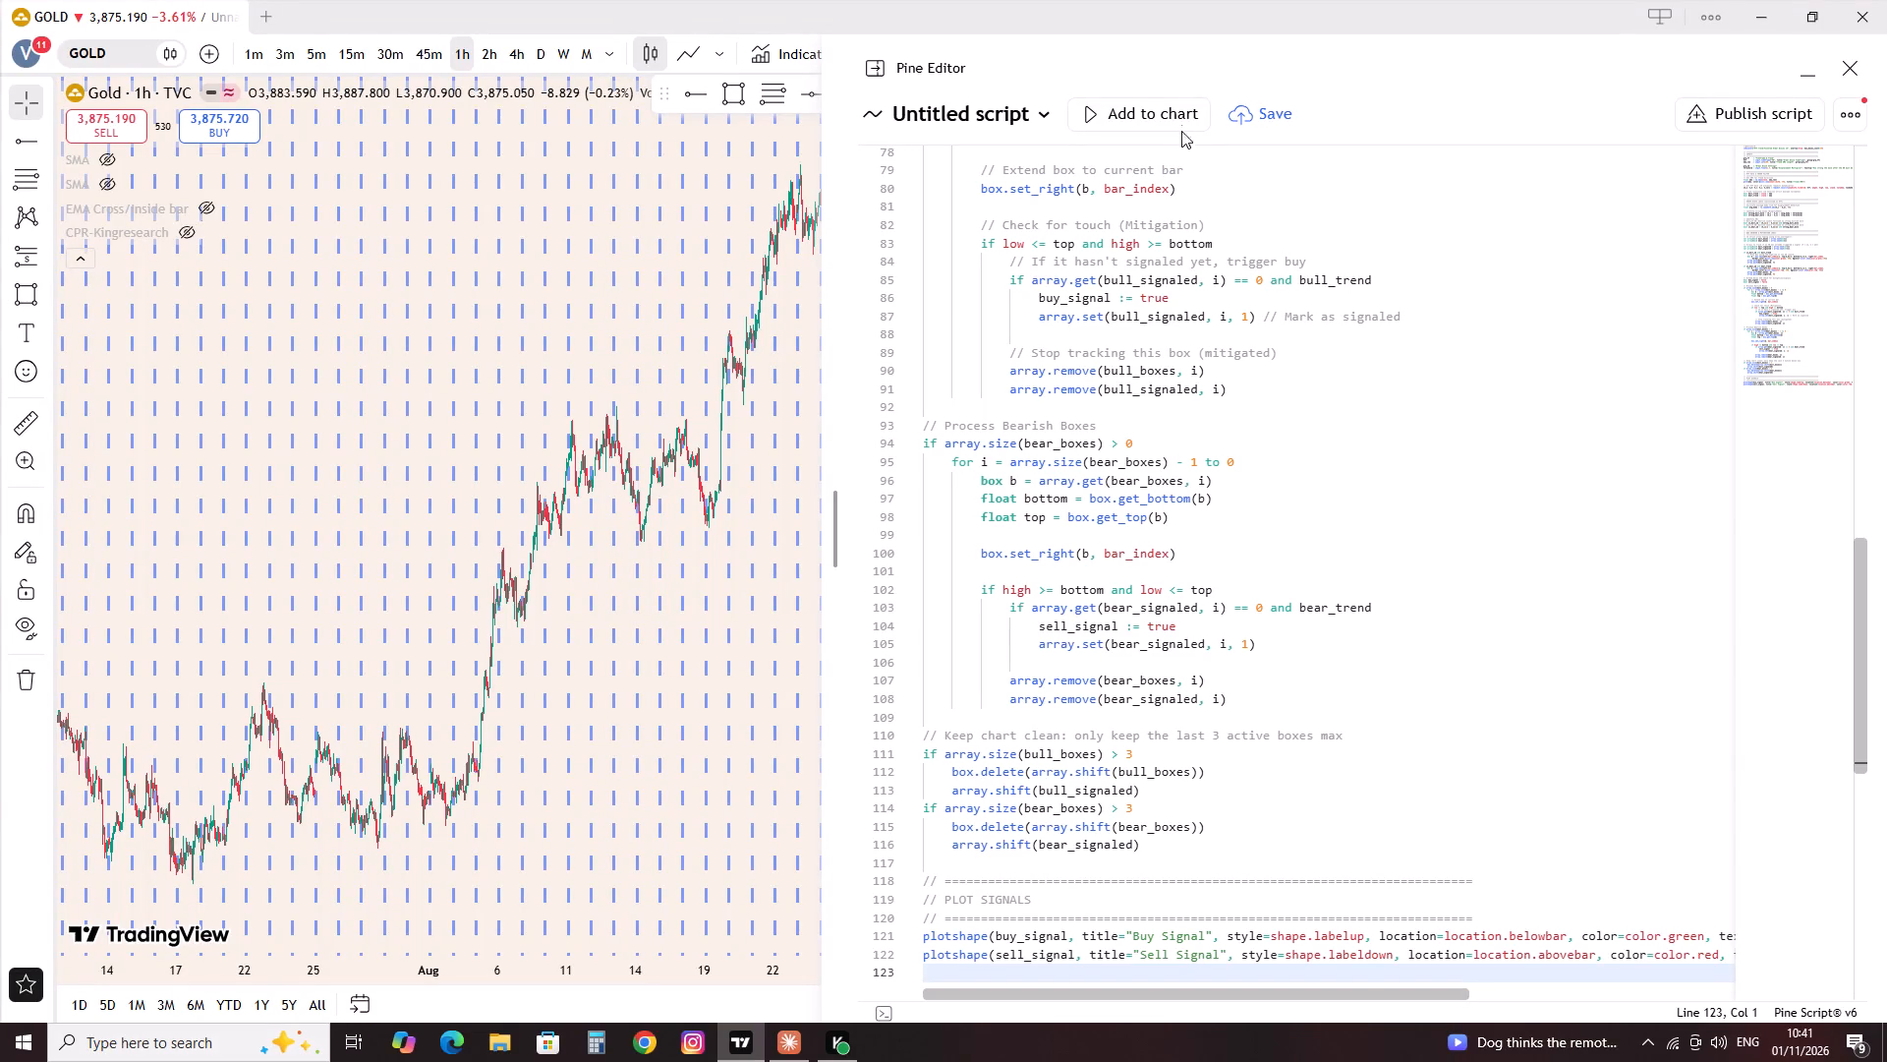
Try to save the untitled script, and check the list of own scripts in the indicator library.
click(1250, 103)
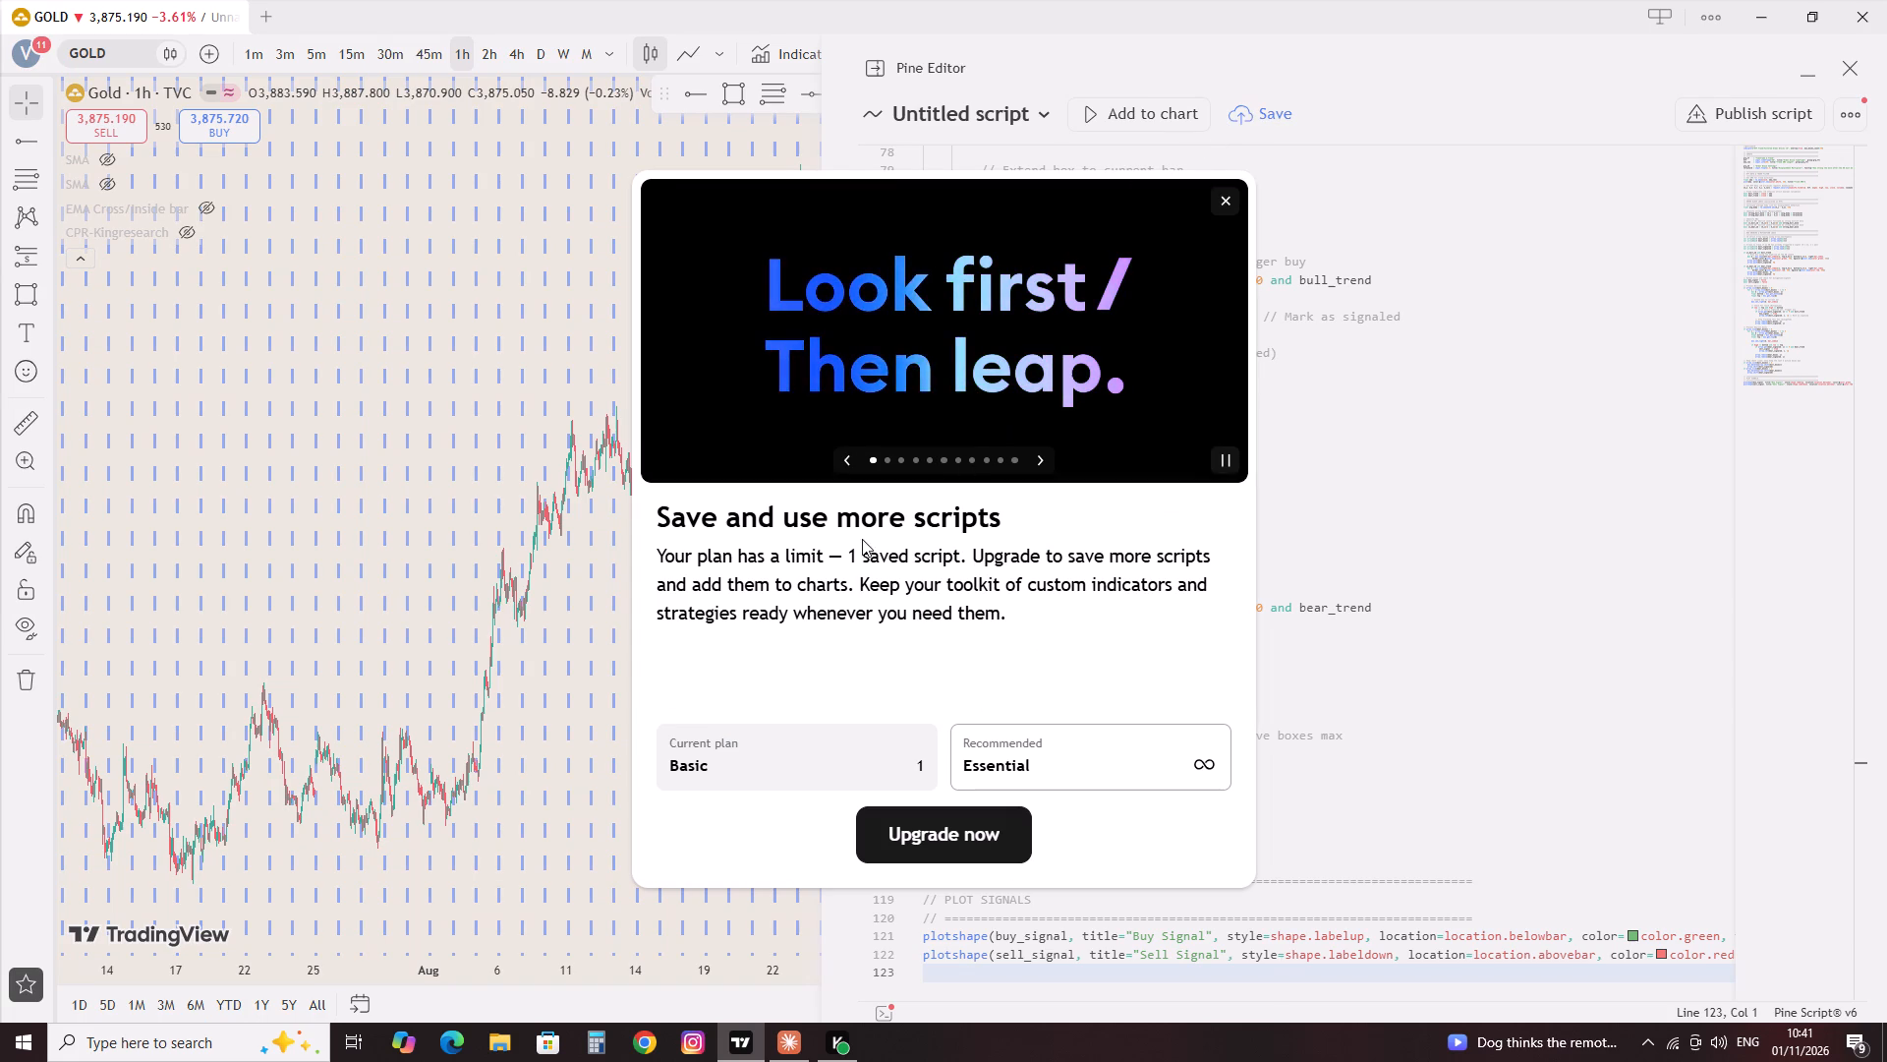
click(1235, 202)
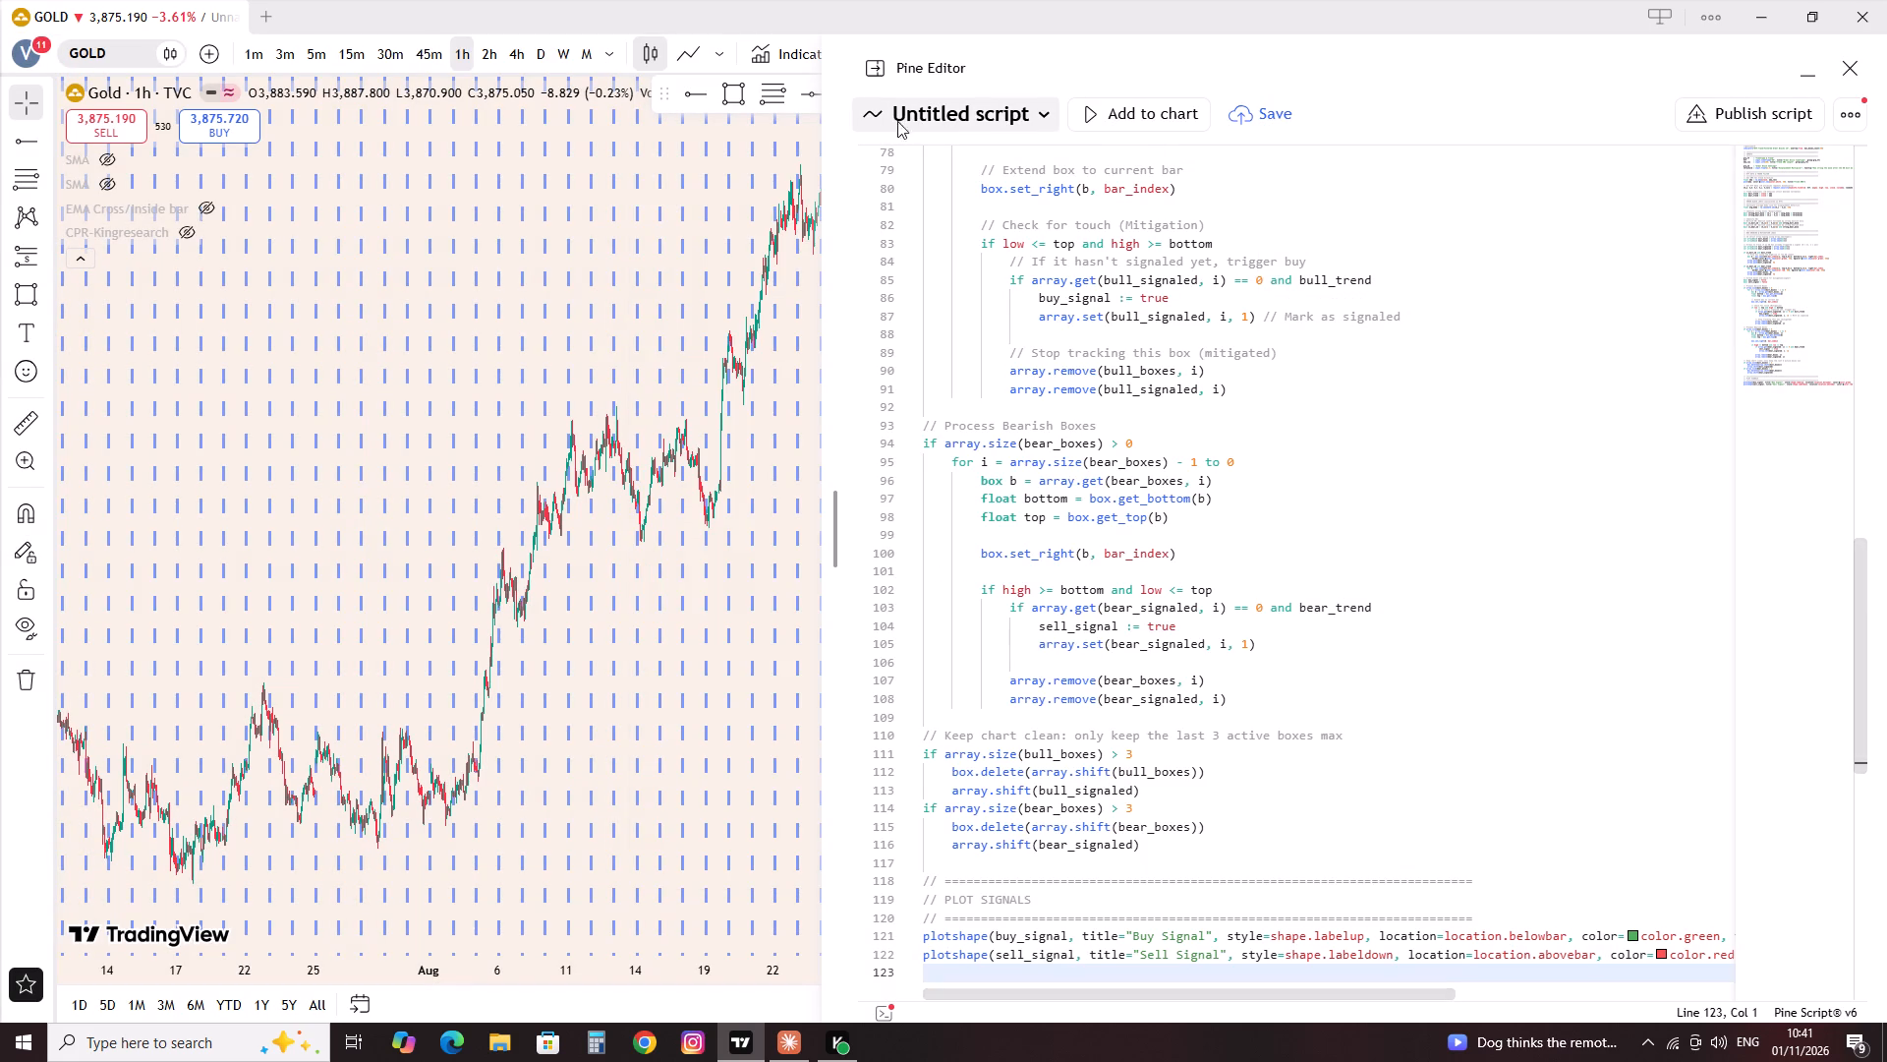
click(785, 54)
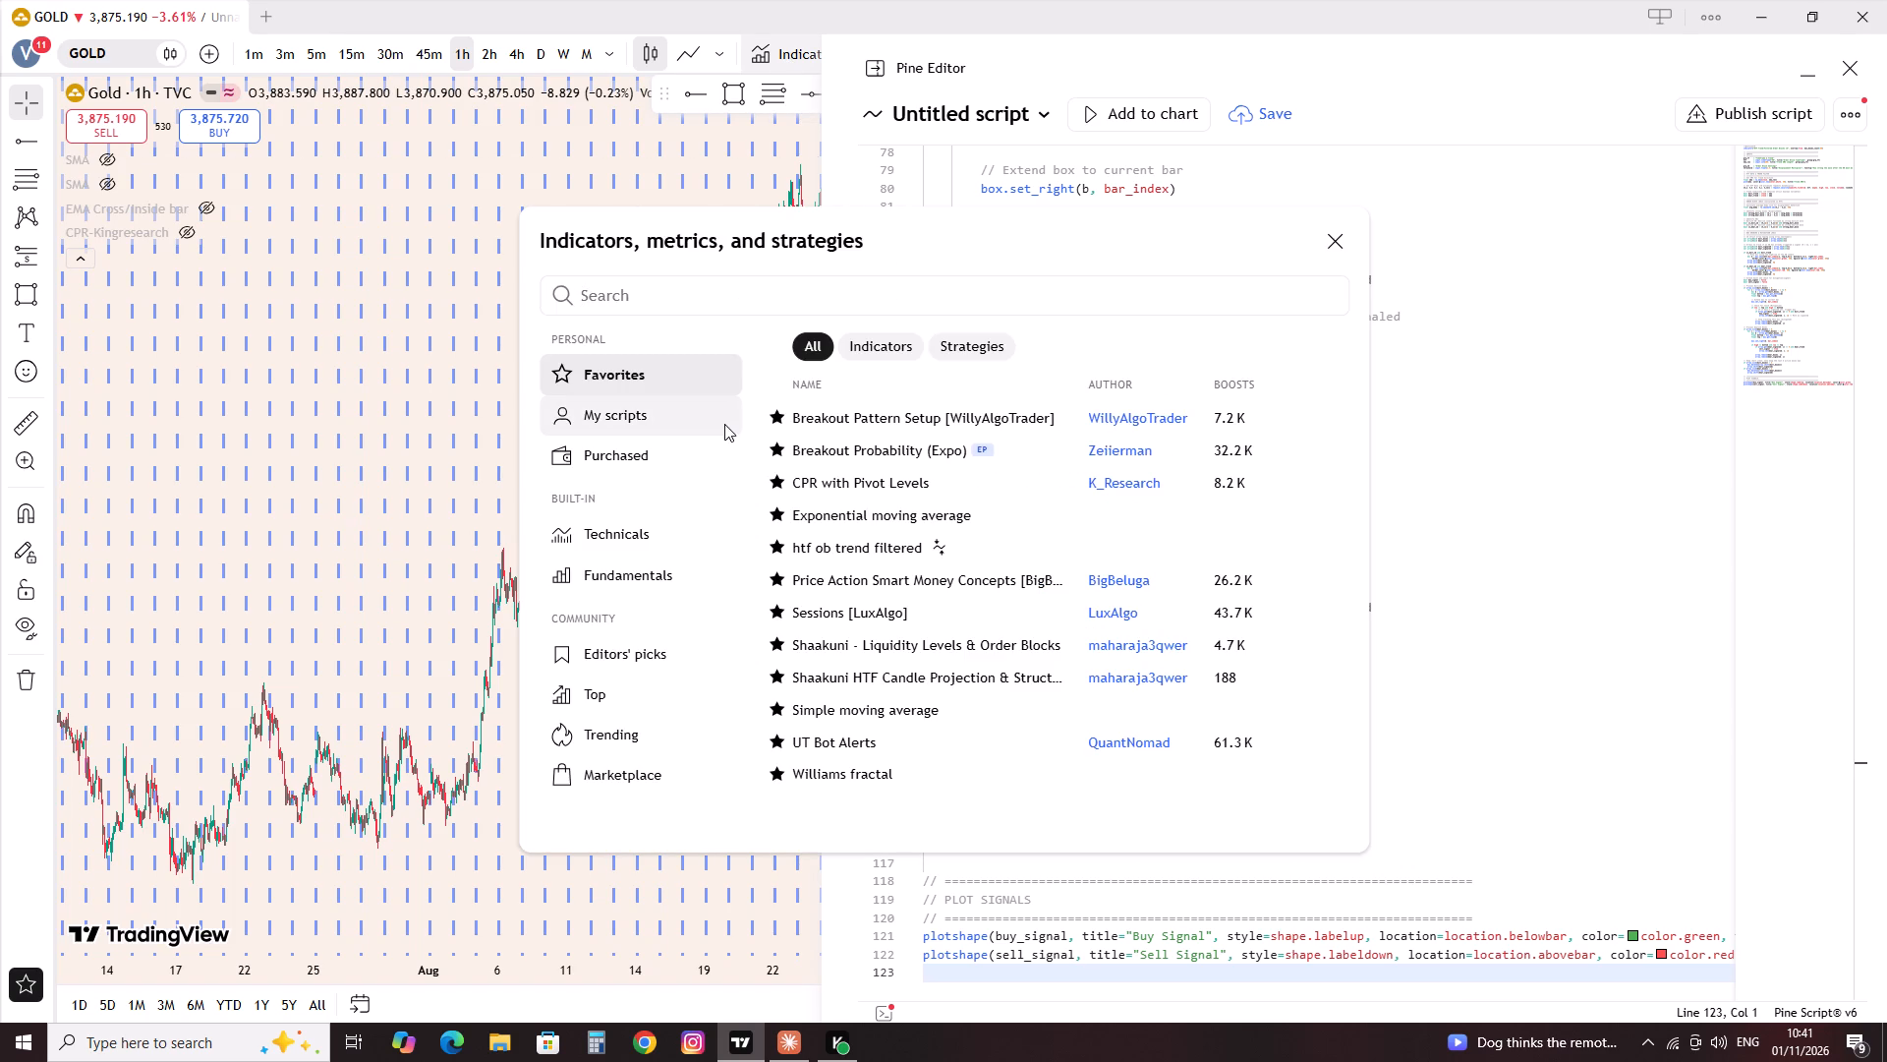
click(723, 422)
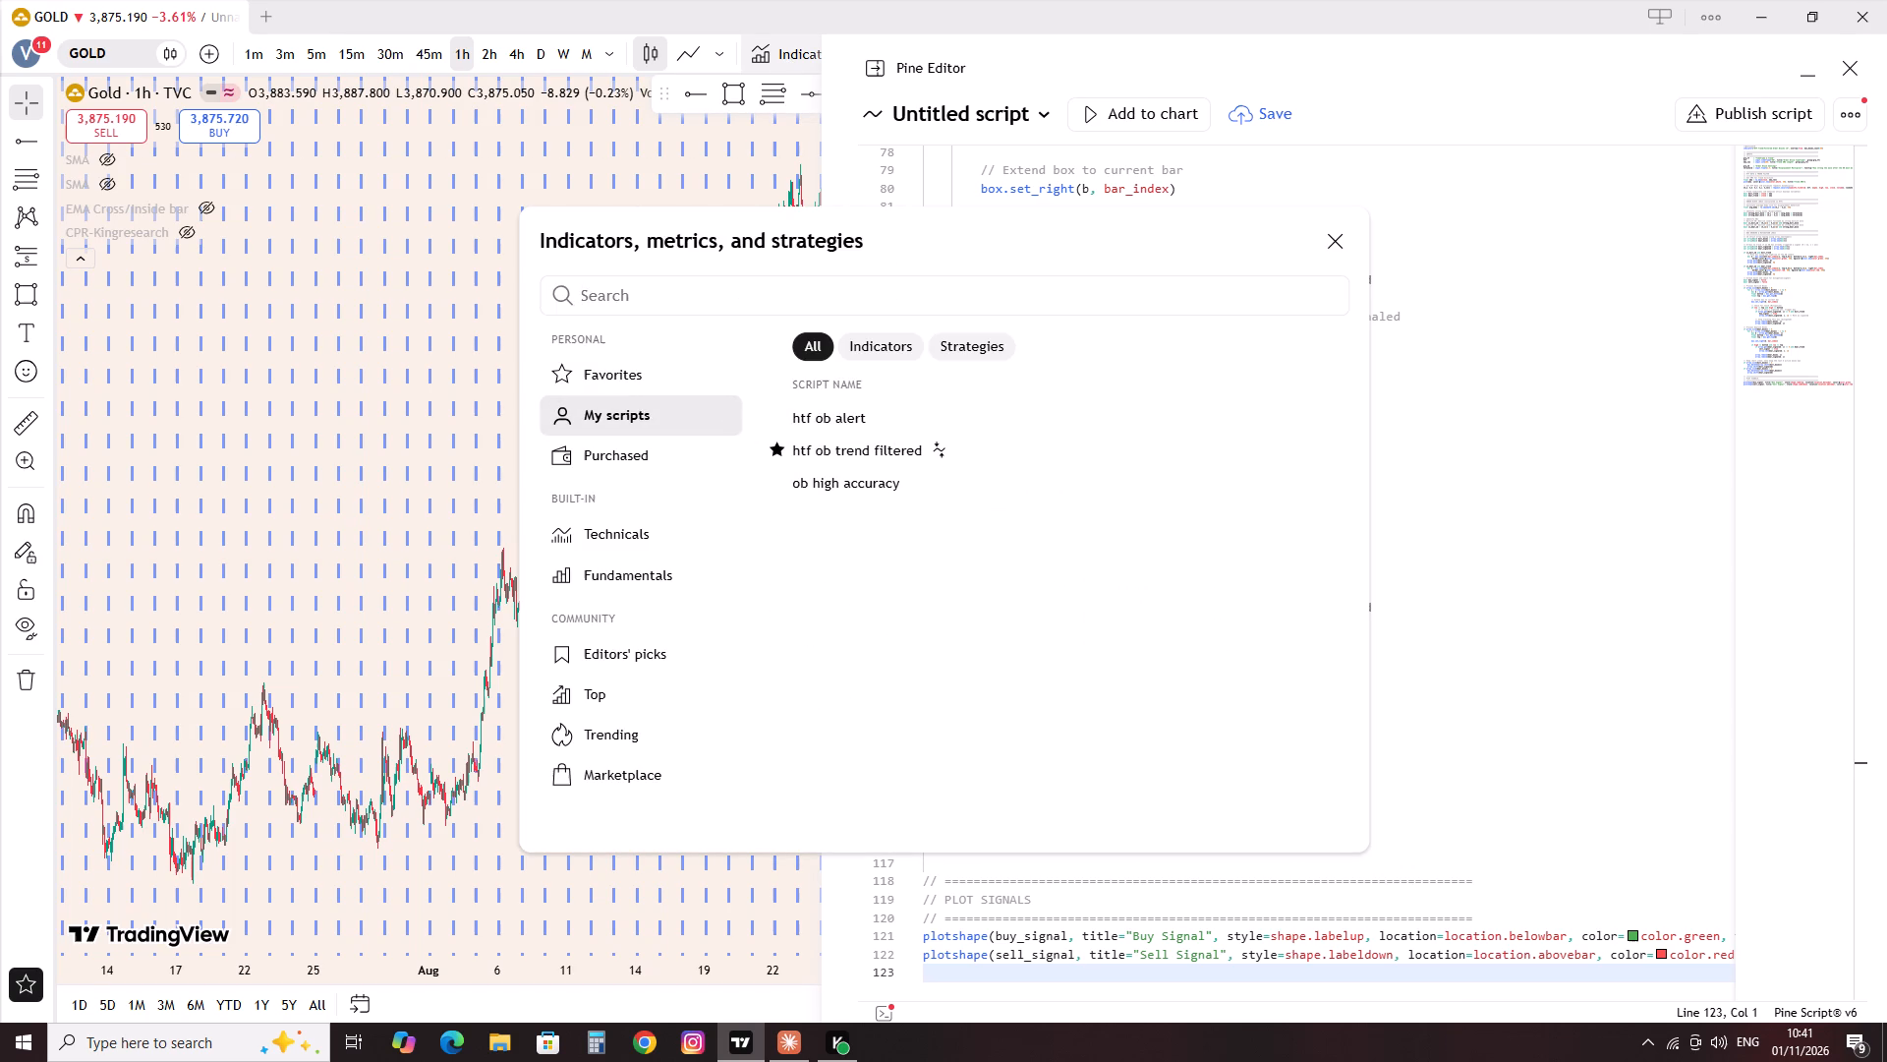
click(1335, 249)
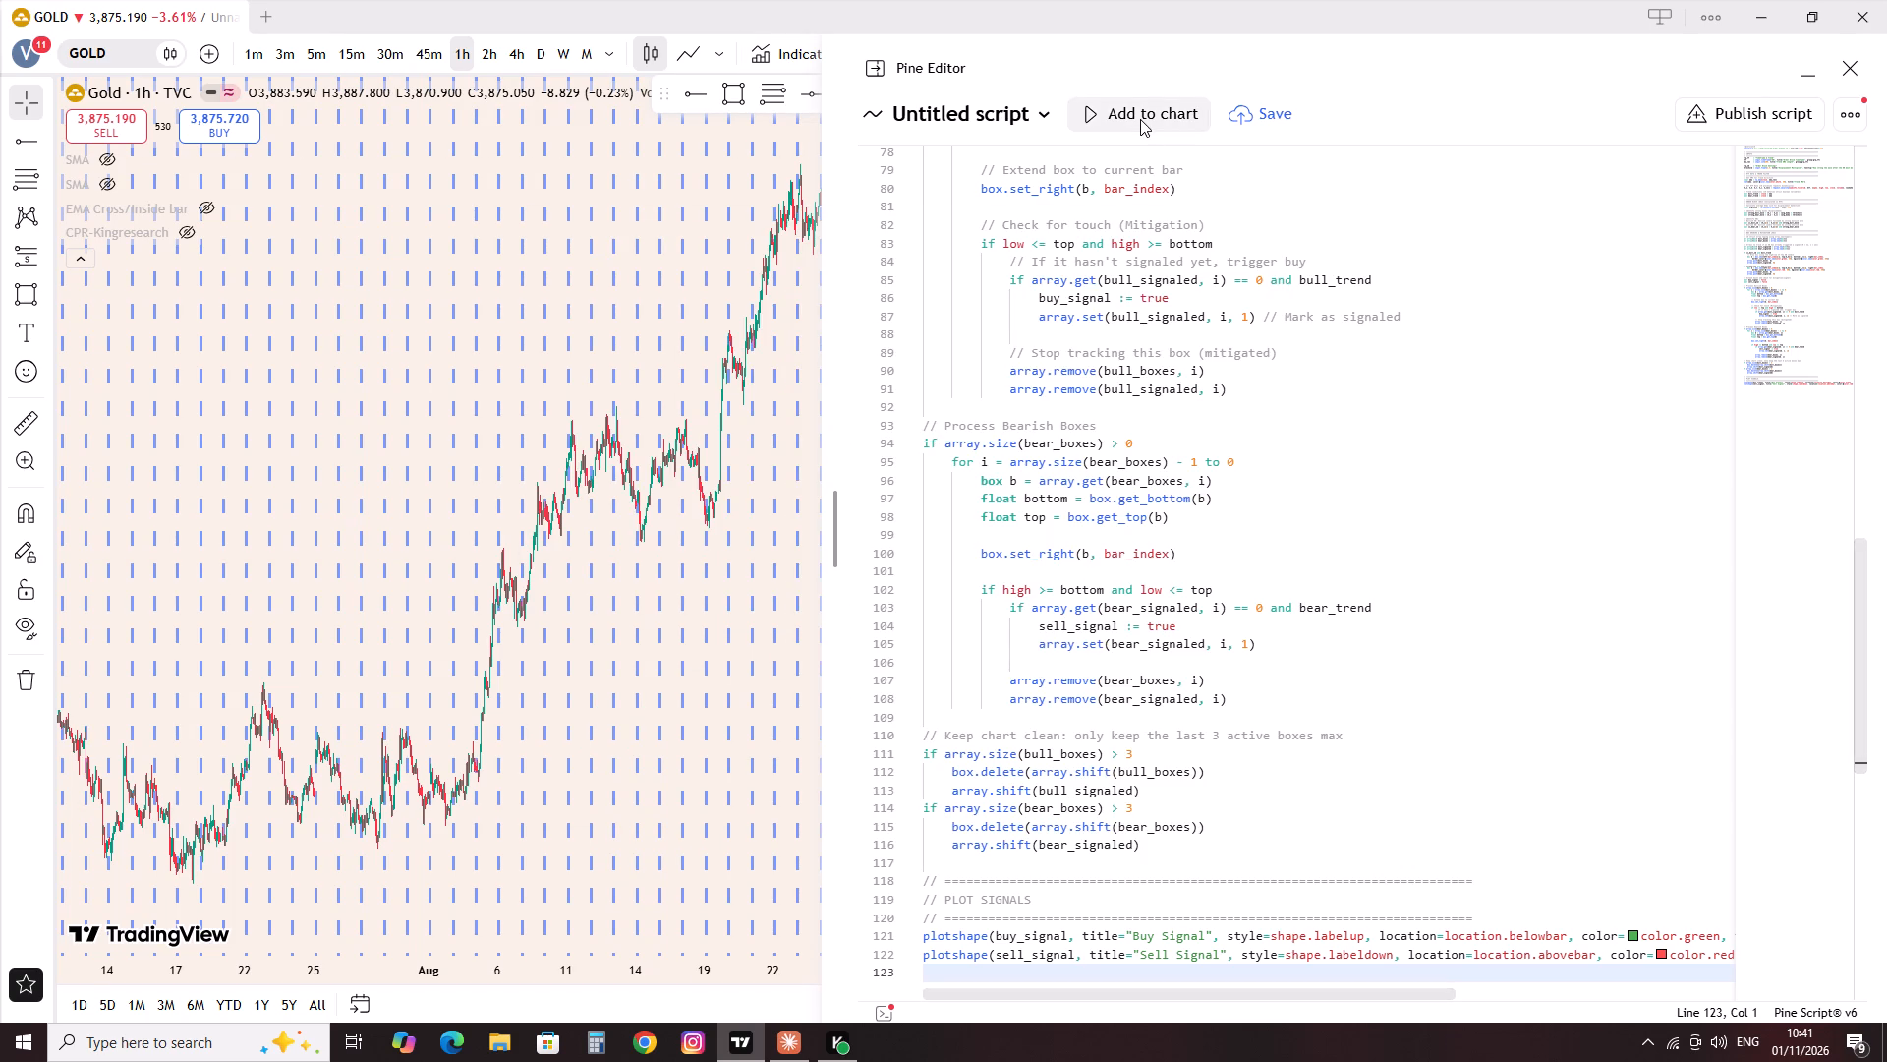
Add the HTF Trend-Filtered Order Blocks v6 script to the gold chart and close the Pine Editor.
click(1140, 119)
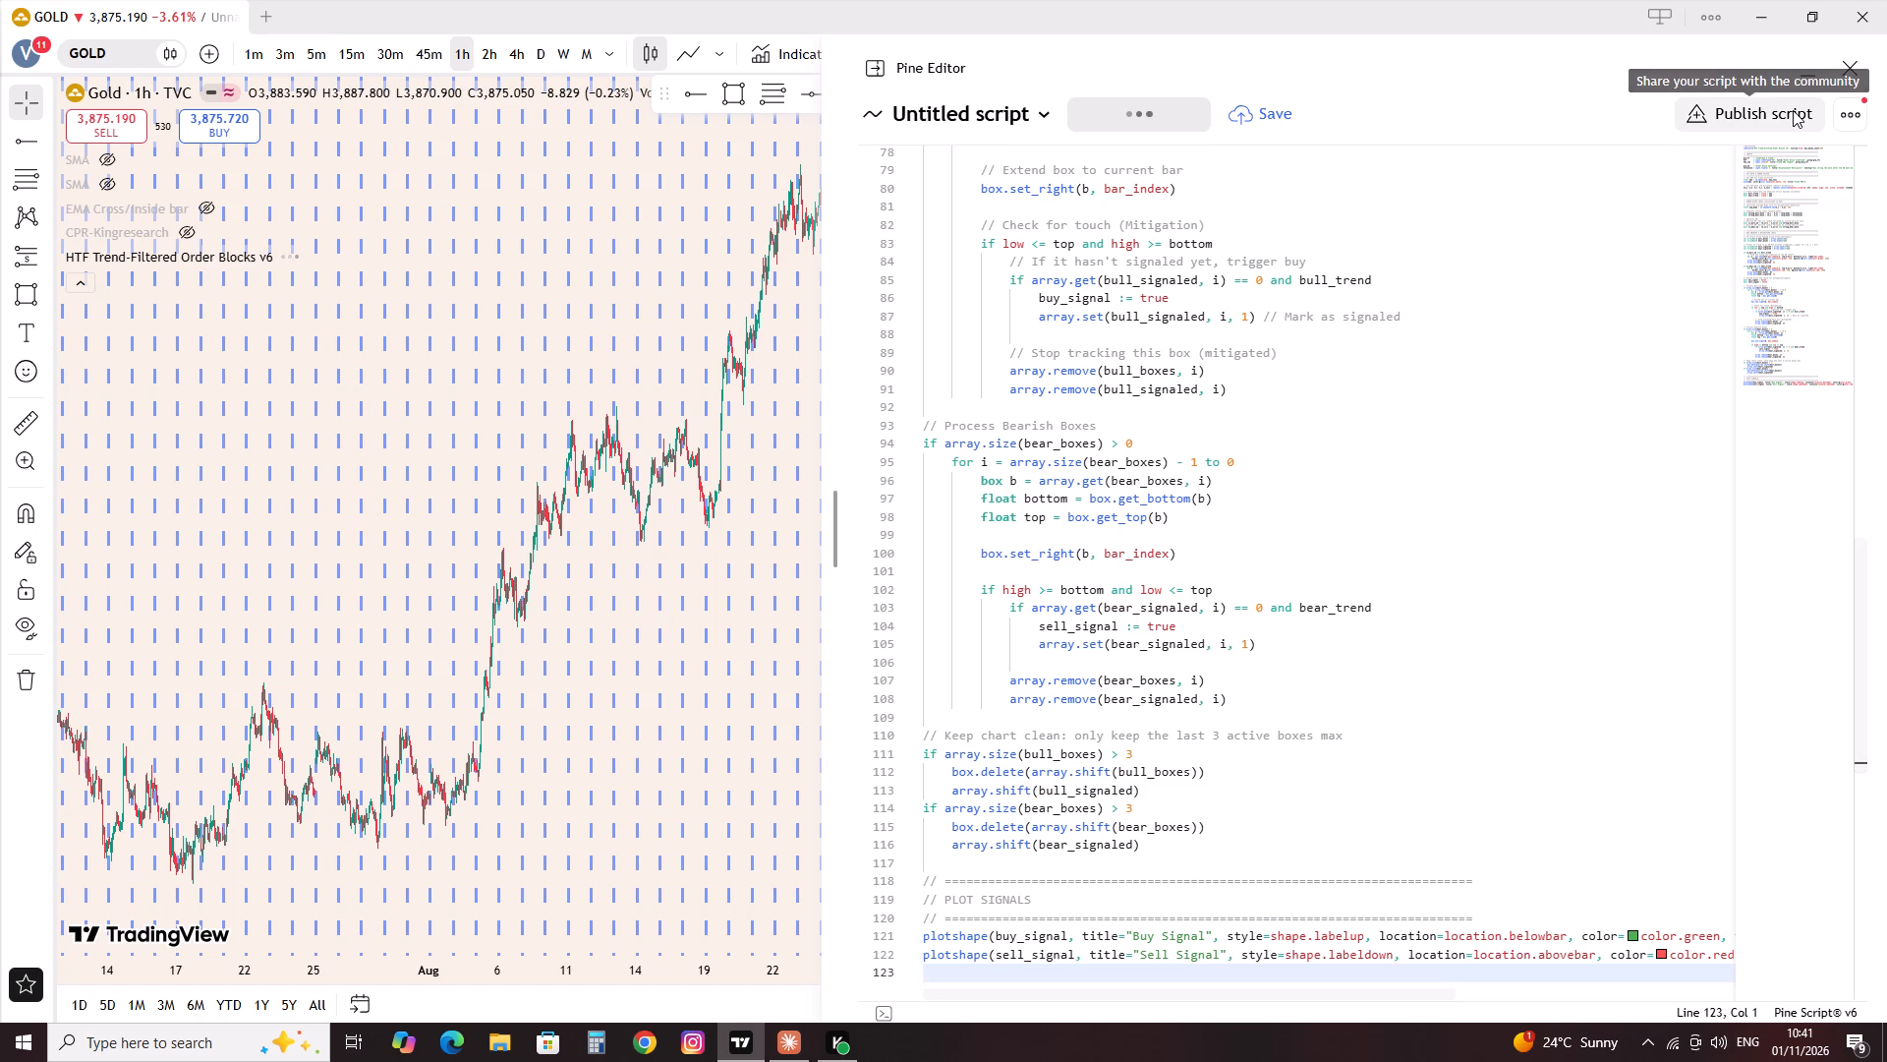
click(1845, 66)
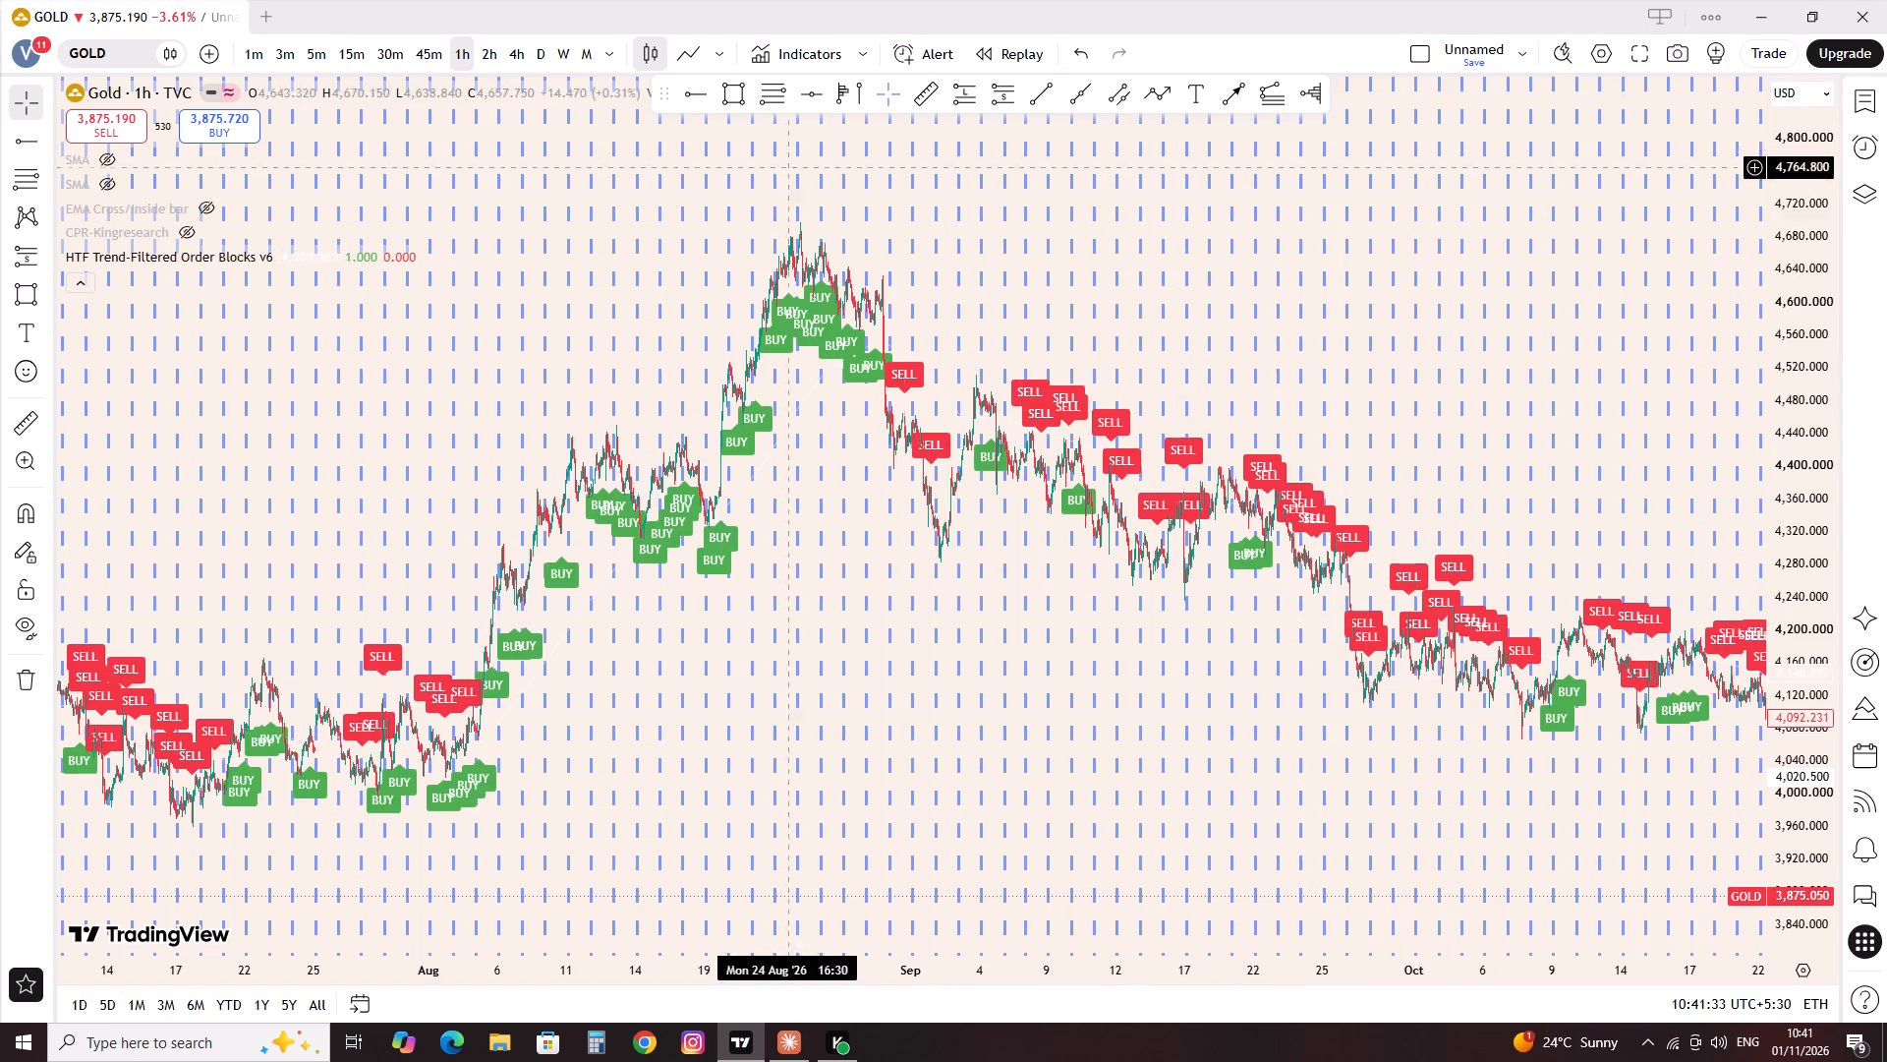
In the HTF Trend-Filtered Order Blocks v6 settings, set Order Block Timeframe to 15 minutes and Displacement Multiplier to 2.5.
click(232, 260)
click(335, 252)
click(323, 248)
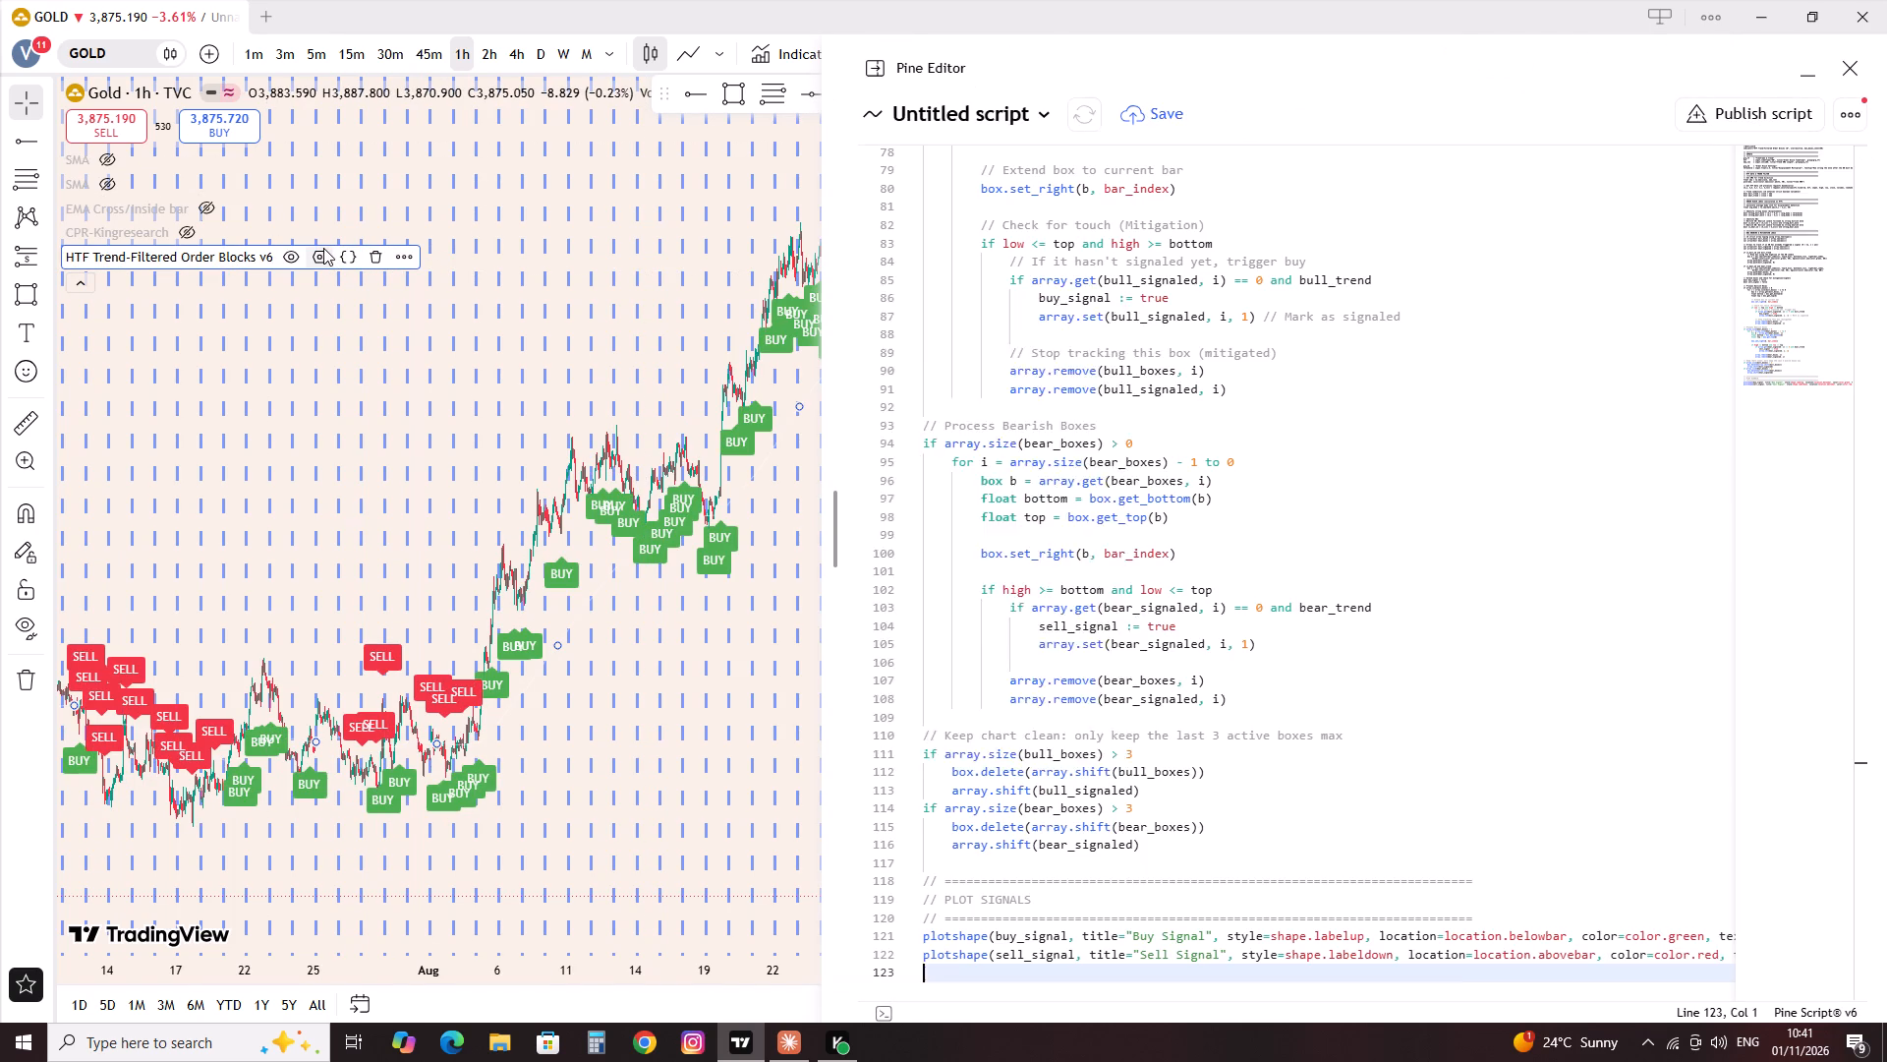
click(1067, 485)
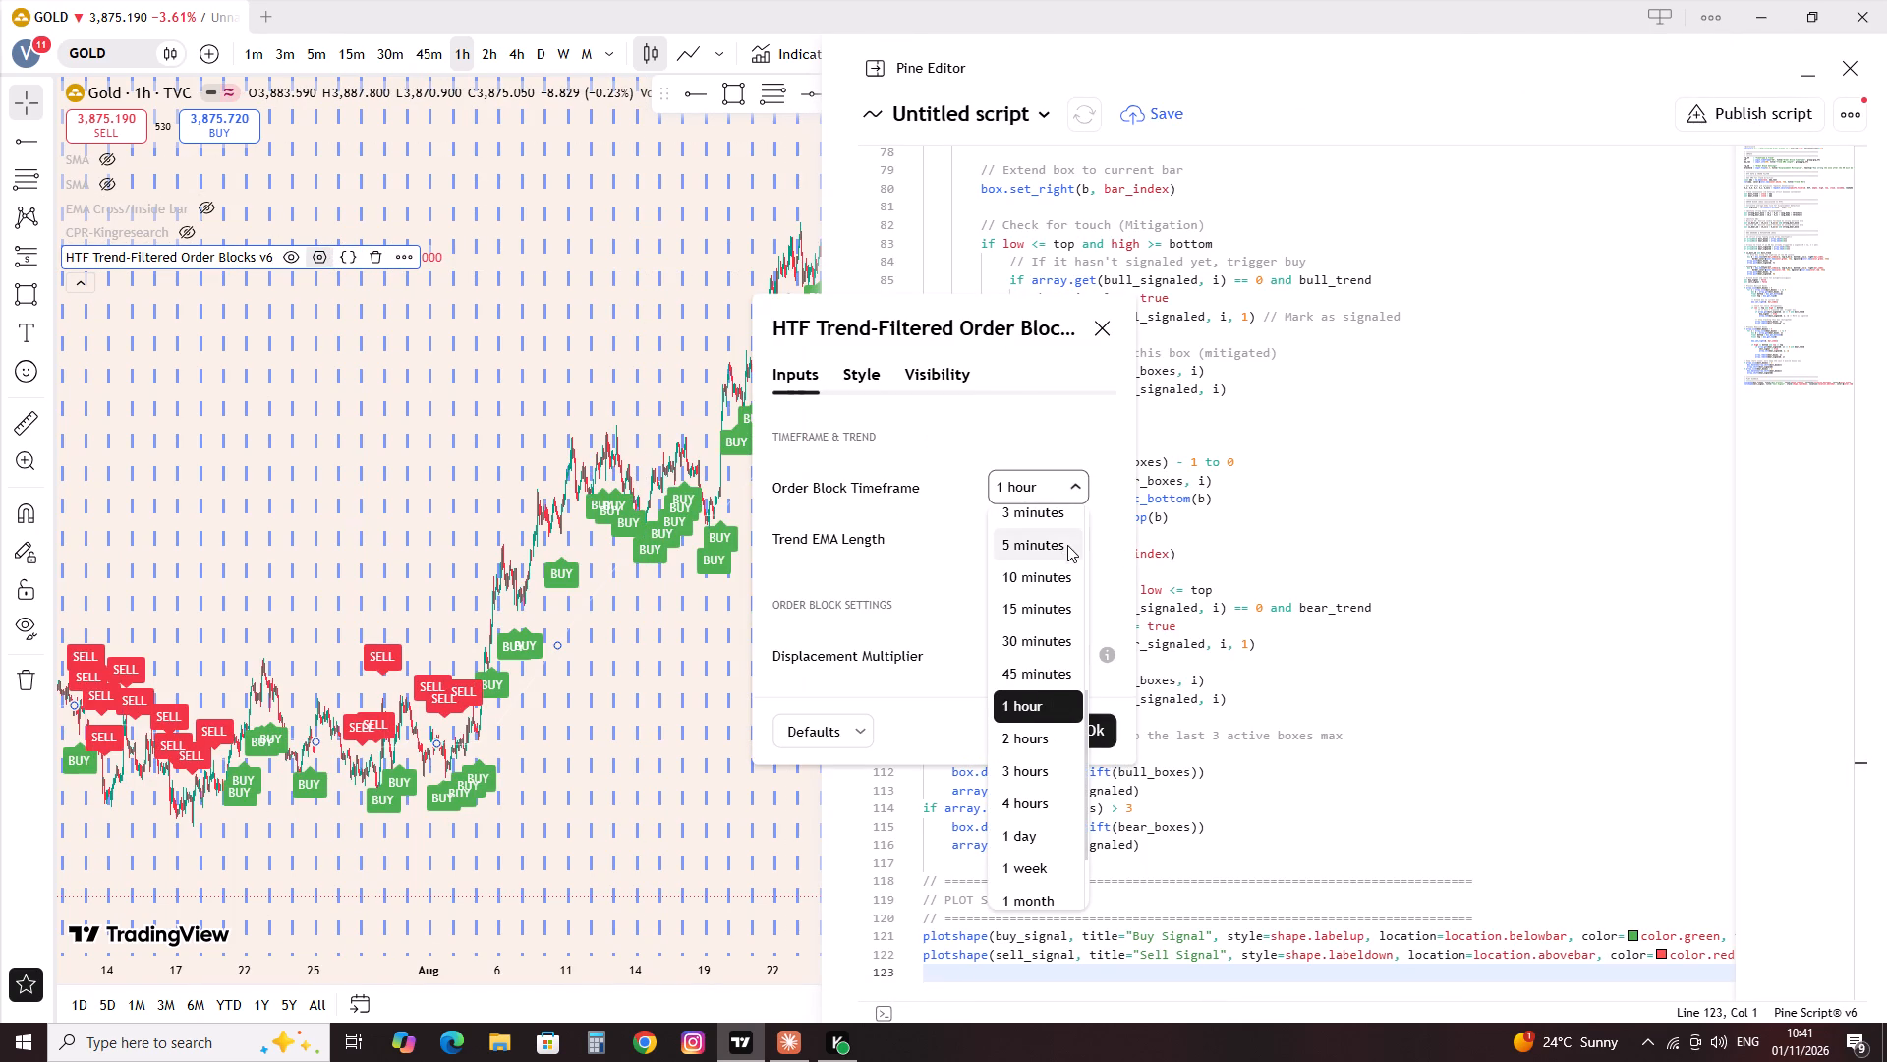
click(1036, 609)
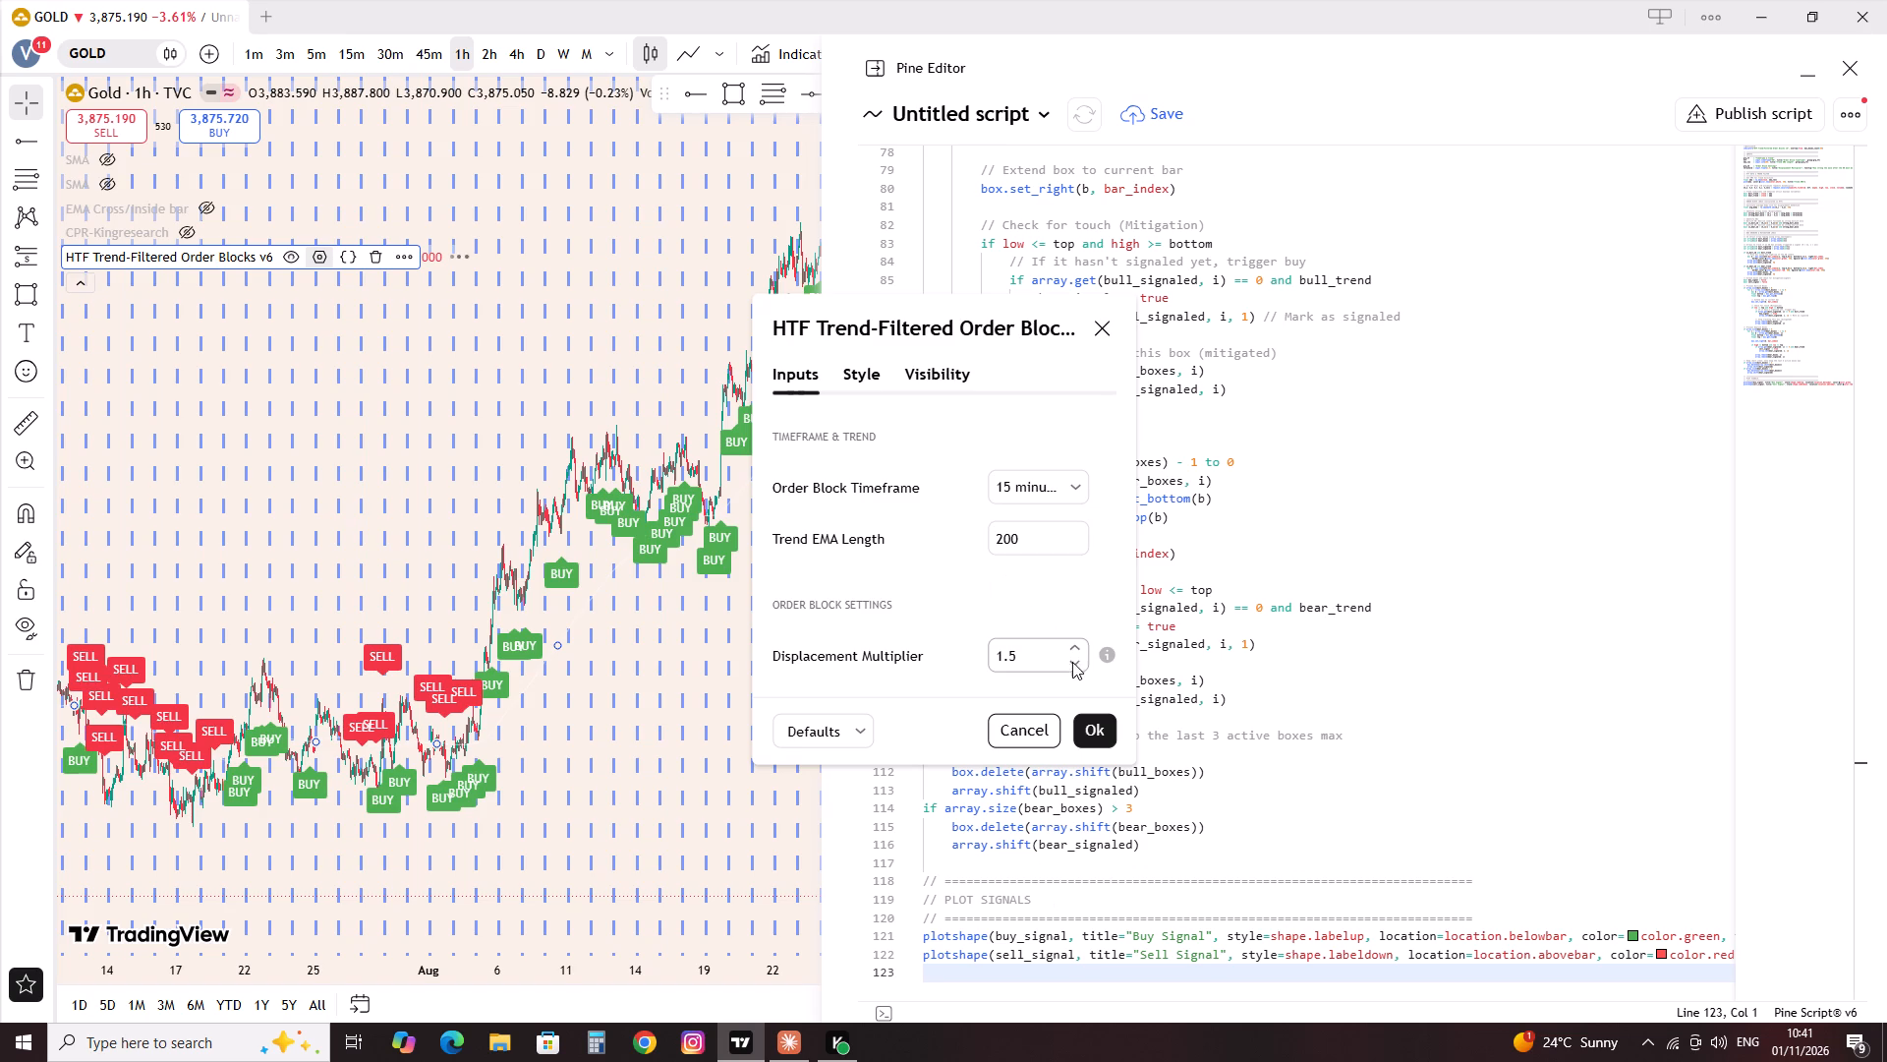
click(1072, 649)
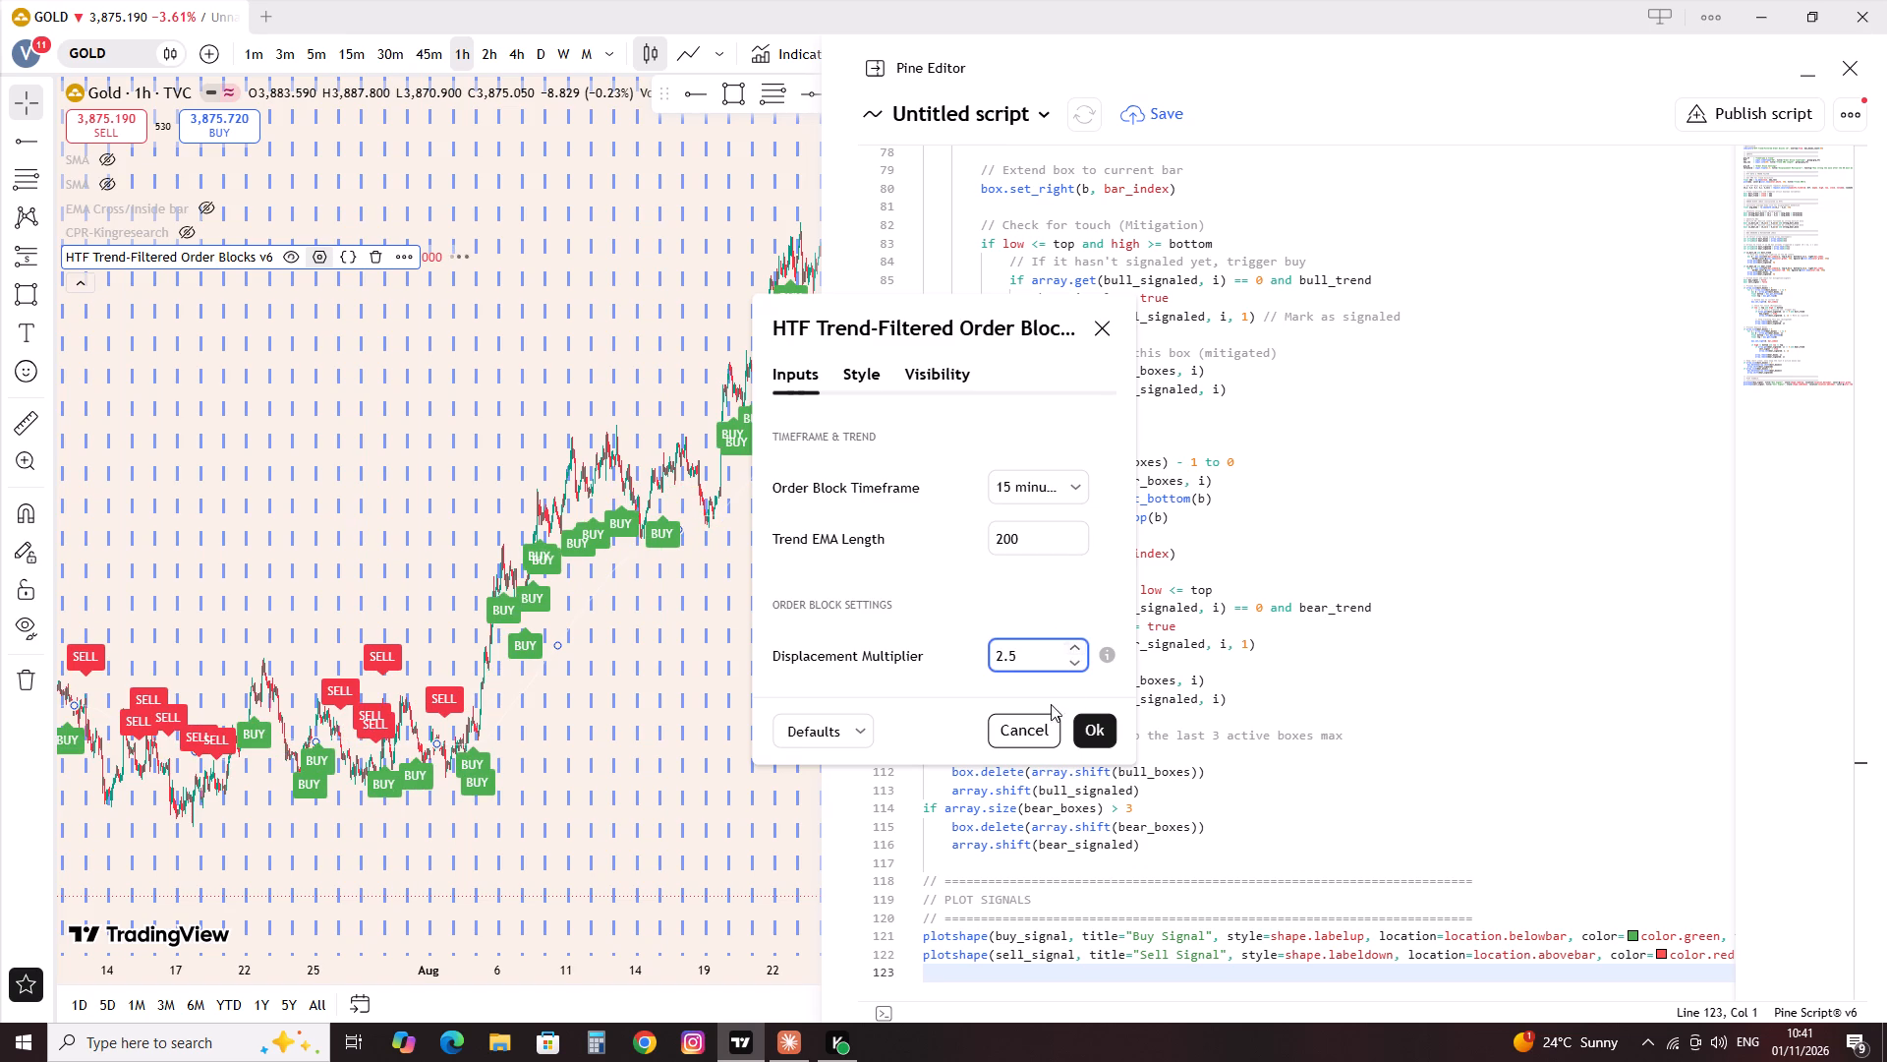
Hide the indicator's Boxes in its style settings, apply the settings, and close the Pine Editor.
click(878, 376)
click(786, 628)
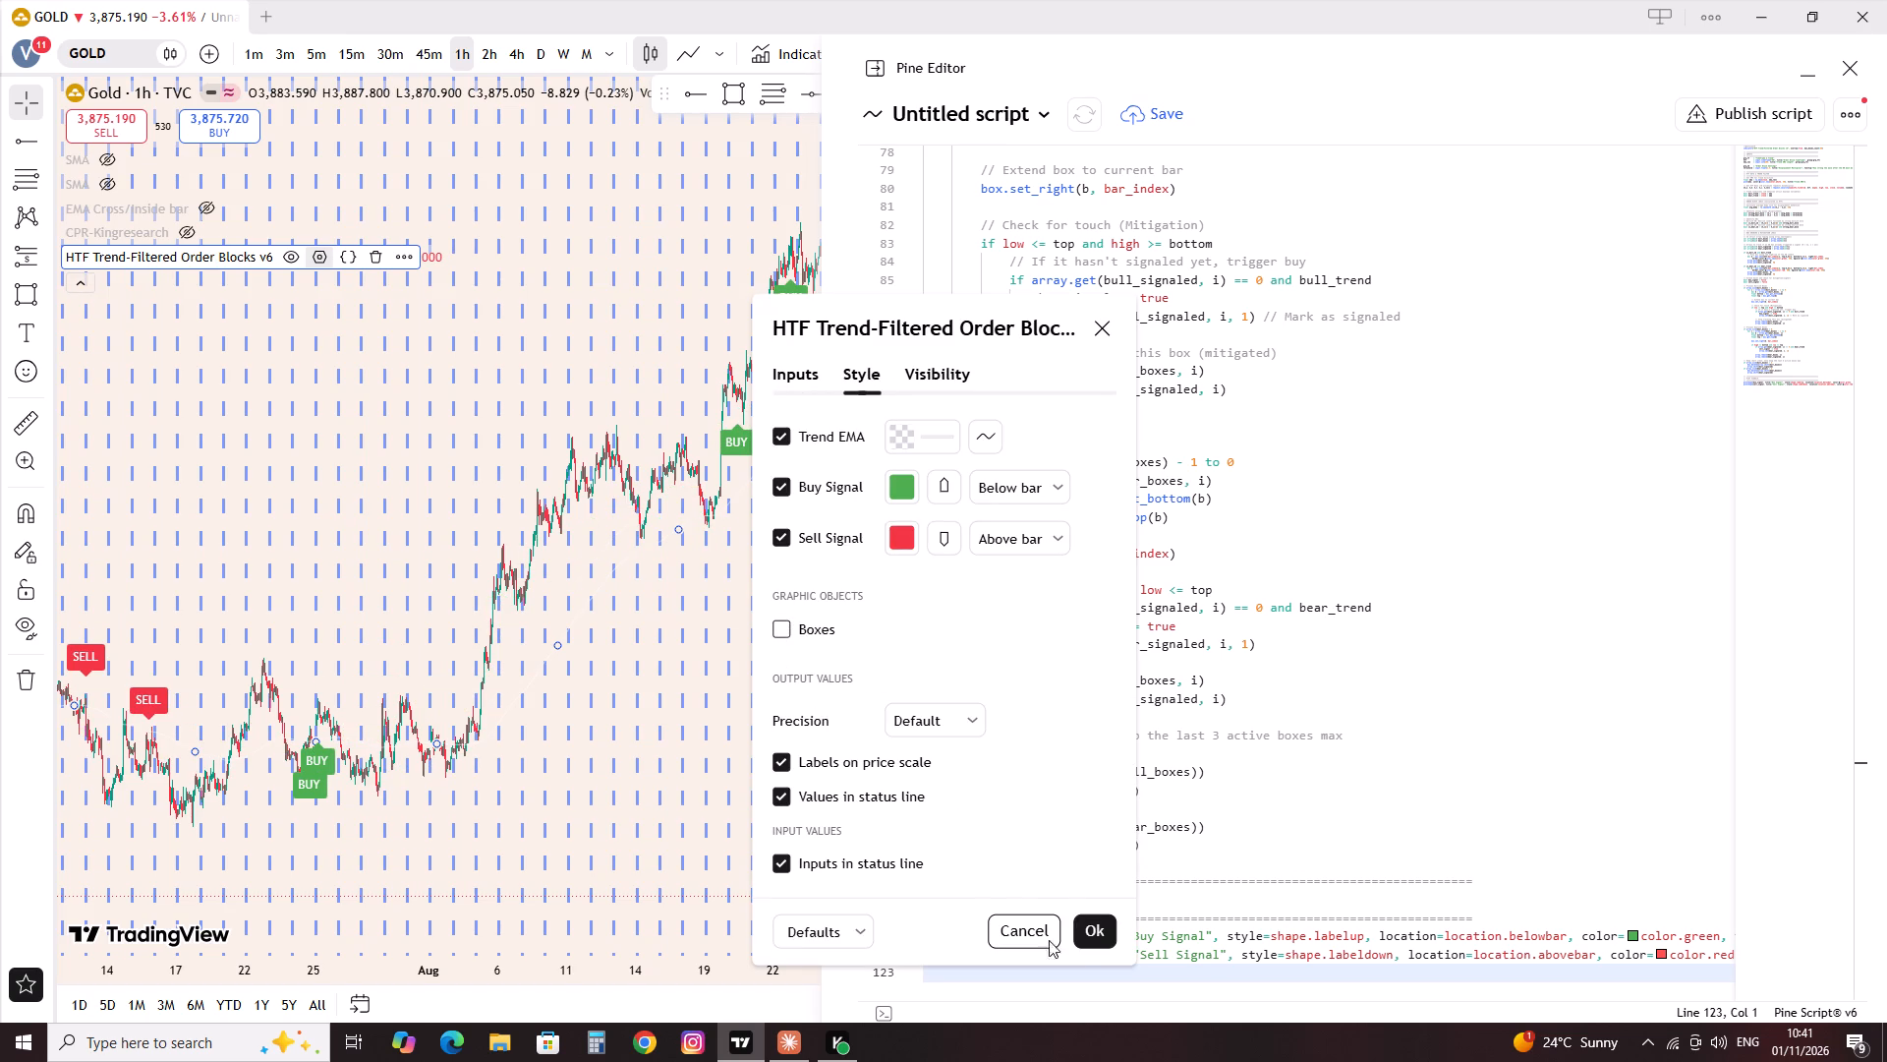
click(1095, 932)
click(1866, 66)
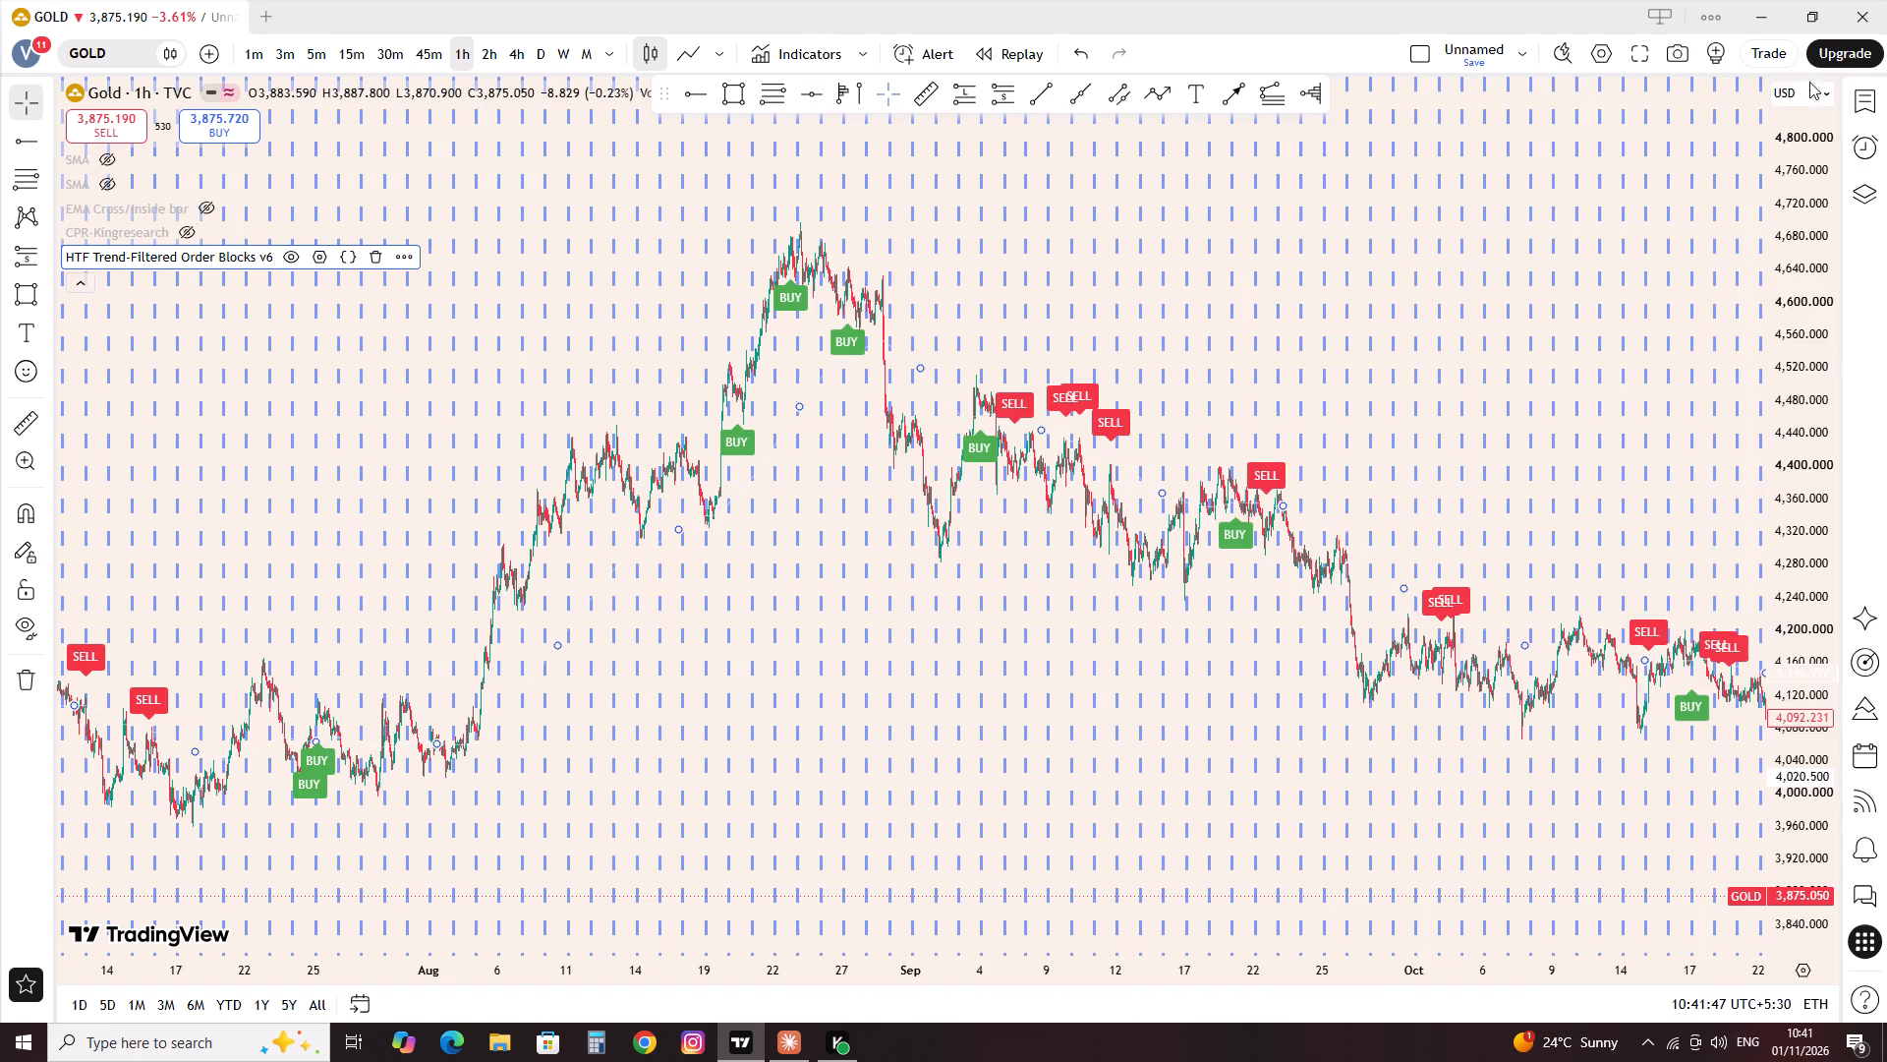
Examine the indicator's buy and sell signals on the 1-hour gold chart, from late September through the latest October candles.
scroll(1169, 300, up, 4)
click(1169, 300)
scroll(1160, 325, up, 10)
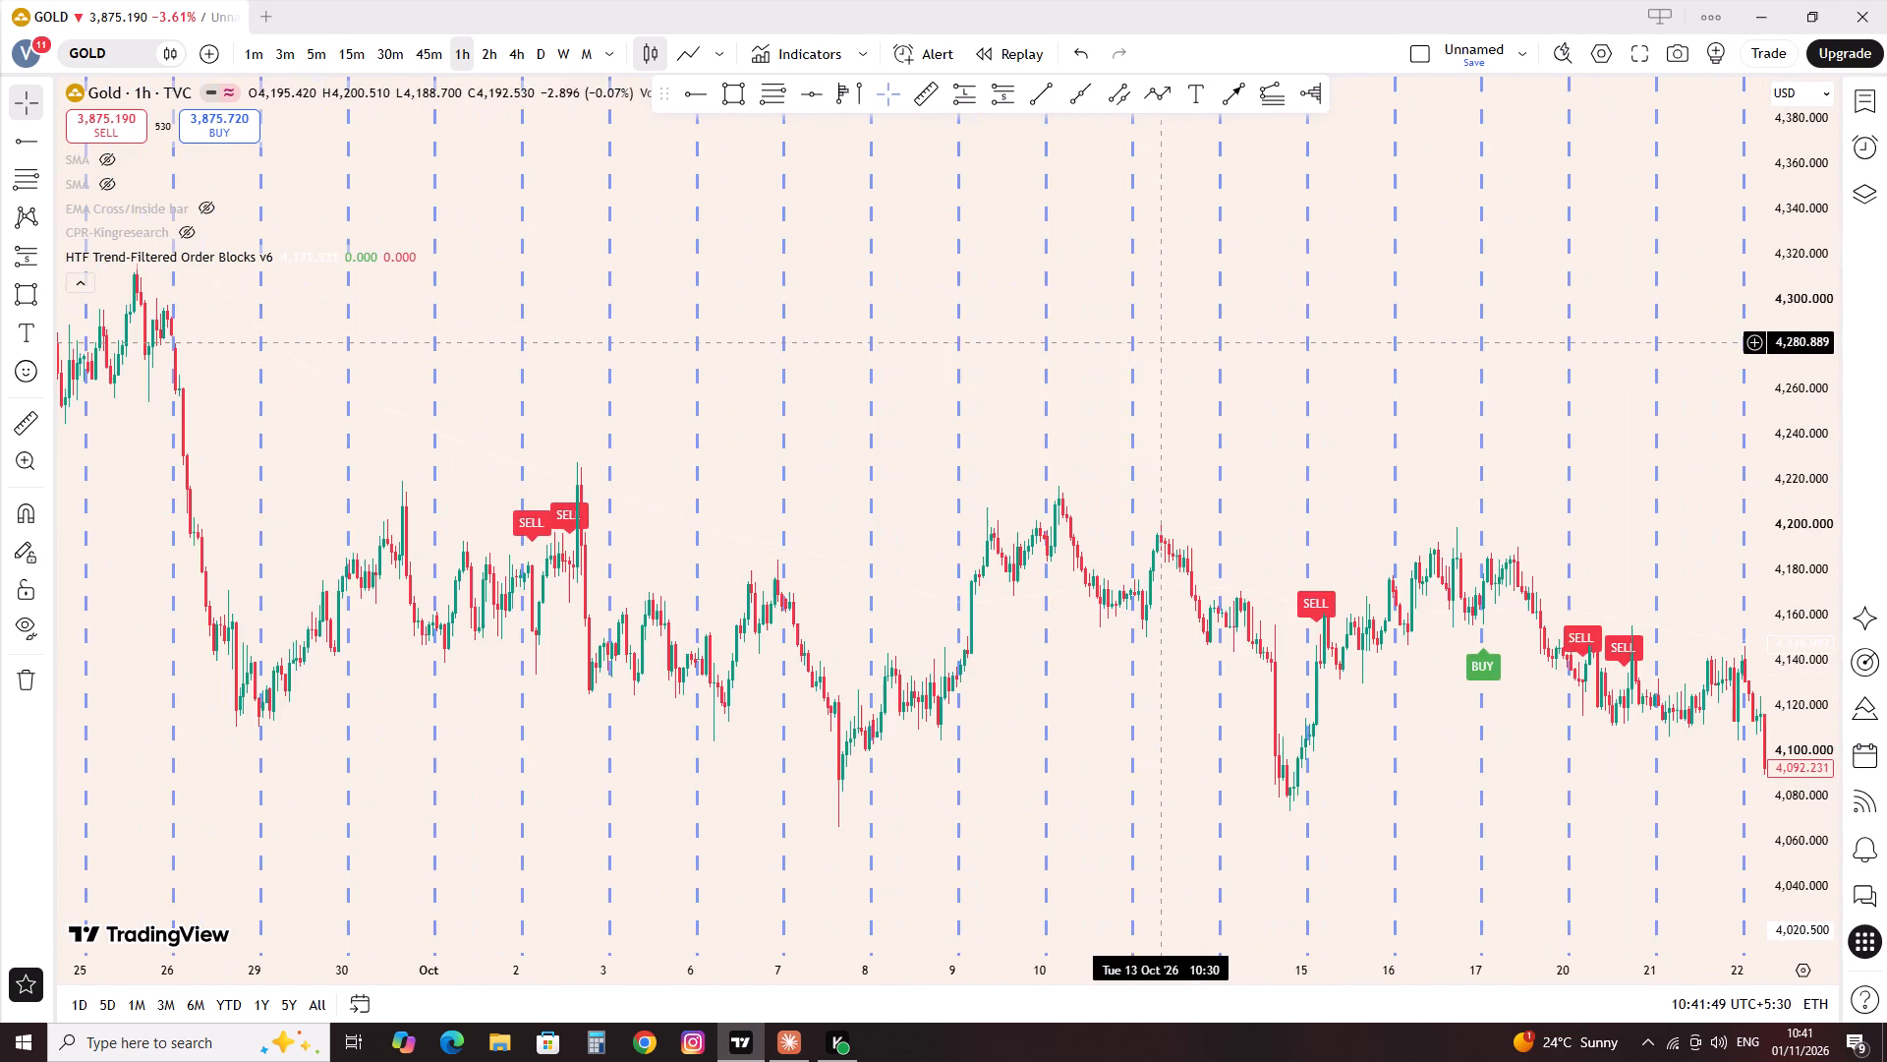
drag(1240, 344, 344, 418)
drag(1332, 330, 1080, 374)
scroll(1075, 374, up, 8)
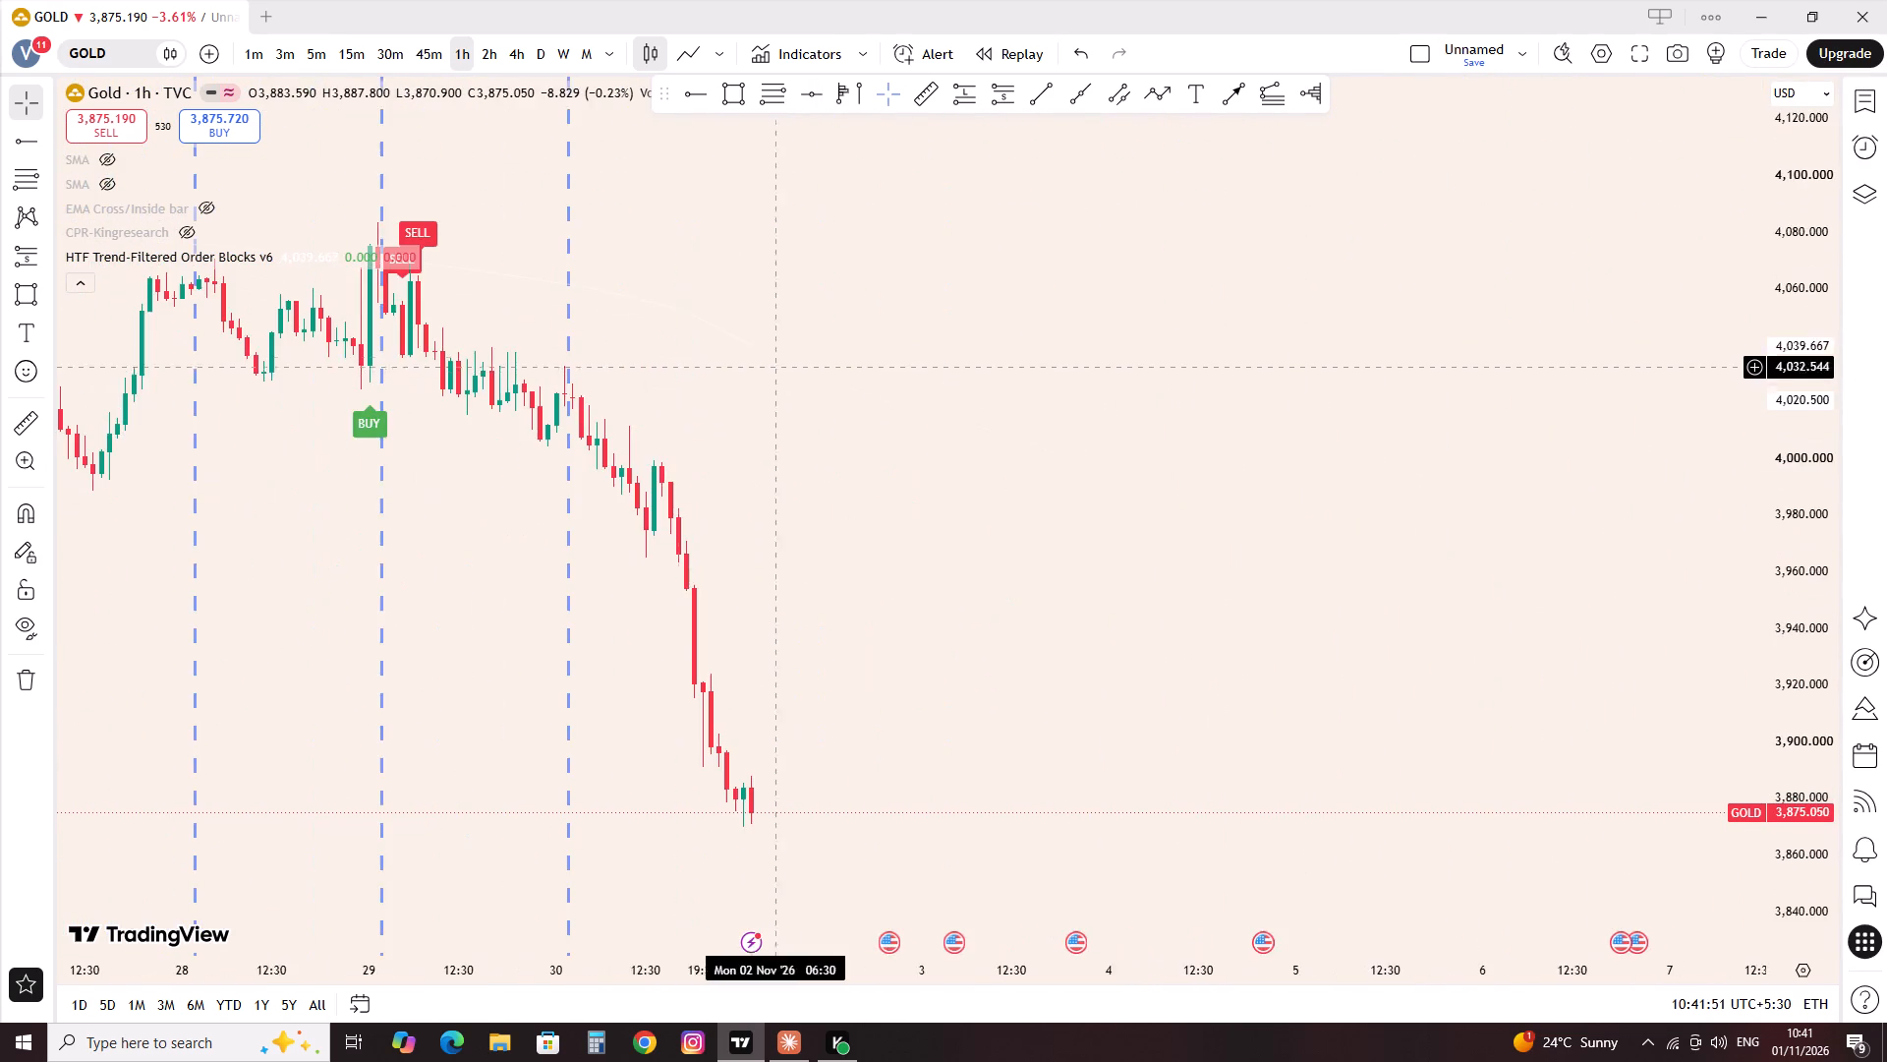
drag(630, 354, 1583, 529)
scroll(1583, 529, up, 5)
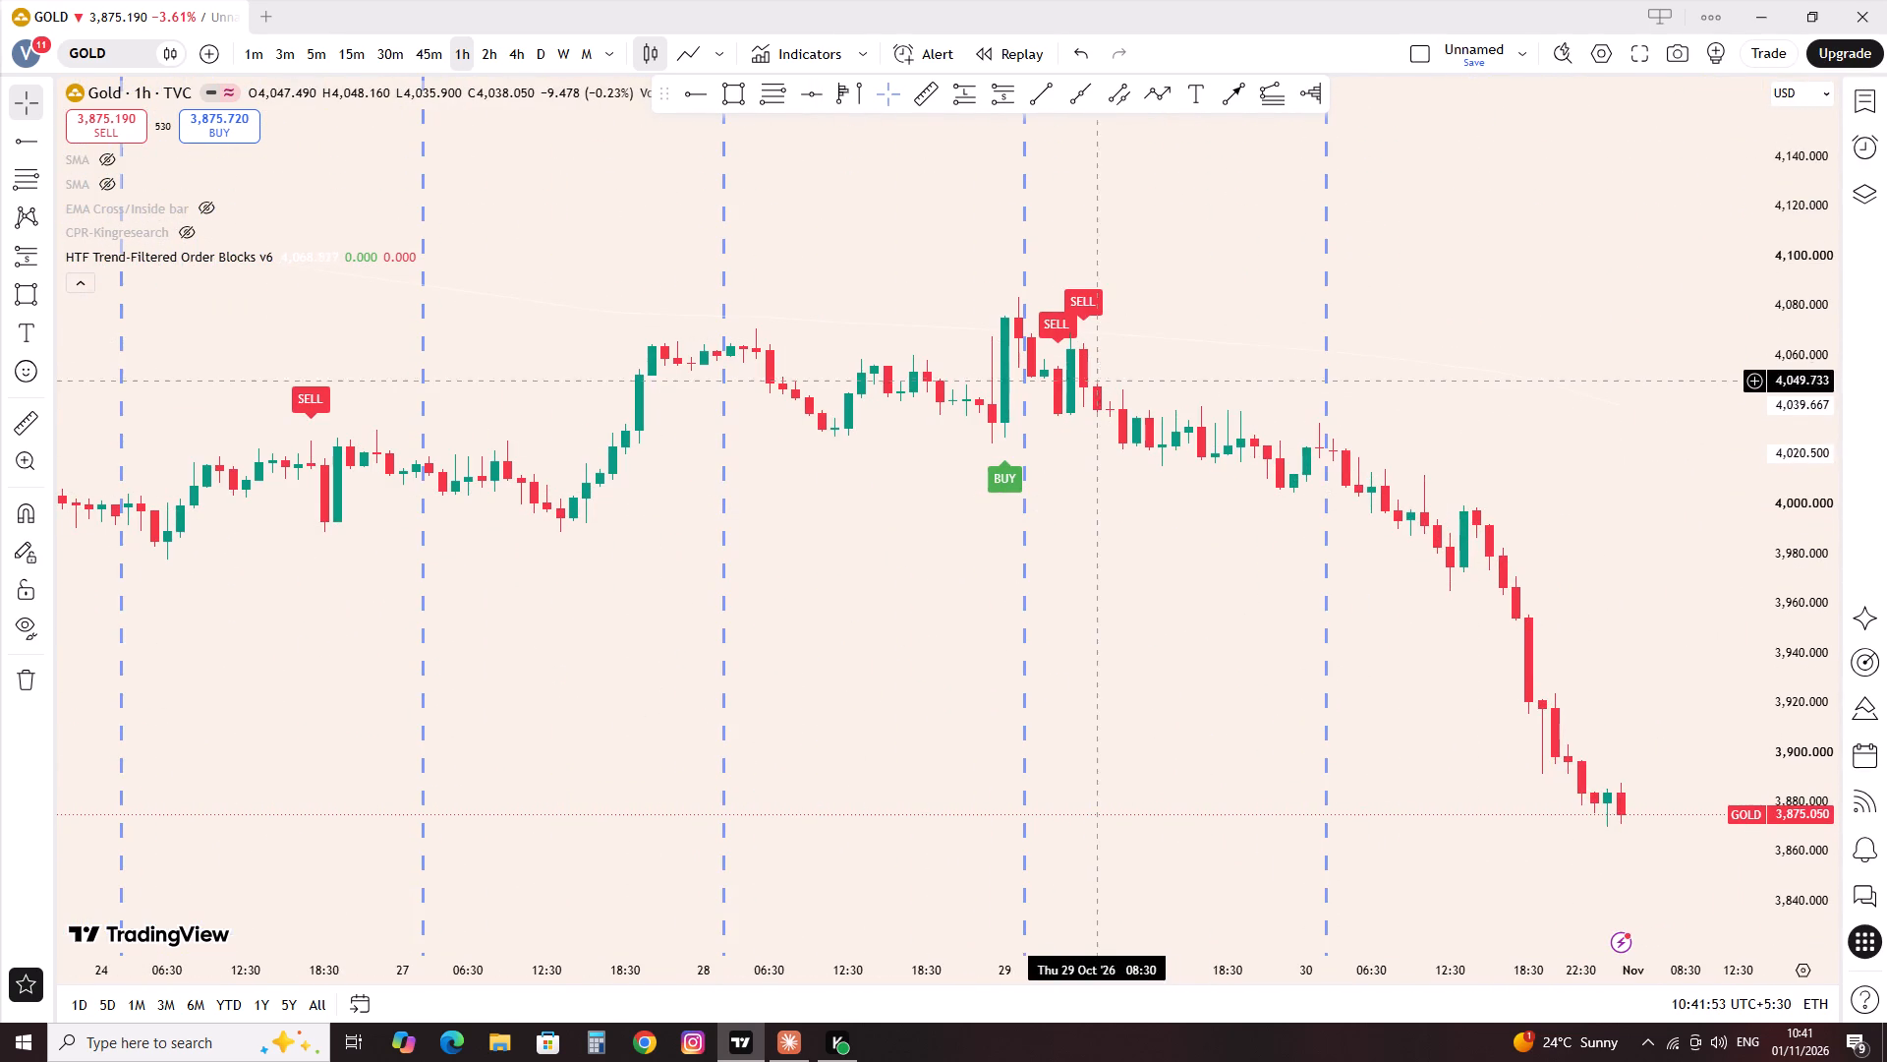
scroll(866, 436, down, 3)
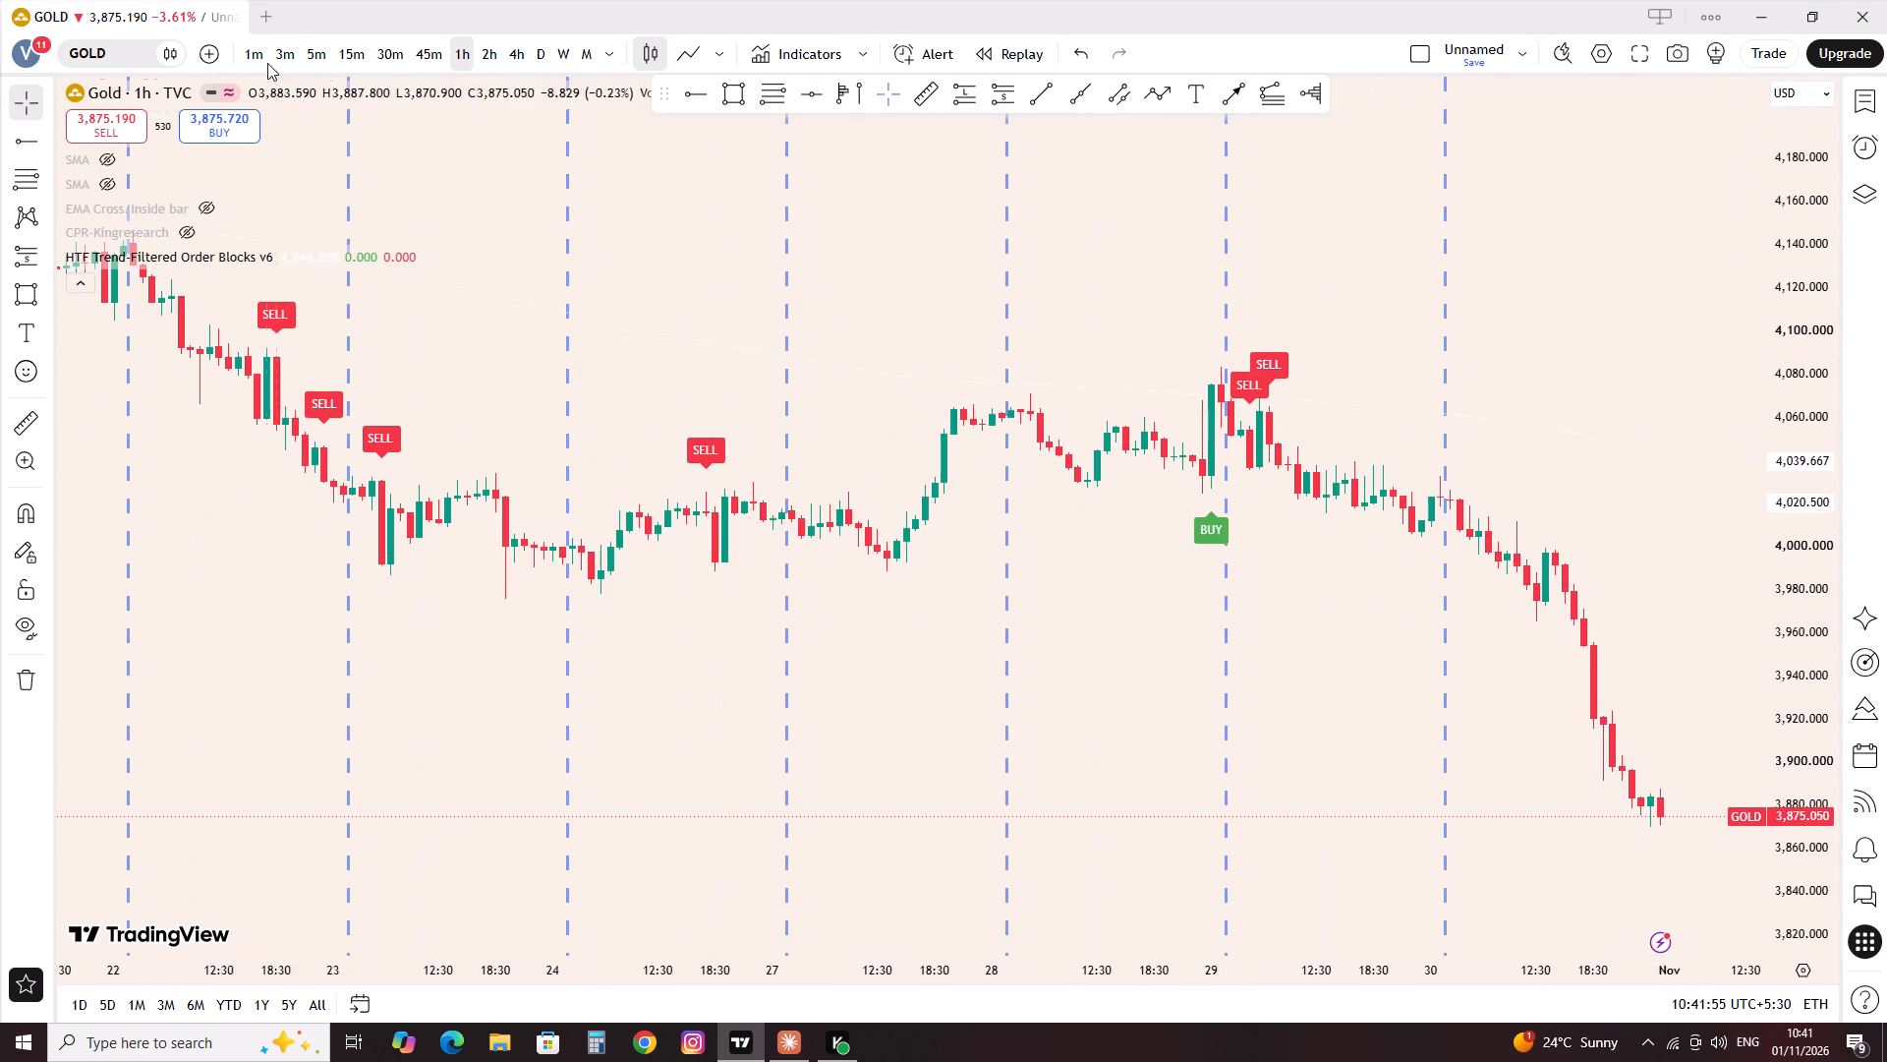
Switch the gold chart to the 15-minute timeframe and examine the indicator's buy and sell signals from 21 to 30 October.
click(348, 63)
scroll(536, 279, down, 6)
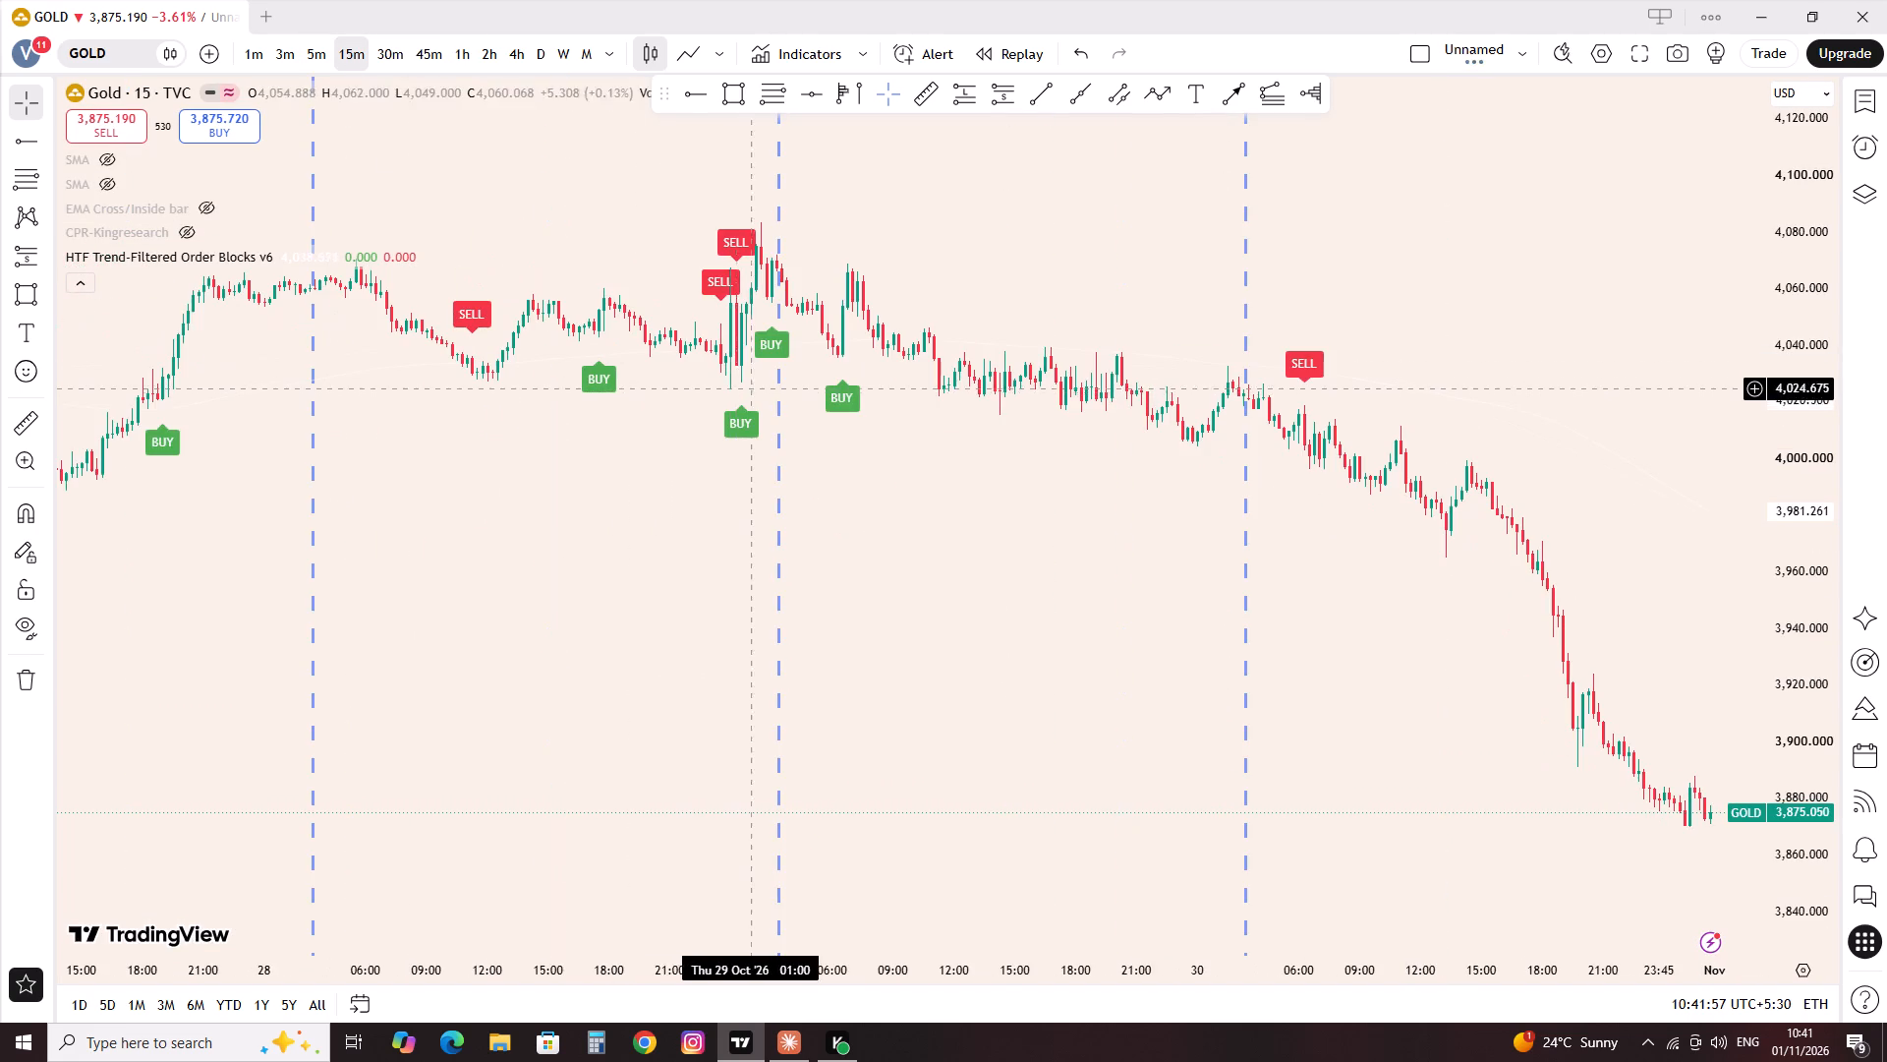
scroll(766, 391, up, 6)
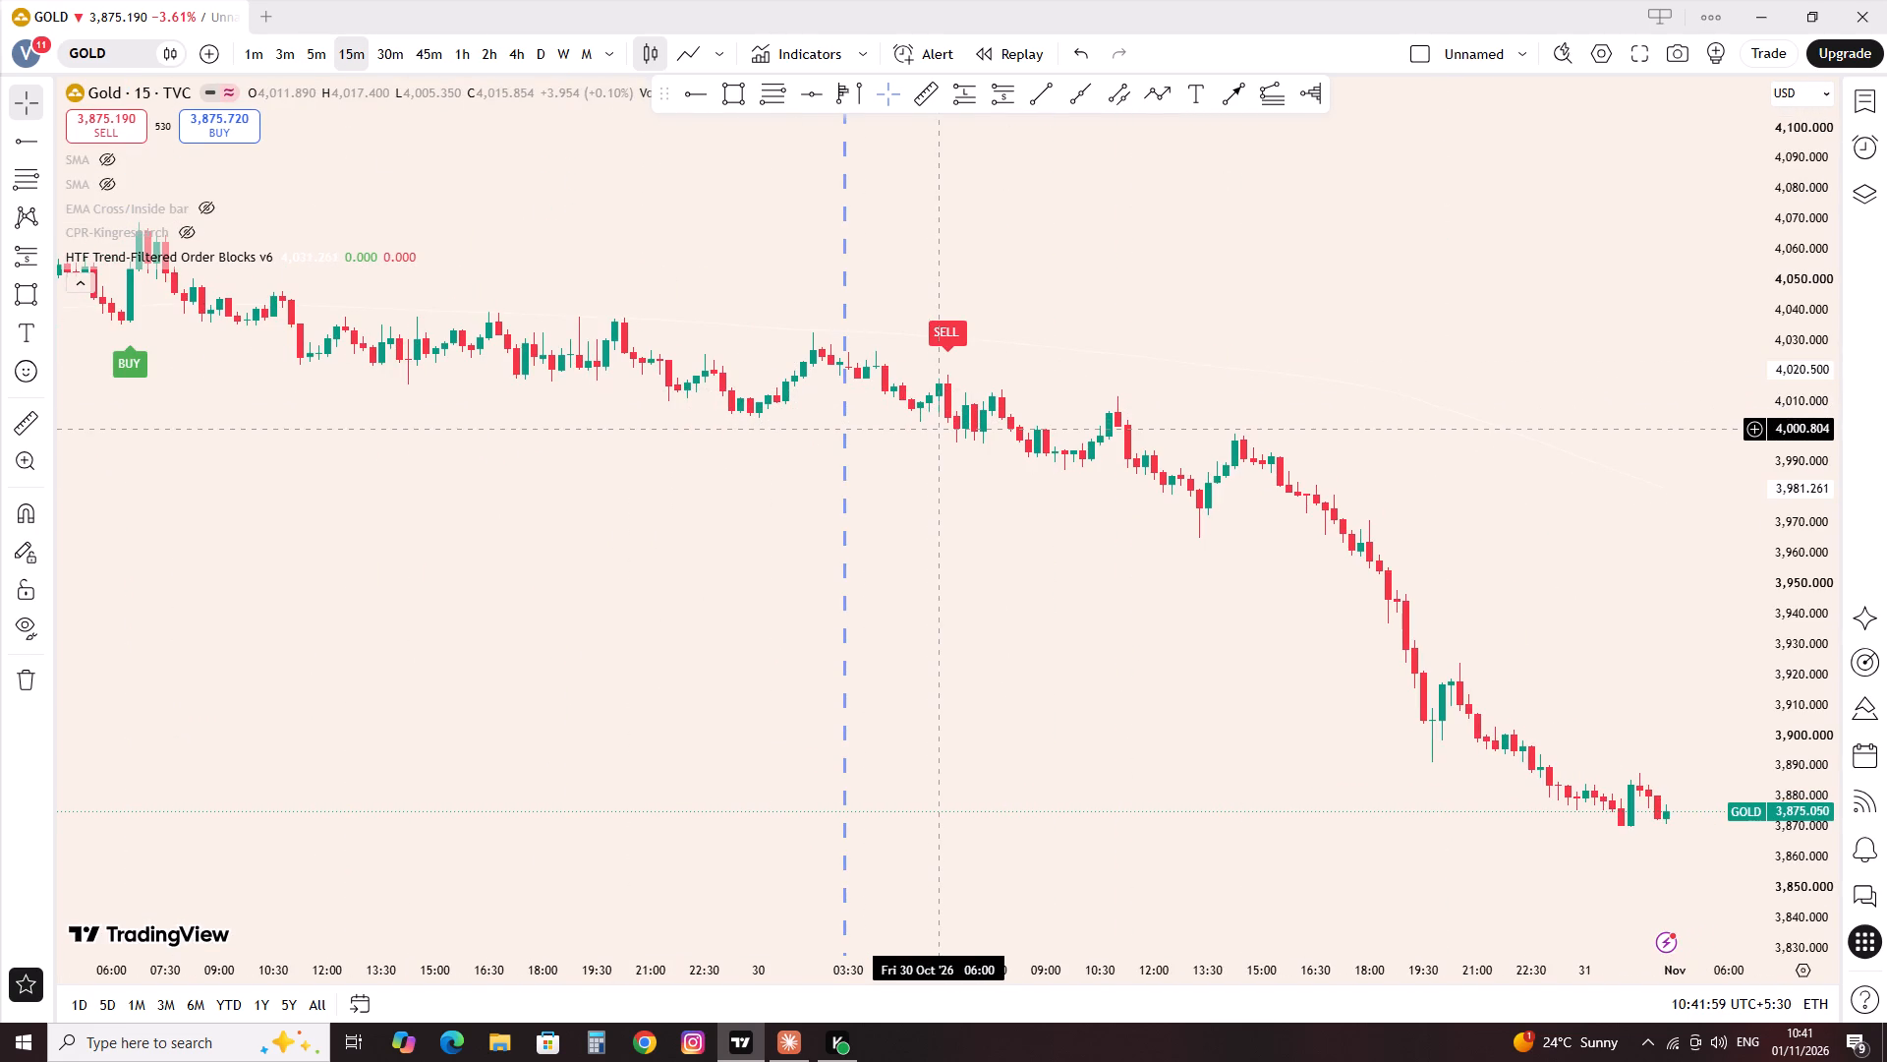
scroll(963, 424, down, 4)
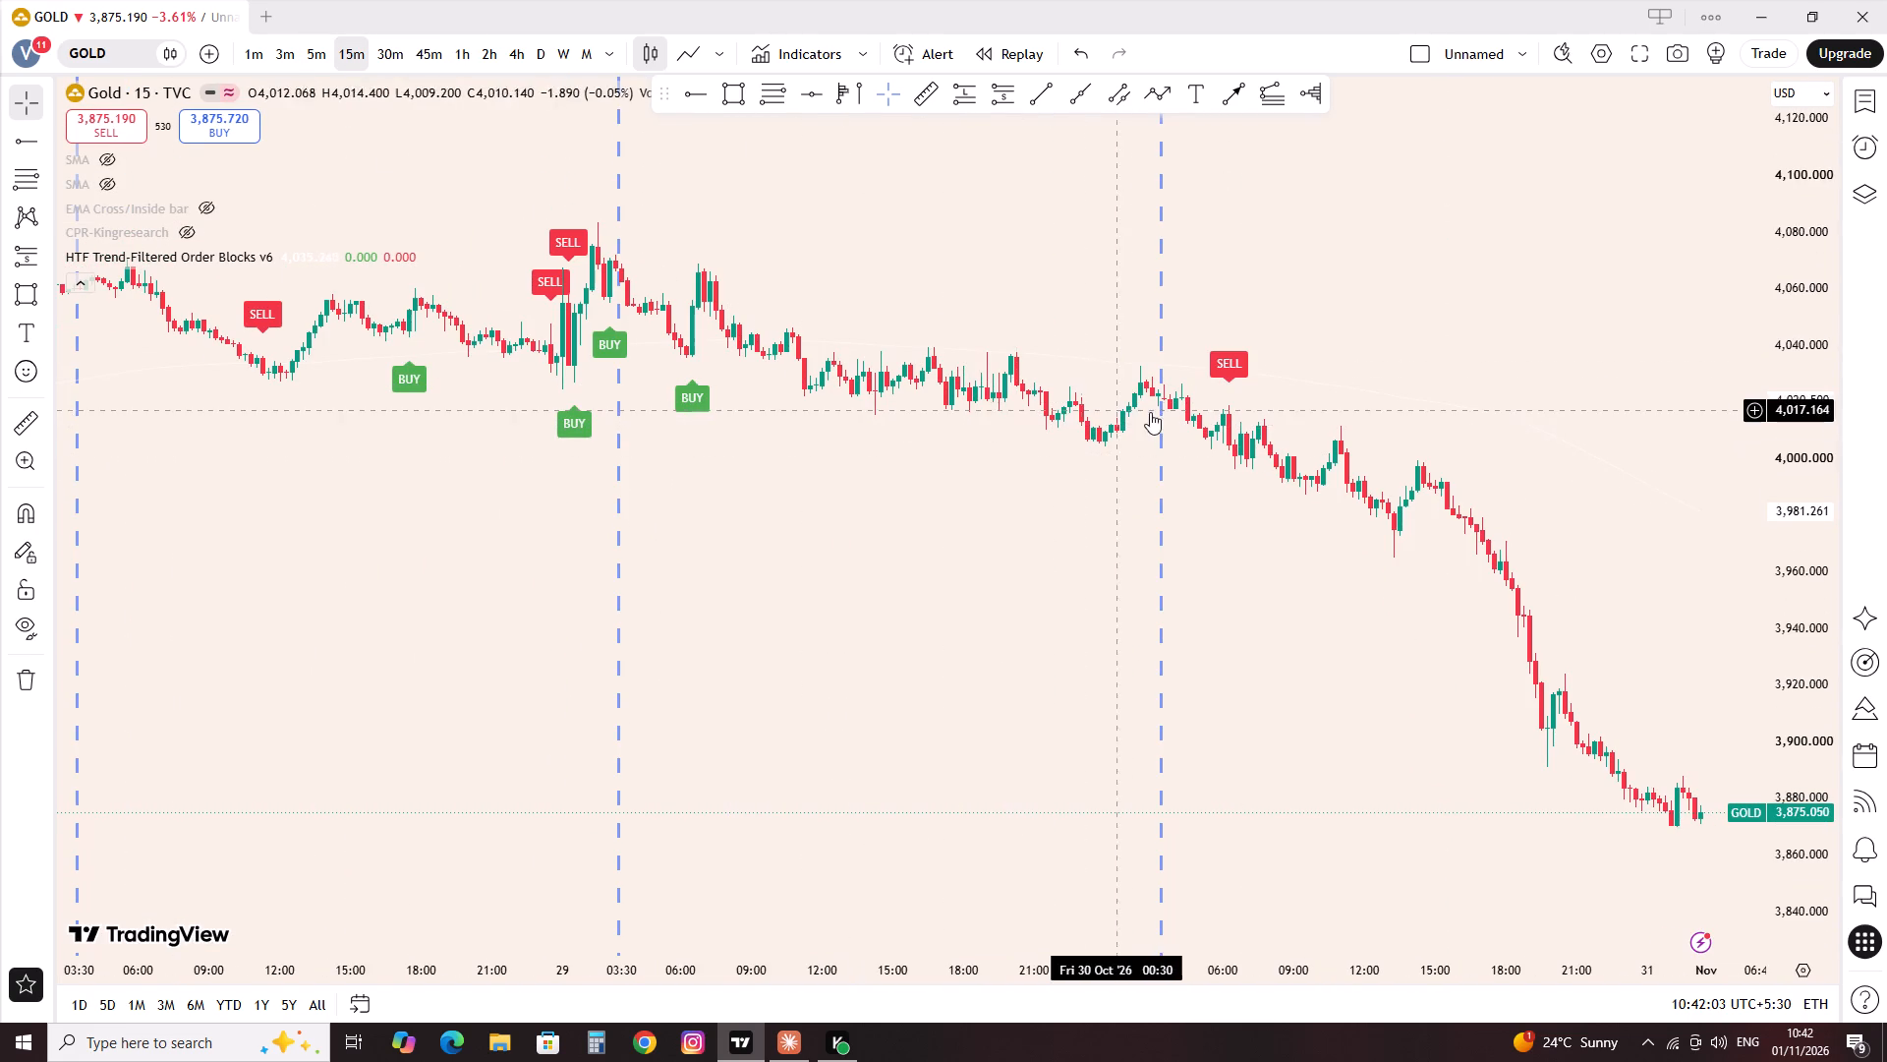
drag(754, 541, 1276, 733)
scroll(1276, 733, up, 1)
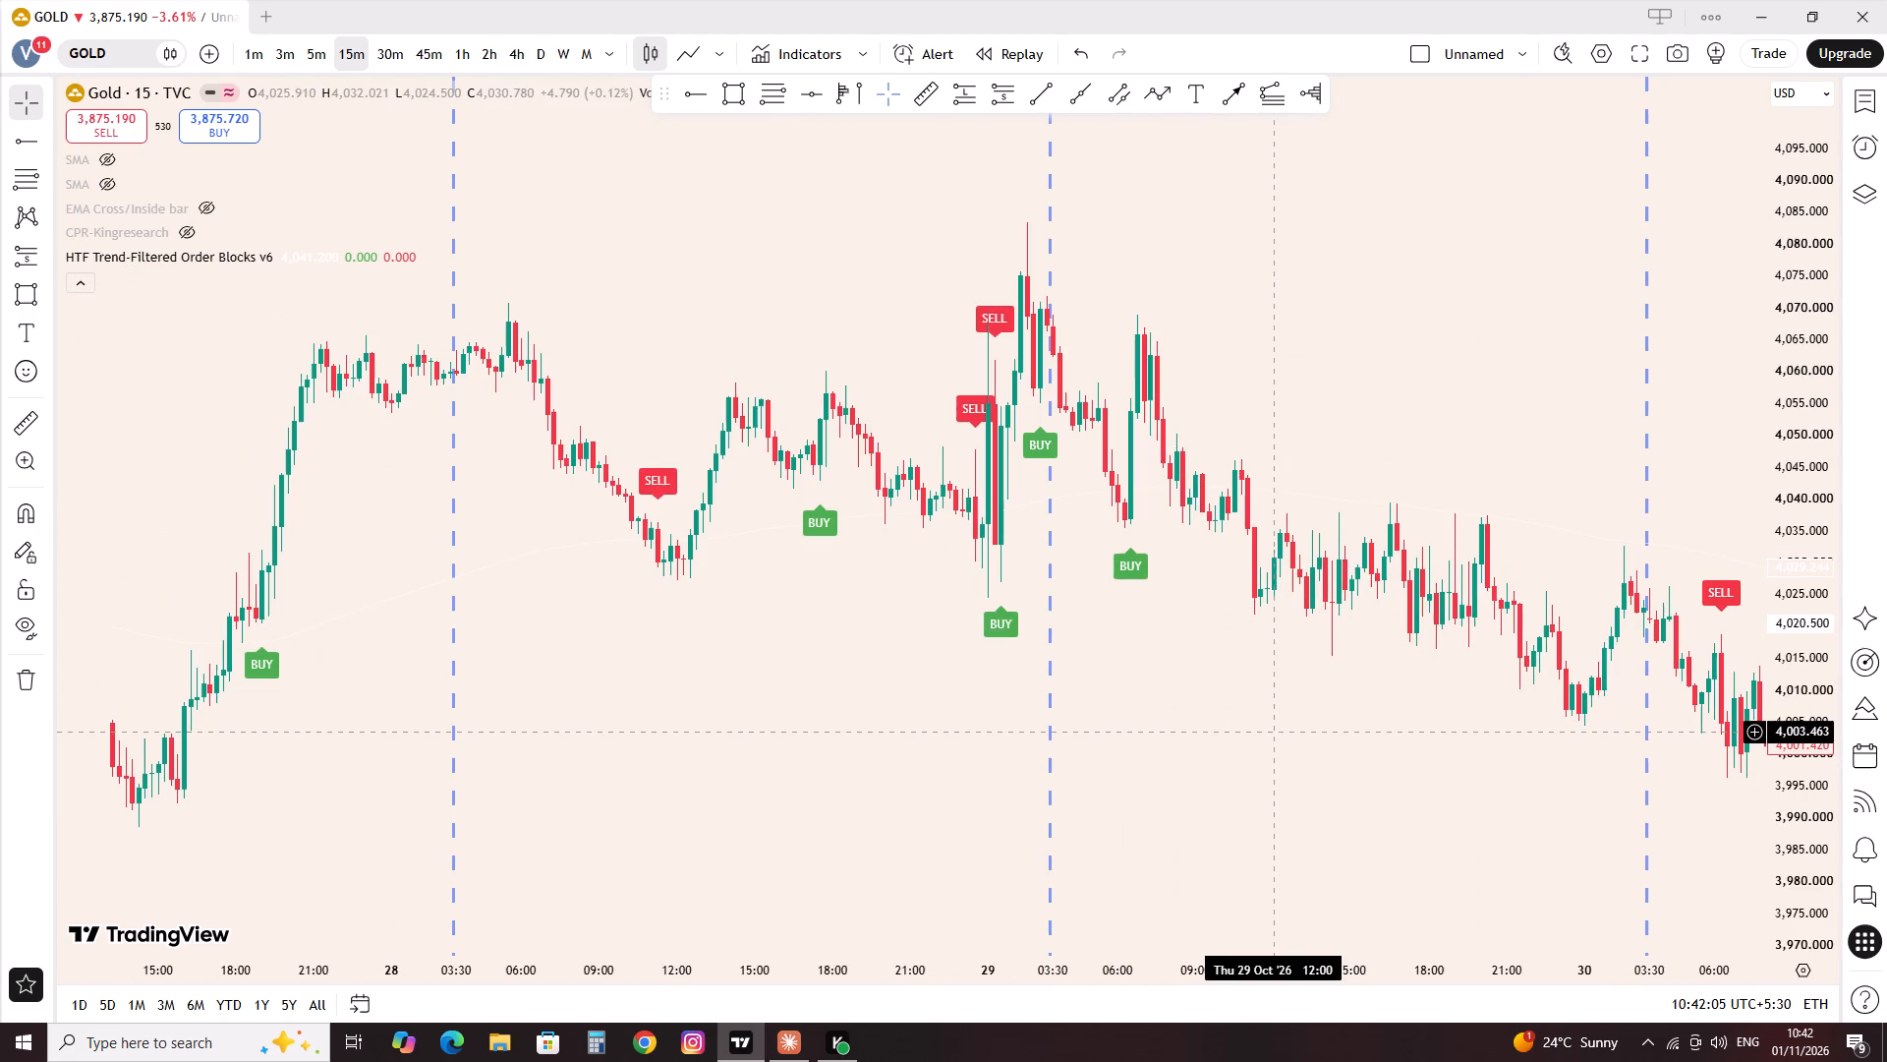
scroll(1273, 729, down, 8)
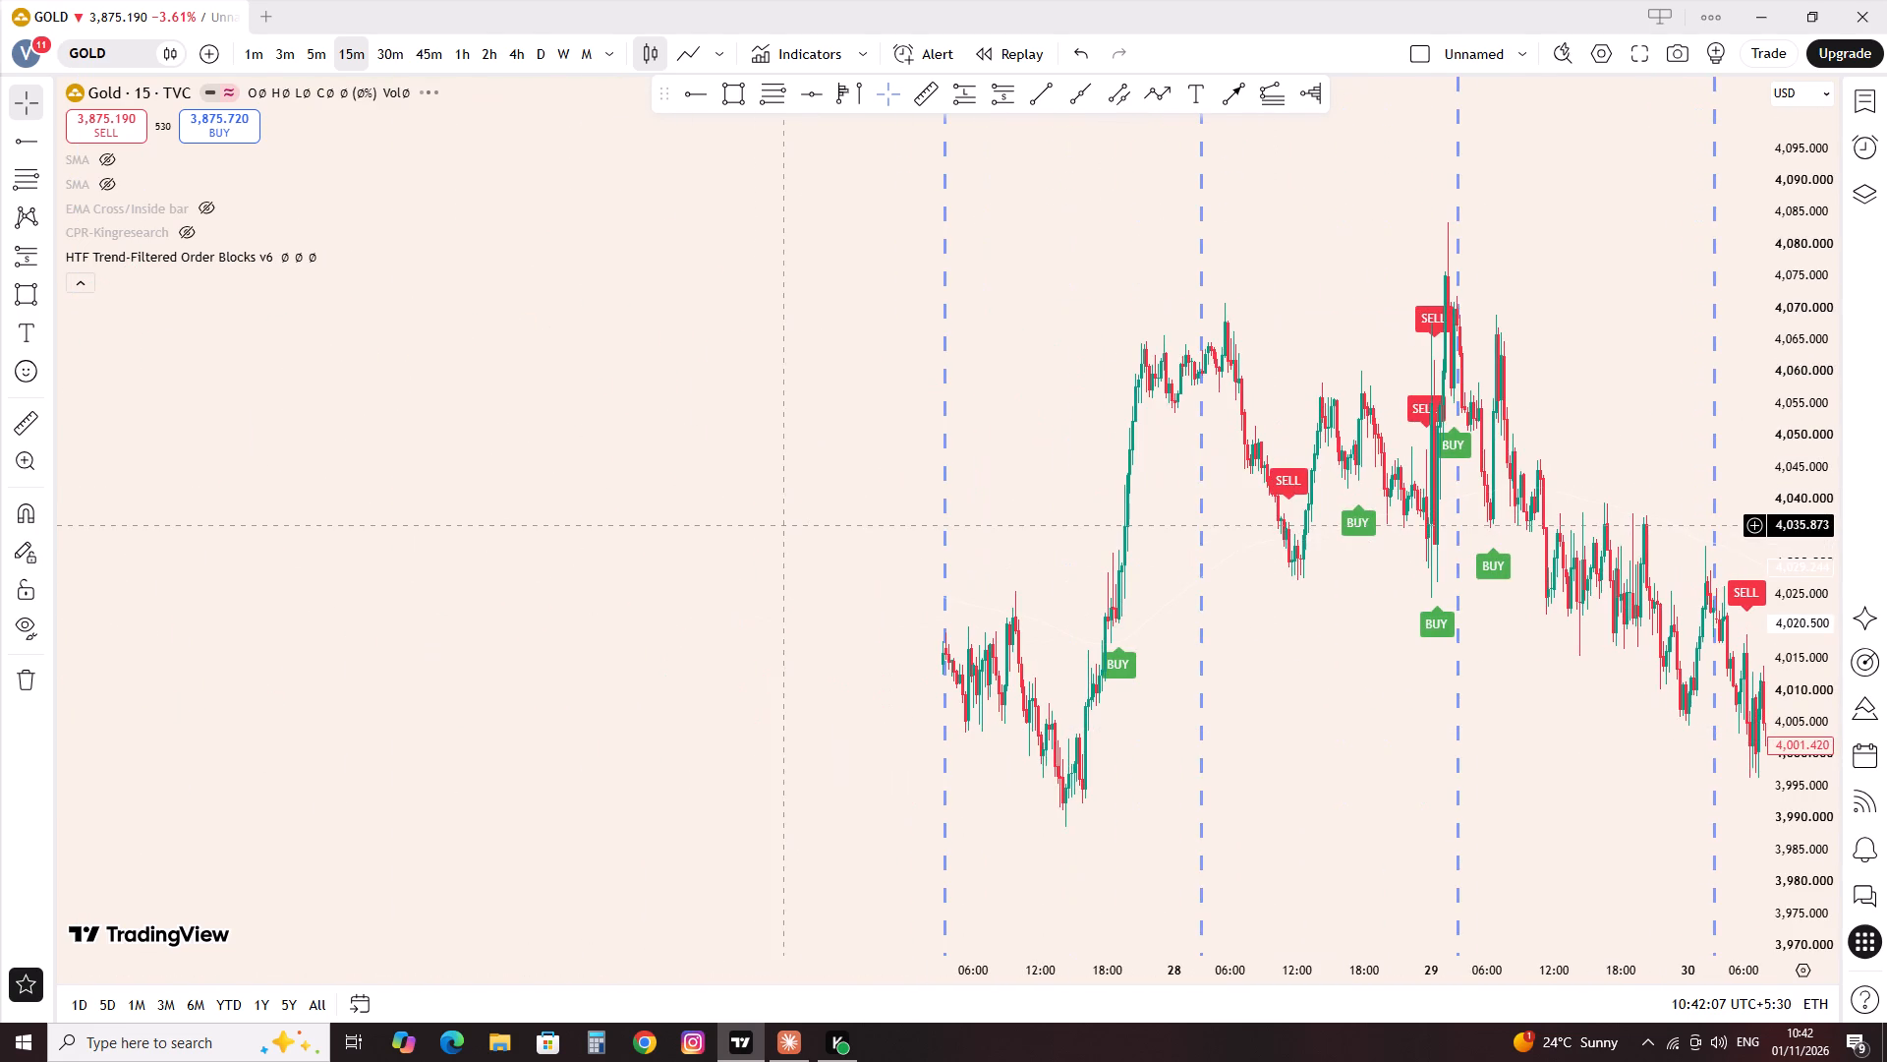
drag(1023, 528, 847, 556)
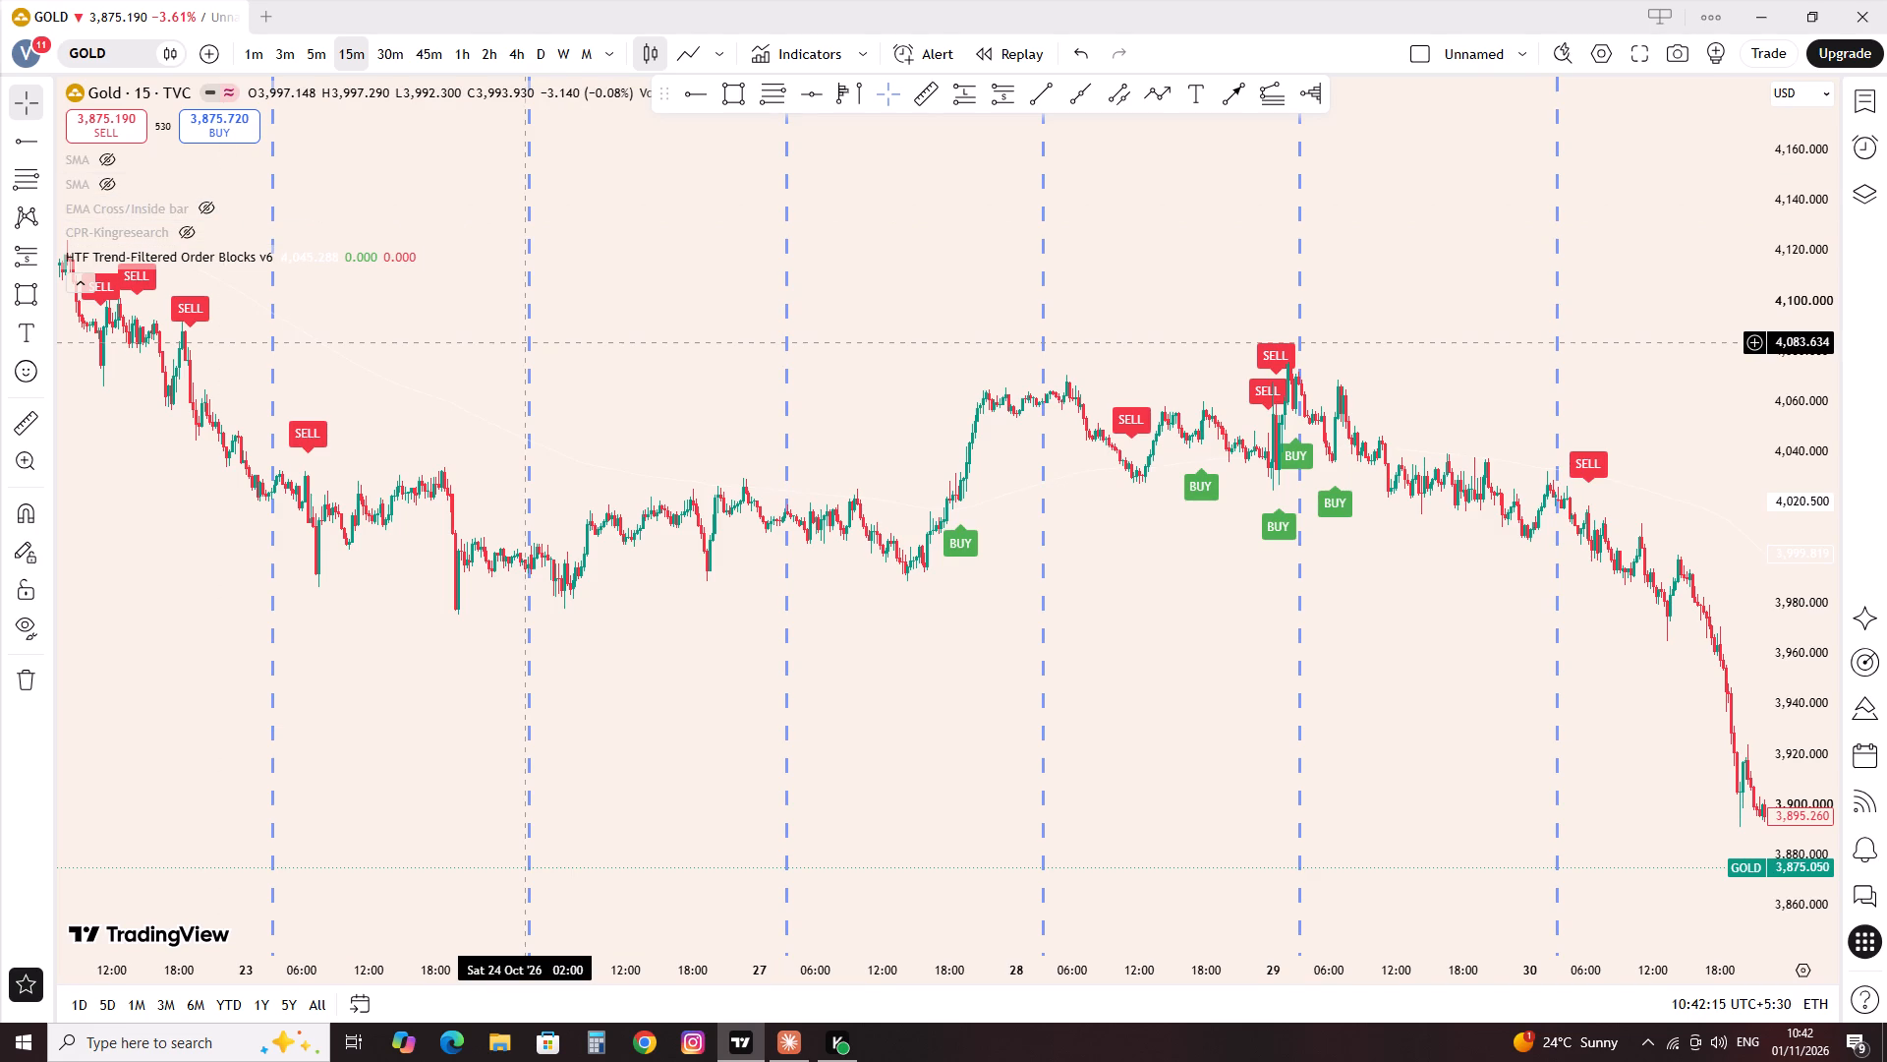
scroll(842, 497, up, 4)
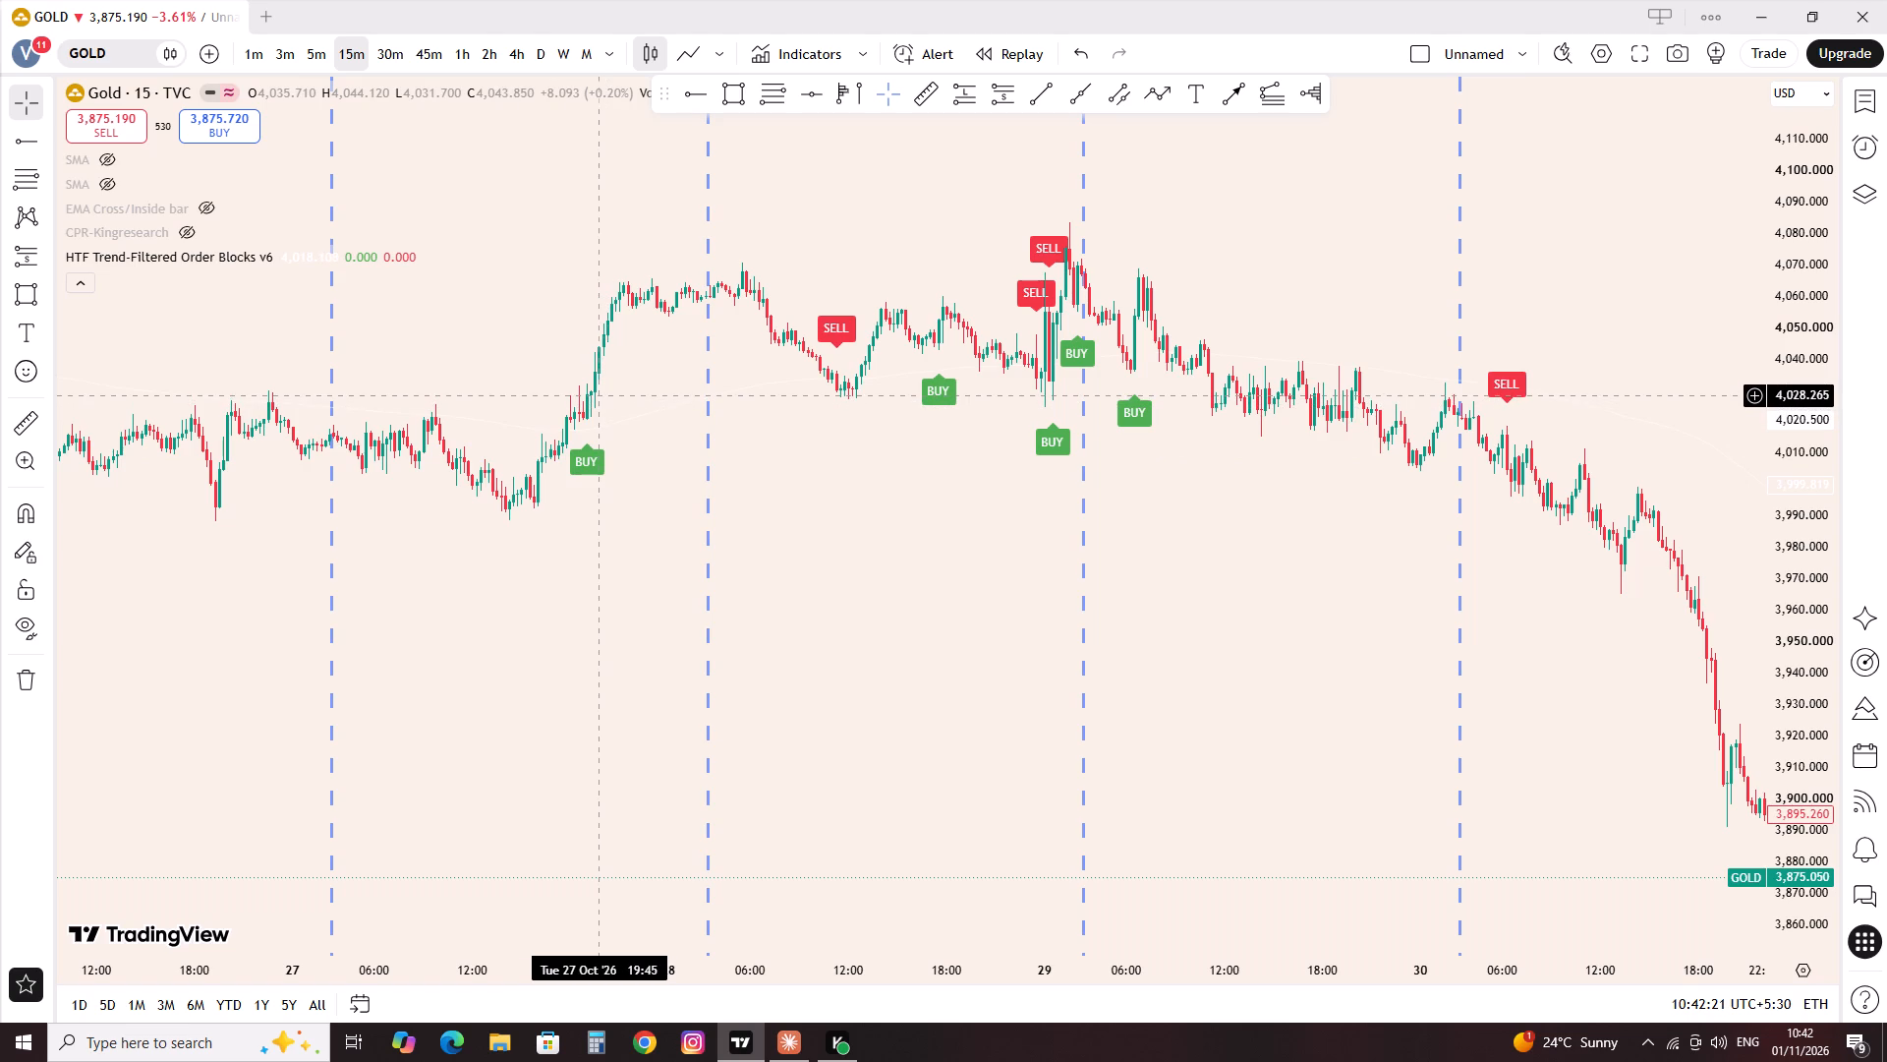
scroll(552, 724, down, 3)
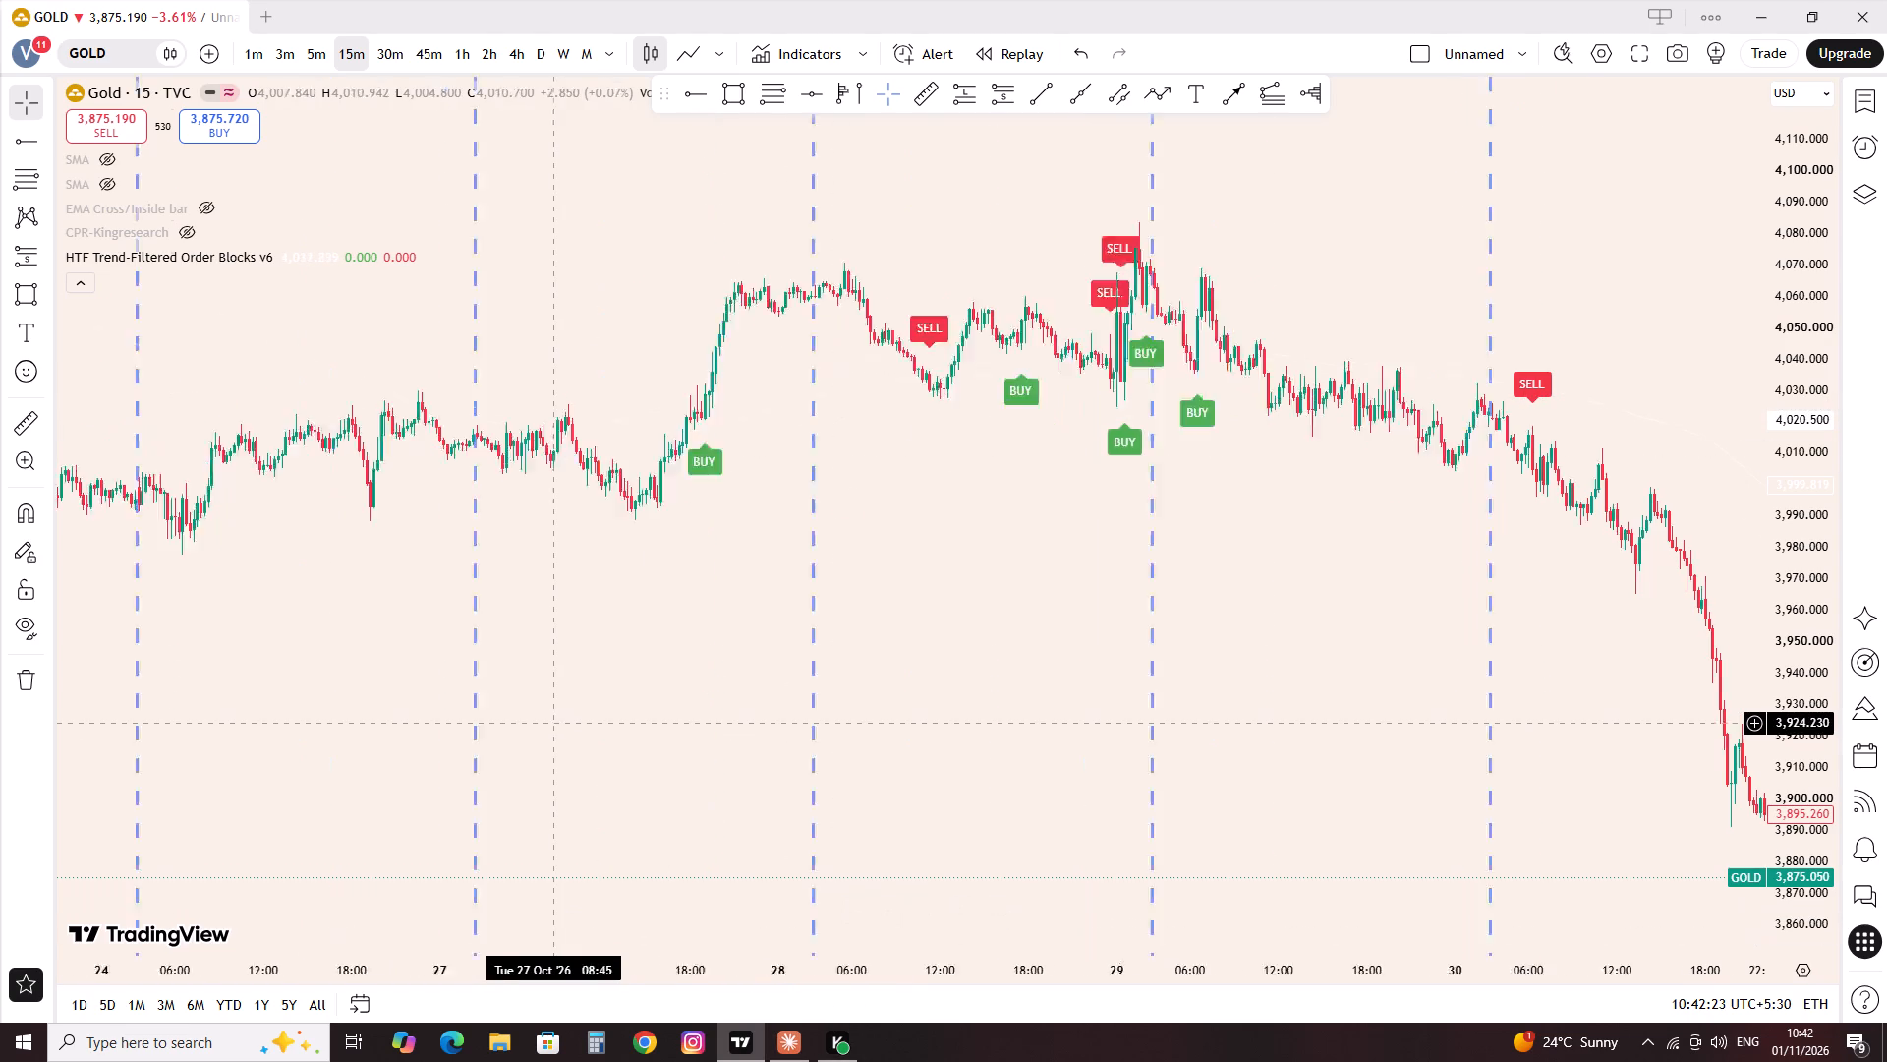
scroll(552, 724, down, 3)
drag(338, 661, 1408, 831)
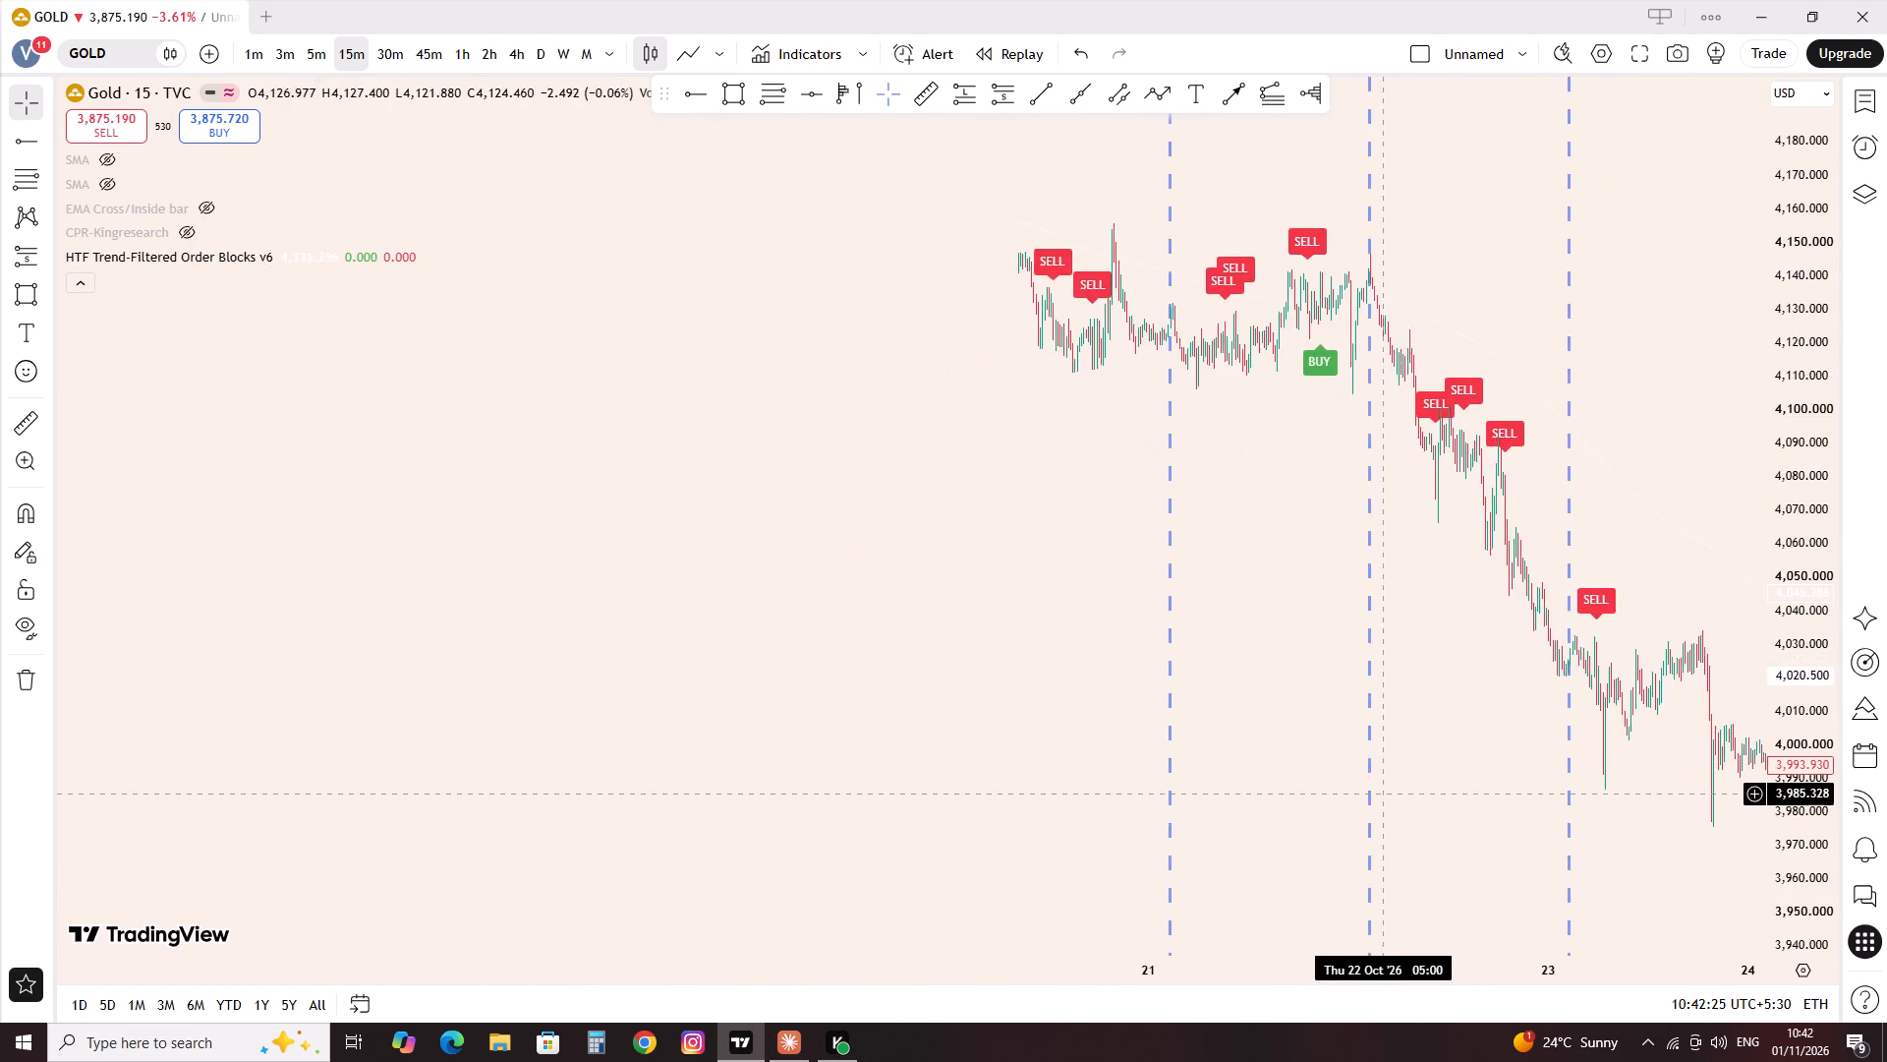
Examine the indicator's signals on the 15-minute gold chart between 19 and 24 October.
scroll(1384, 795, up, 12)
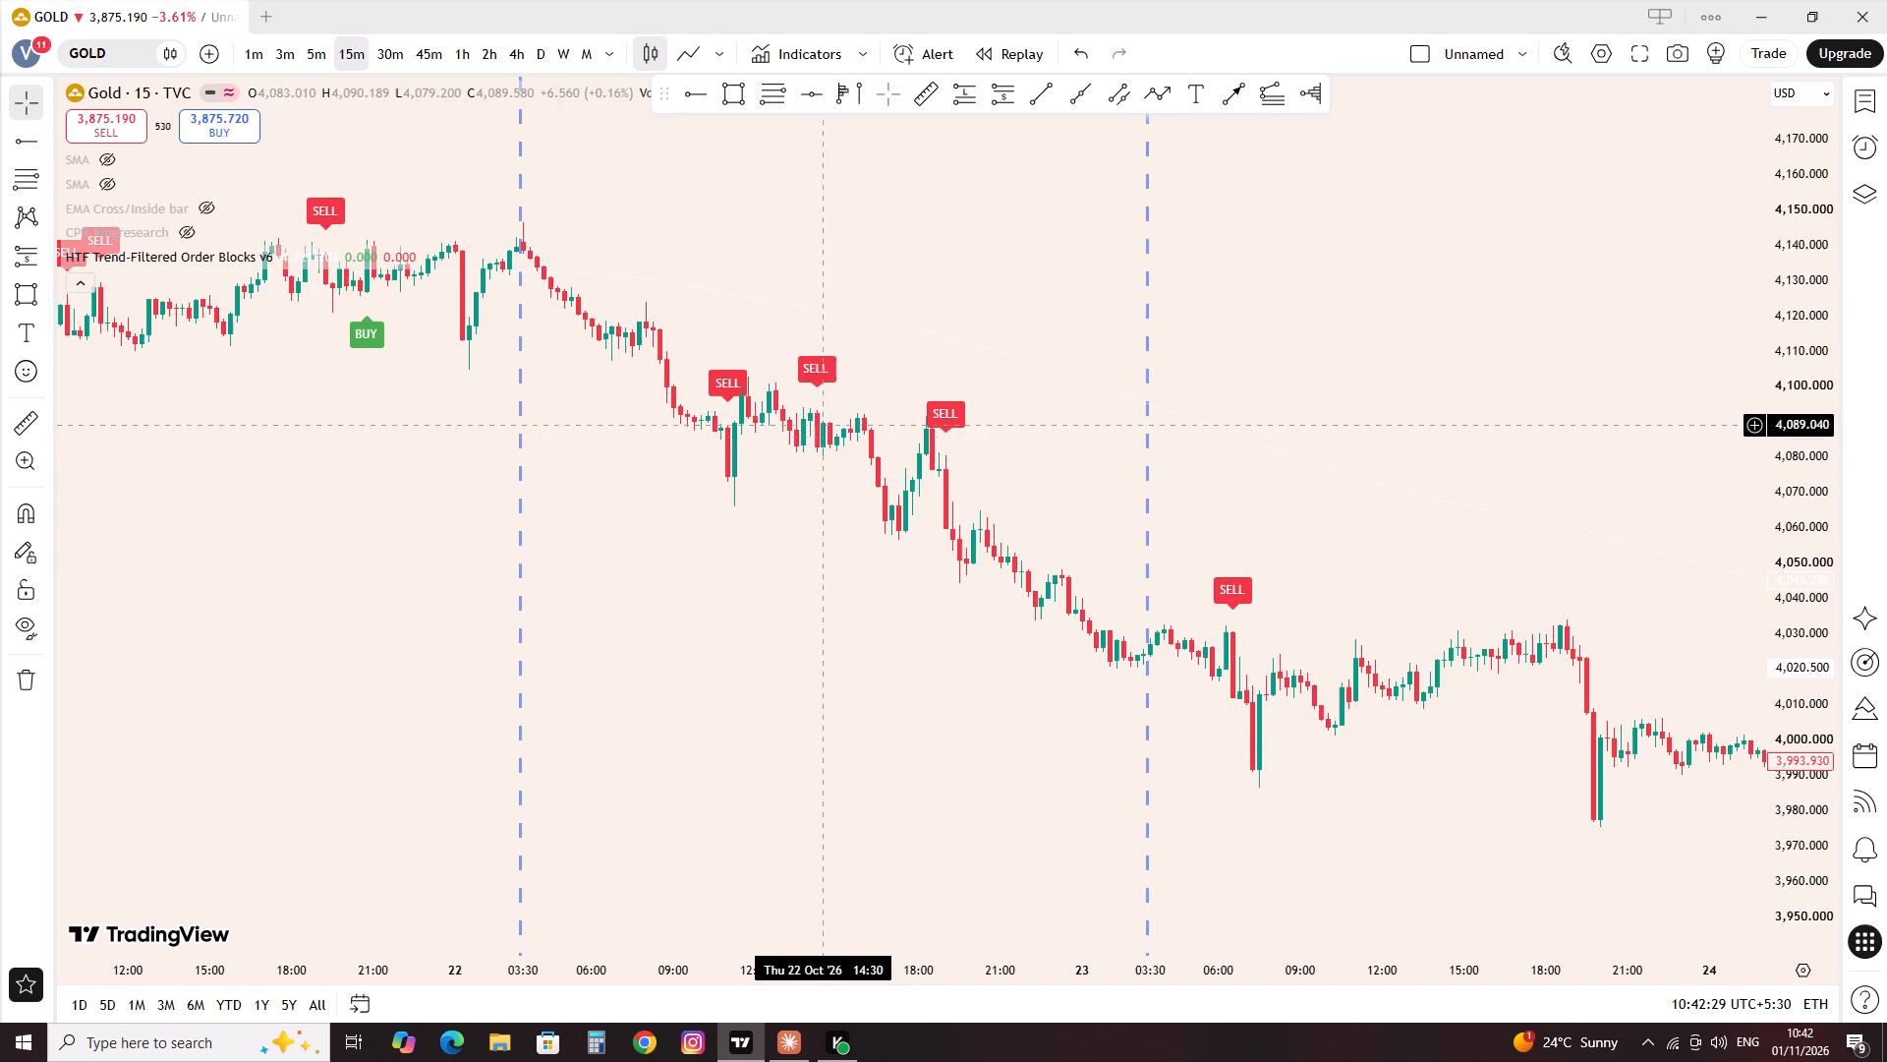
scroll(670, 430, down, 3)
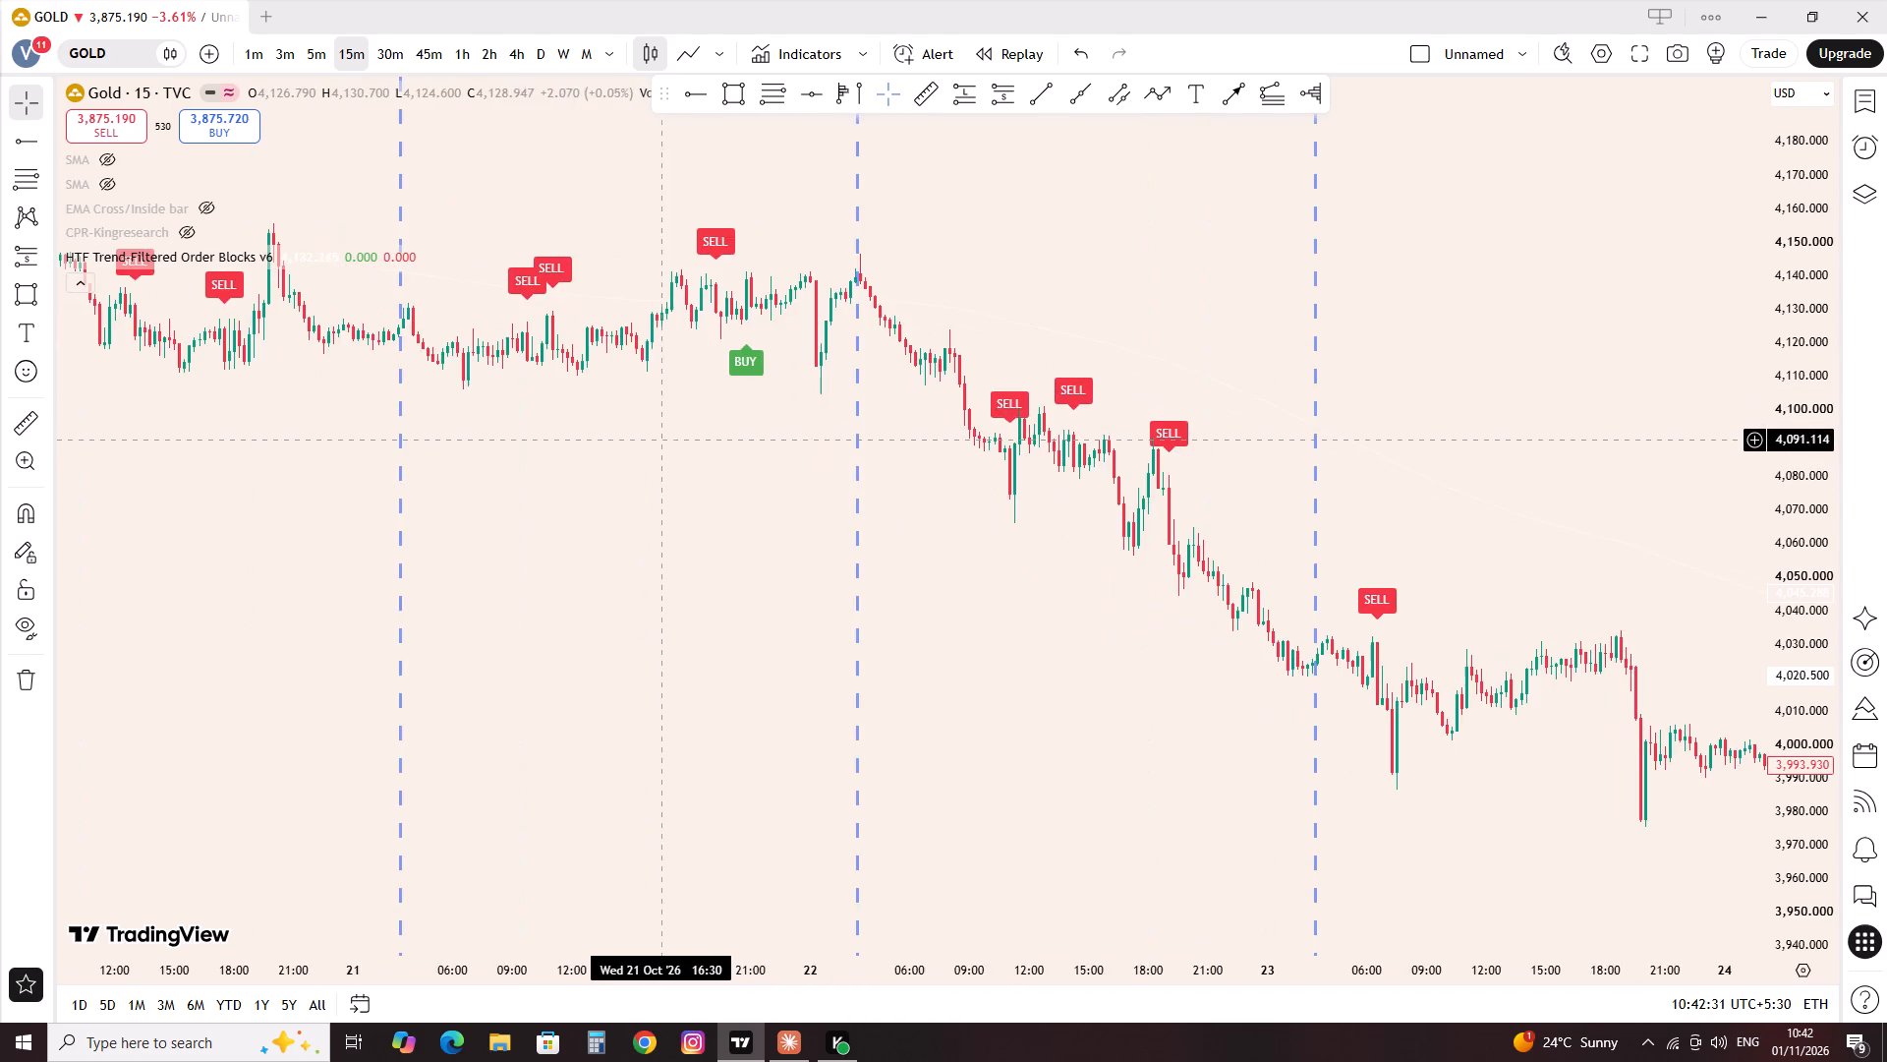